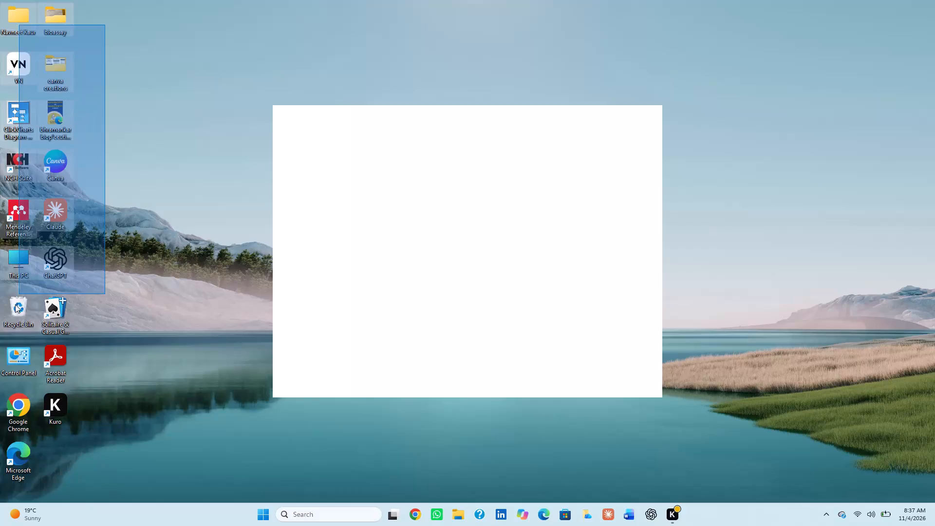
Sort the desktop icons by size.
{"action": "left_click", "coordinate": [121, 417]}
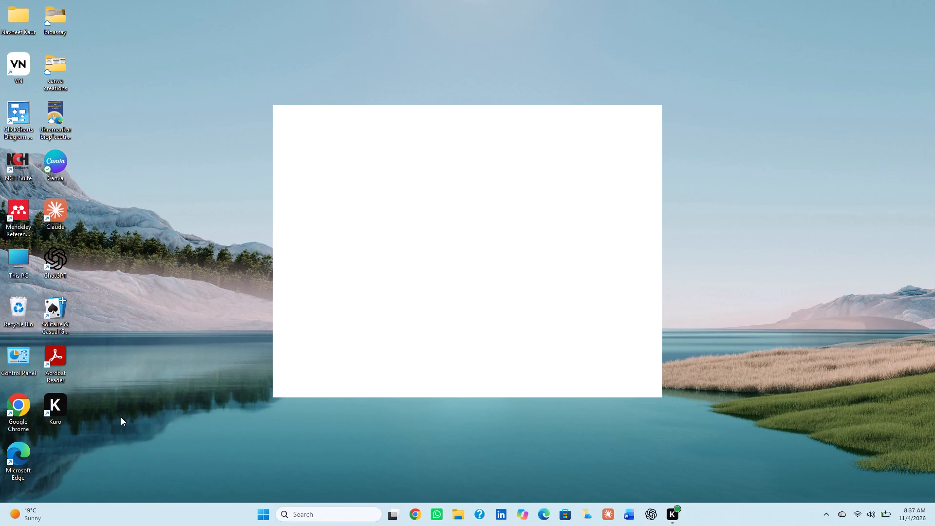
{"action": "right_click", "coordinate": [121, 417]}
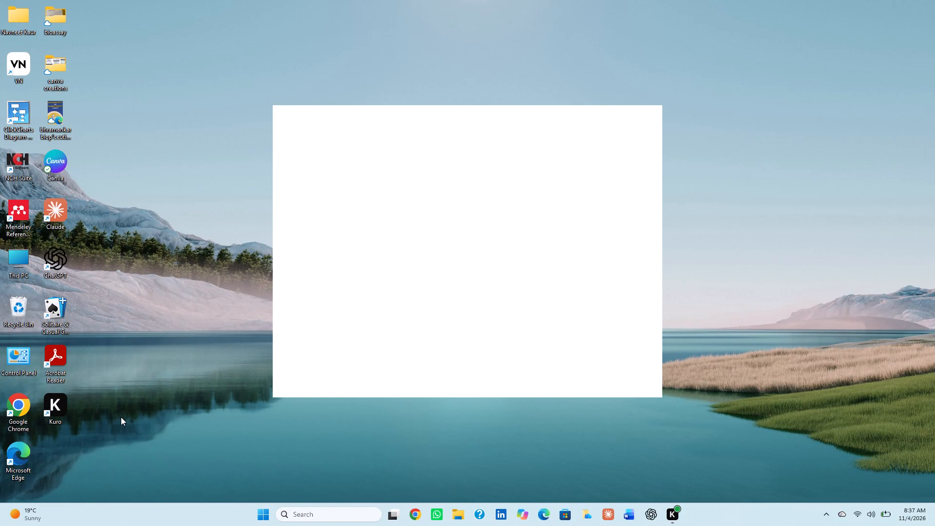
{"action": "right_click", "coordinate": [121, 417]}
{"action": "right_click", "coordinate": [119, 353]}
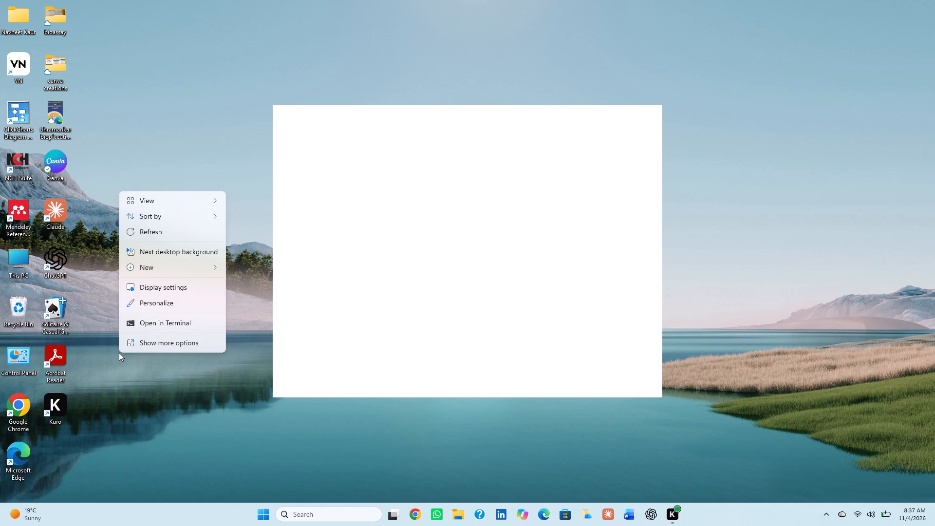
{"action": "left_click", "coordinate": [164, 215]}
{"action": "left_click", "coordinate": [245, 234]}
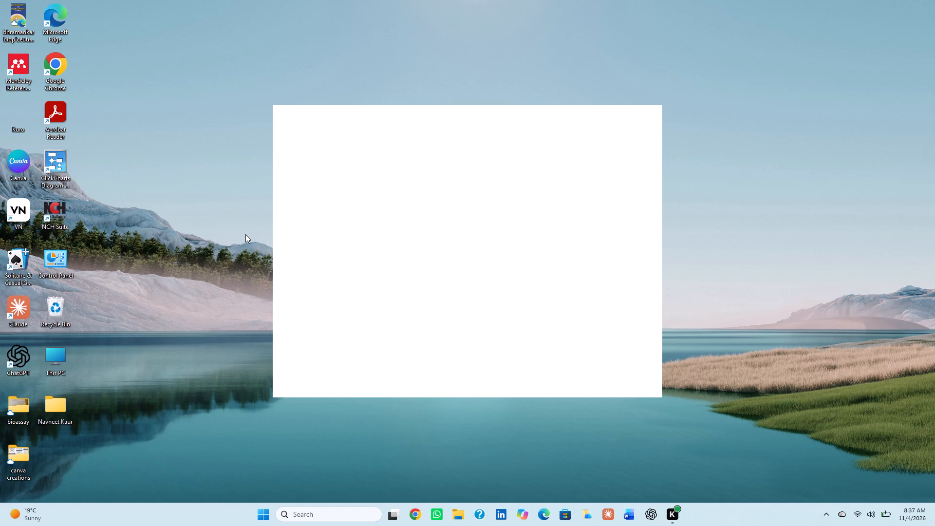
Sort the desktop icons by item type.
{"action": "right_click", "coordinate": [130, 180]}
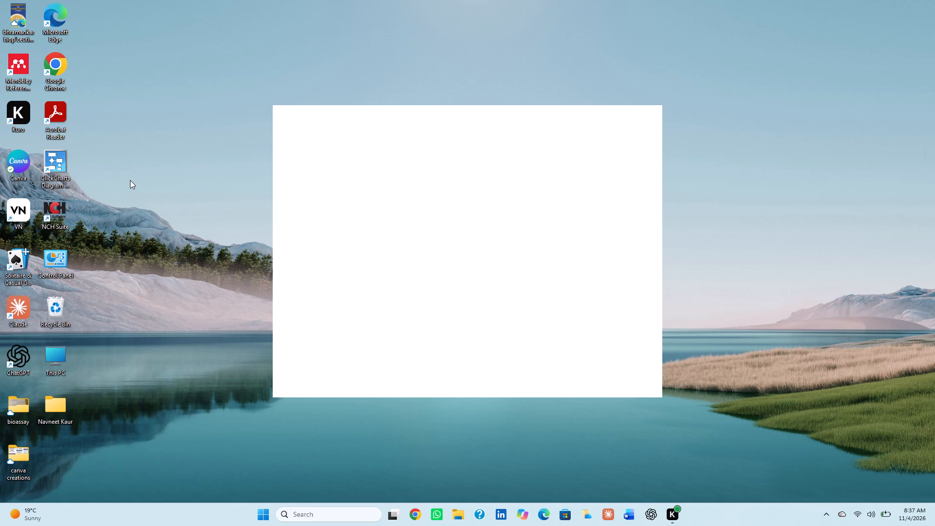
{"action": "right_click", "coordinate": [130, 180]}
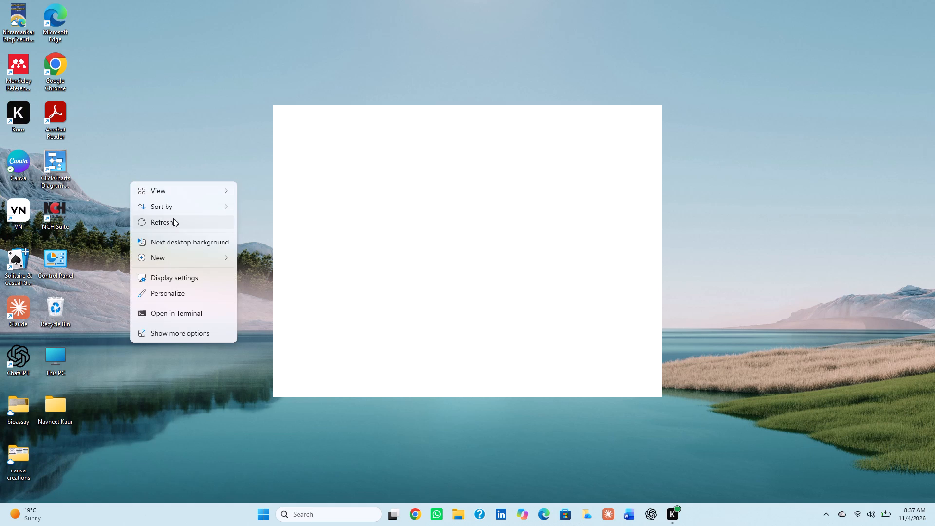
{"action": "left_click", "coordinate": [174, 210]}
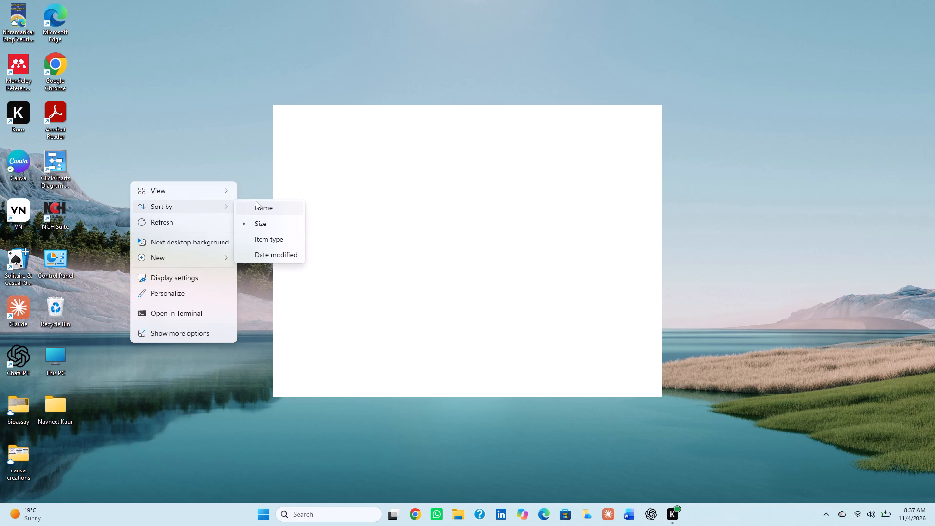
{"action": "left_click", "coordinate": [256, 234]}
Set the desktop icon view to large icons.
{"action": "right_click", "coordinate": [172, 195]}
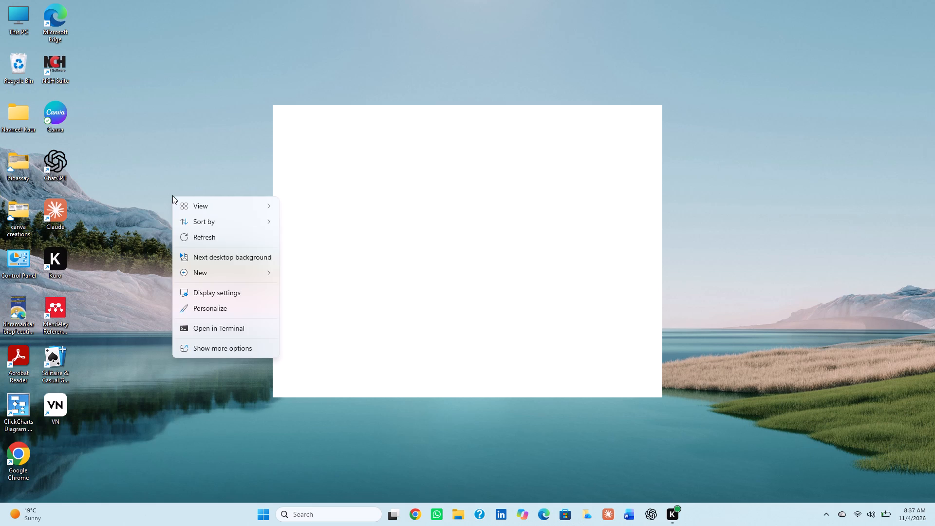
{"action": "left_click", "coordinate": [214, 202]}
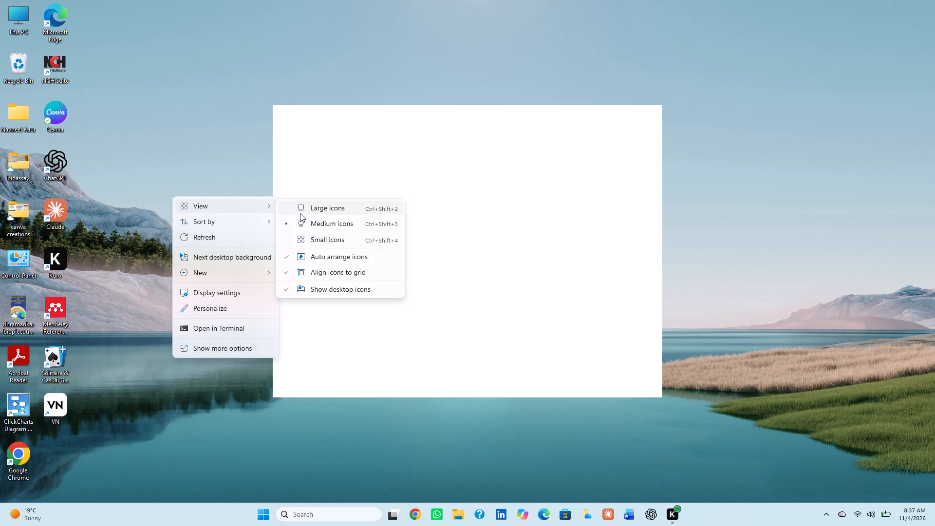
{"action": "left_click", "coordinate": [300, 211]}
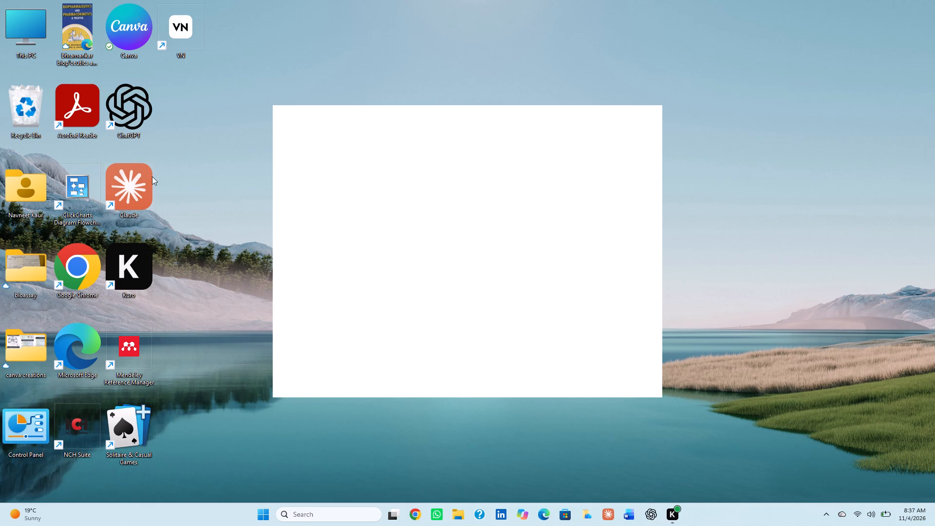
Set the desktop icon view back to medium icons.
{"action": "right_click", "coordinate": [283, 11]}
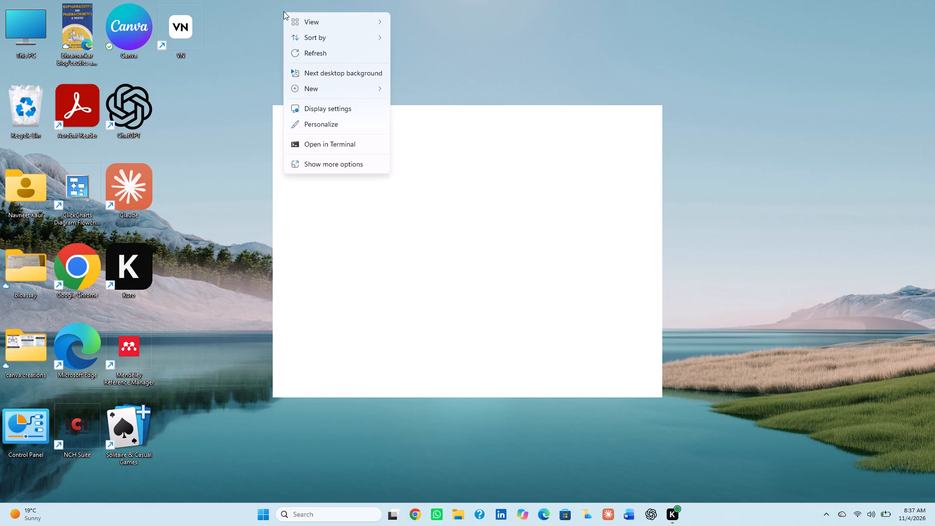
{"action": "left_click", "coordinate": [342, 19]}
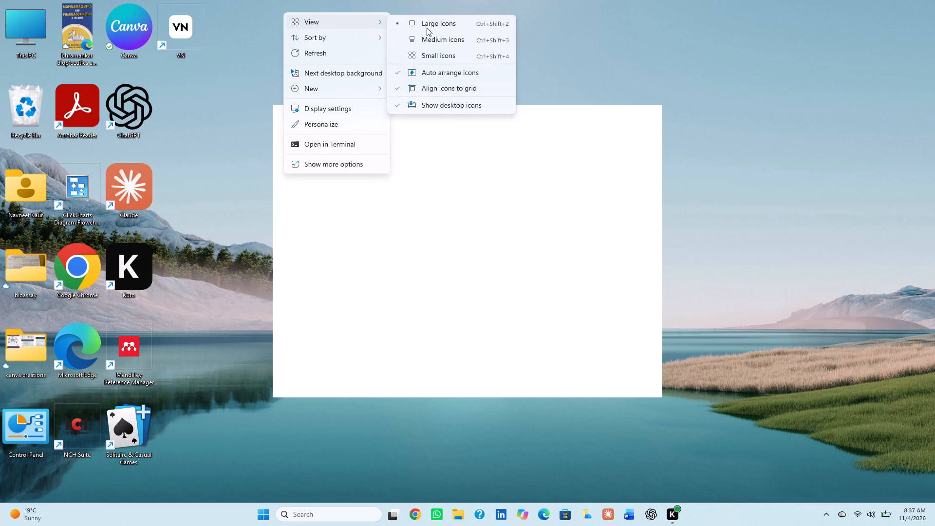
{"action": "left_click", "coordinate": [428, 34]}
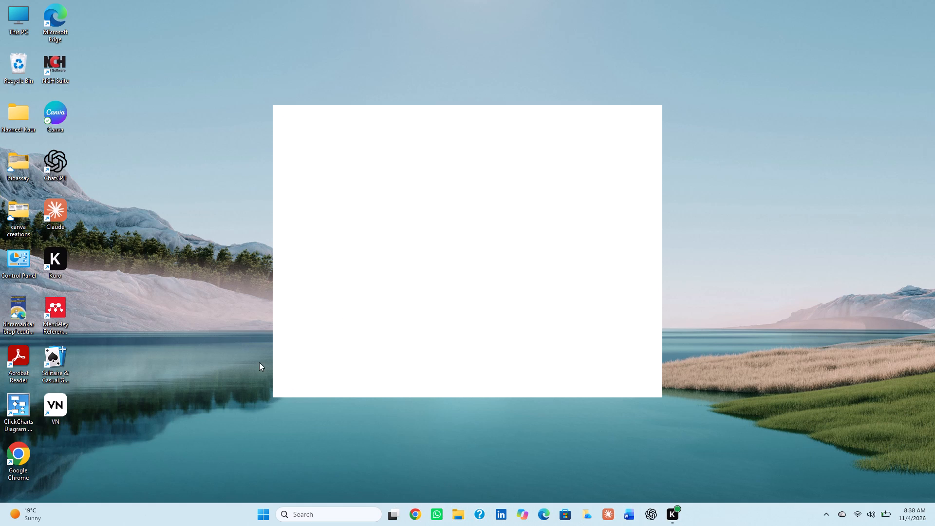
Open the Canva desktop app.
{"action": "double_click", "coordinate": [55, 110]}
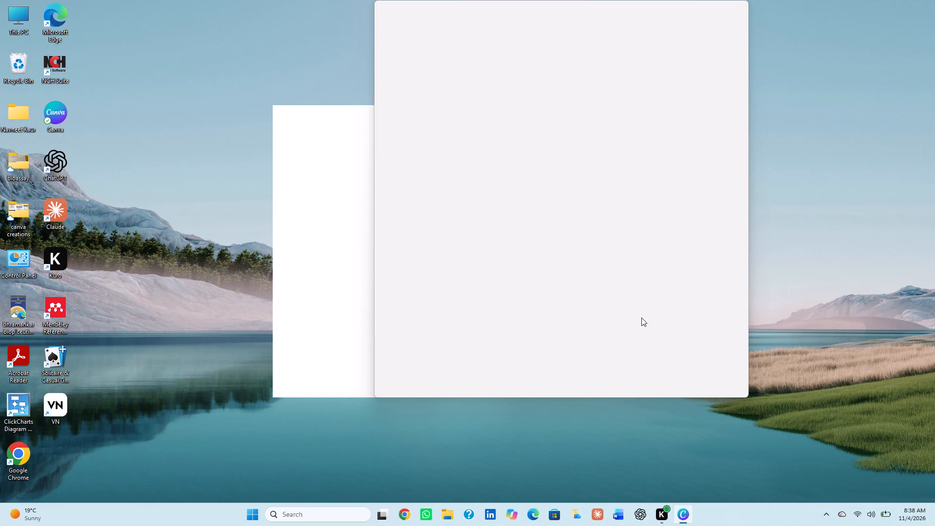
Open WhatsApp while Canva is loading.
{"action": "left_click", "coordinate": [428, 516]}
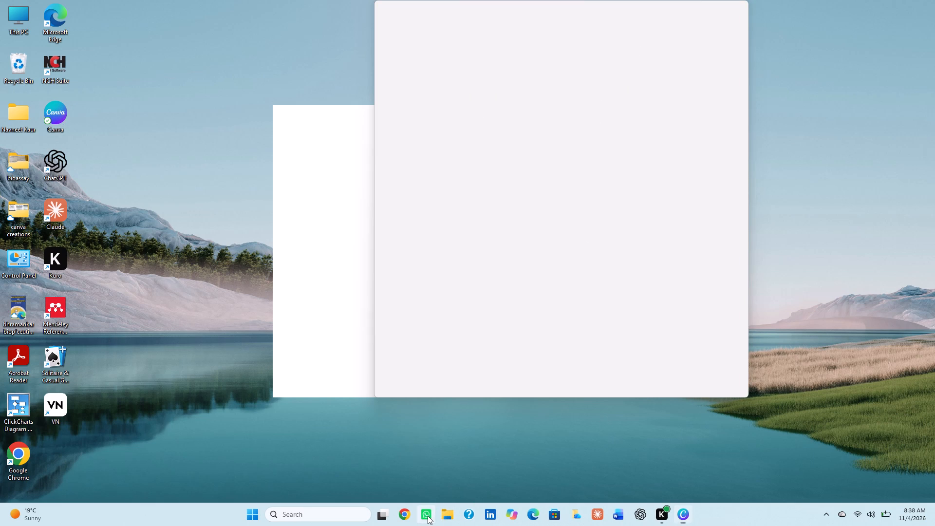
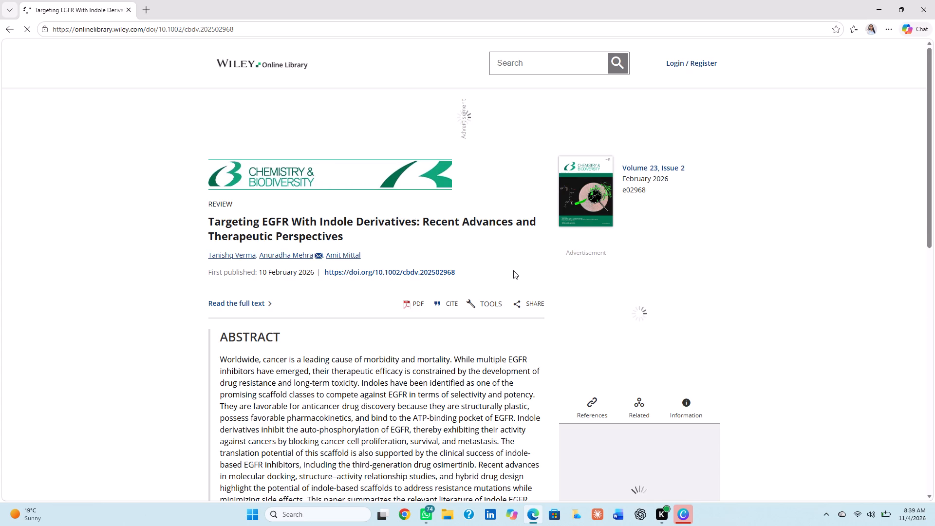
Examine the abstract and graphical abstract of the Wiley article on targeting EGFR with indole derivatives.
{"action": "scroll", "coordinate": [268, 293], "scroll_direction": "down", "scroll_amount": 3}
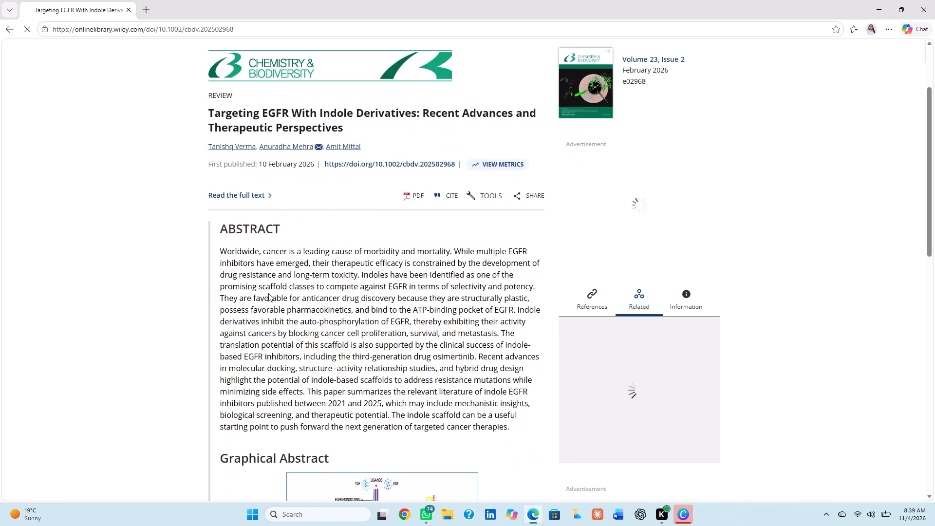
{"action": "scroll", "coordinate": [268, 293], "scroll_direction": "down", "scroll_amount": 8}
{"action": "scroll", "coordinate": [268, 293], "scroll_direction": "up", "scroll_amount": 1}
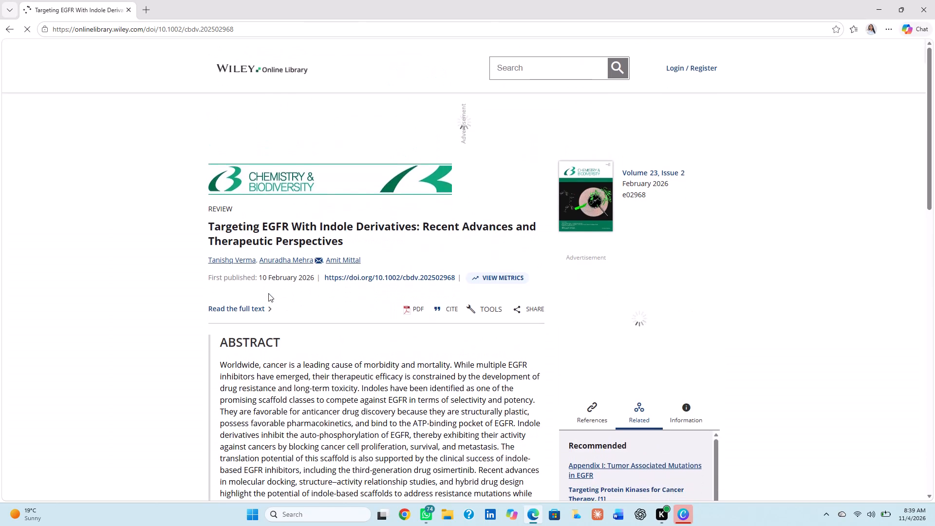
{"action": "scroll", "coordinate": [270, 279], "scroll_direction": "down", "scroll_amount": 3}
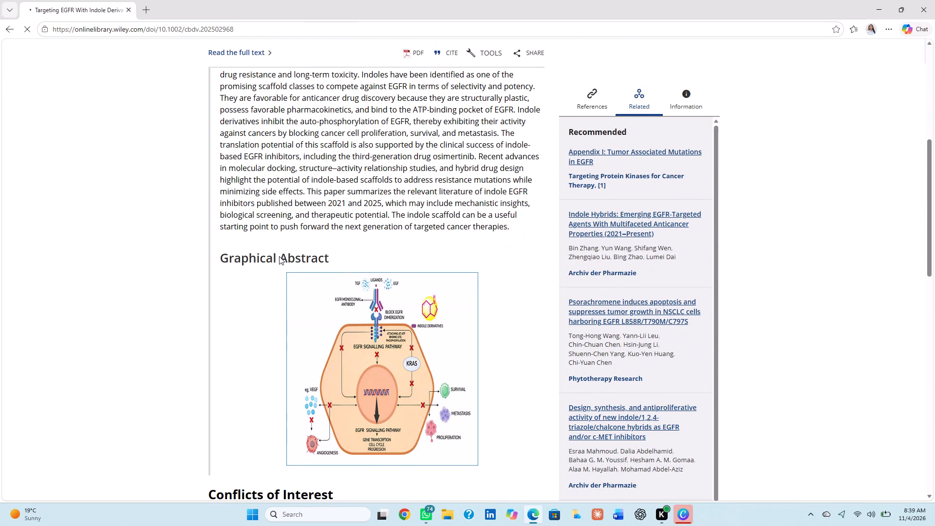
{"action": "scroll", "coordinate": [279, 256], "scroll_direction": "down", "scroll_amount": 3}
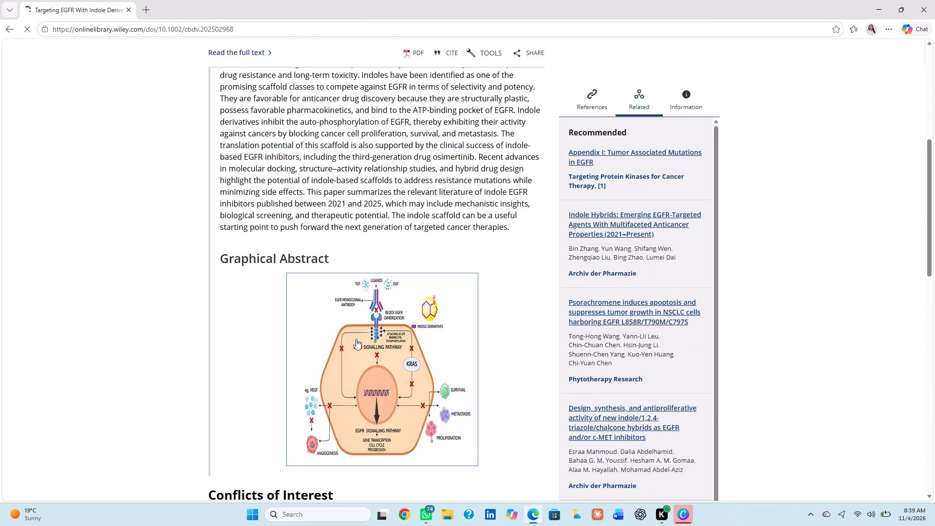
{"action": "scroll", "coordinate": [352, 338], "scroll_direction": "up", "scroll_amount": 4}
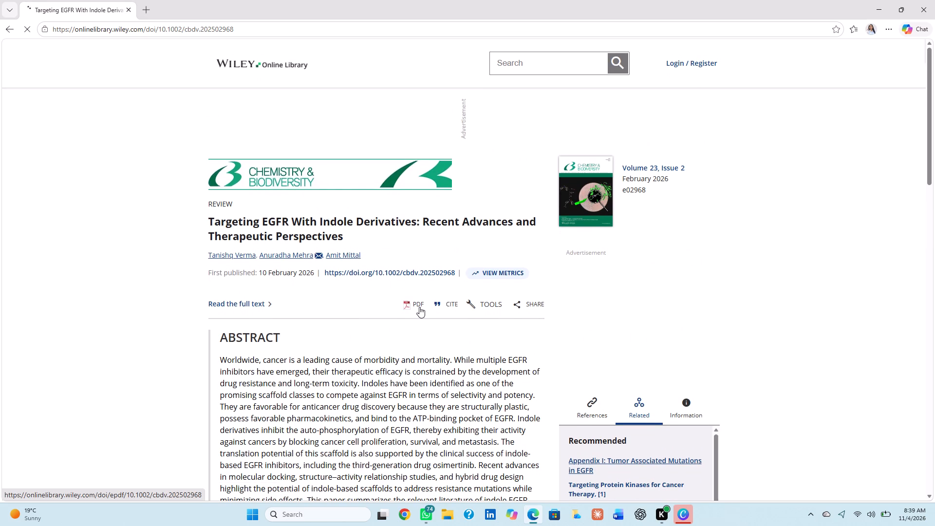
Open the PDF version of the Wiley article.
{"action": "left_click", "coordinate": [419, 307]}
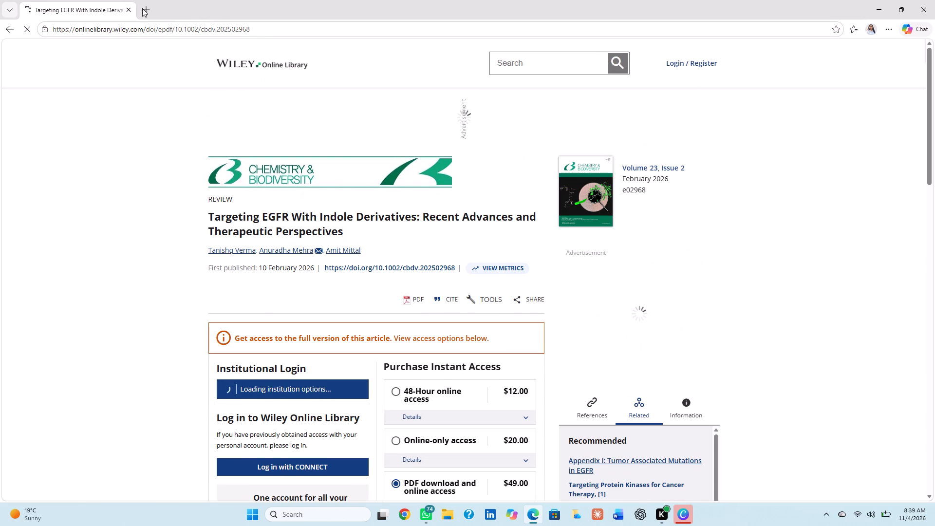
Switch to a maximized Chrome window and search Google Images for "indole mechanism with egfr".
{"action": "left_click", "coordinate": [406, 513]}
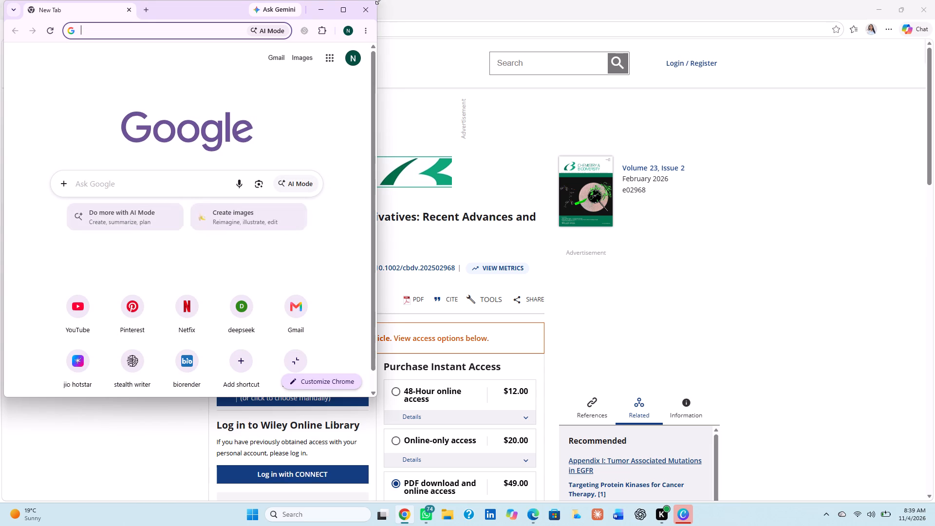
{"action": "left_click", "coordinate": [344, 7]}
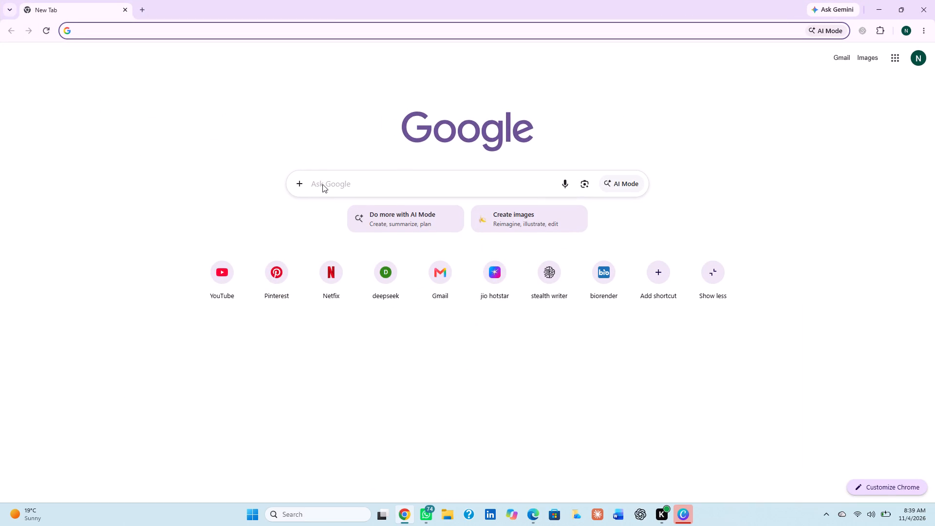
{"action": "left_click", "coordinate": [322, 184]}
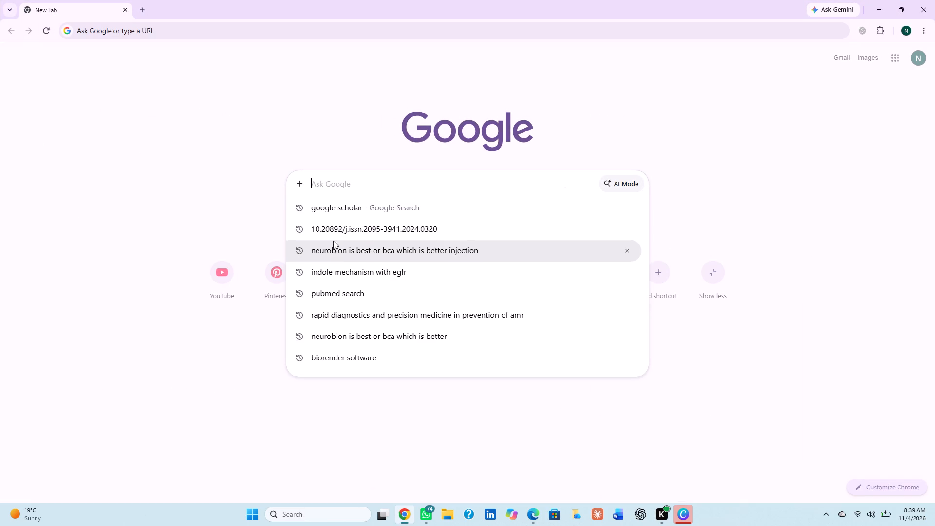
{"action": "left_click", "coordinate": [335, 280]}
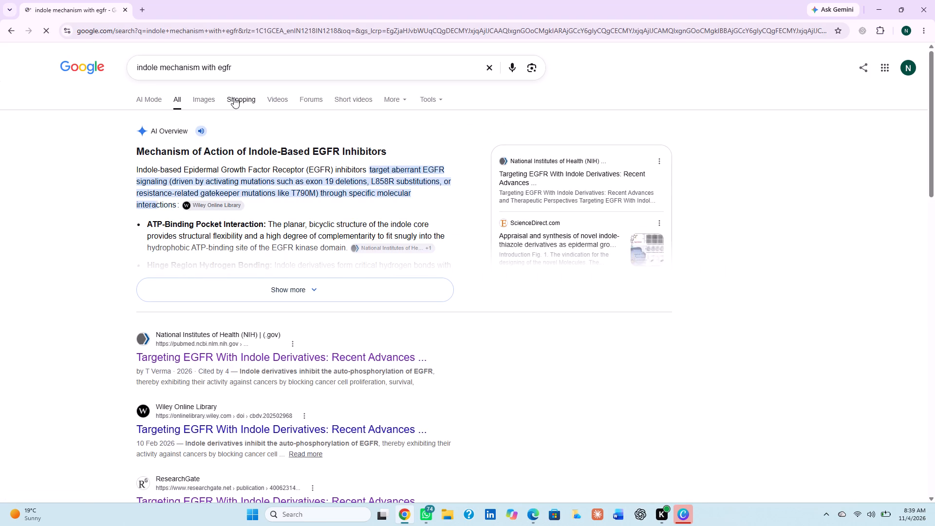
{"action": "left_click", "coordinate": [210, 100]}
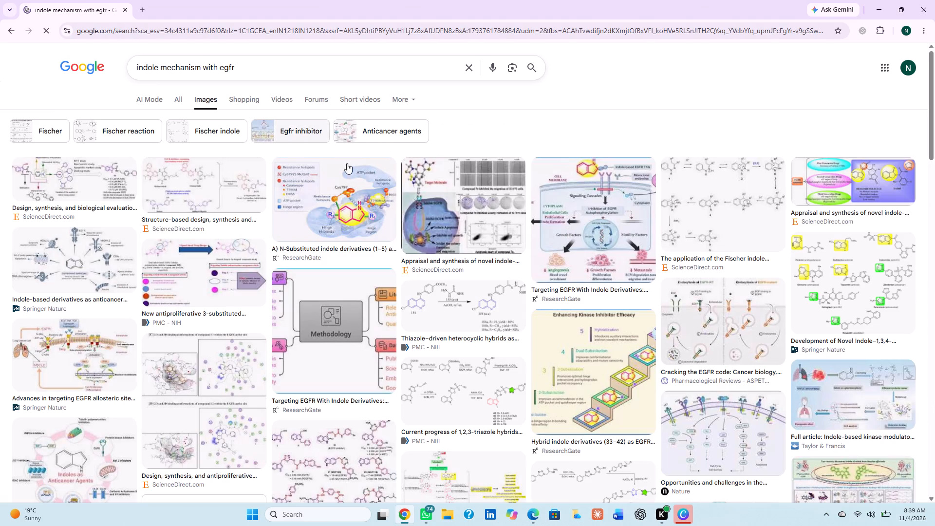
Preview the ResearchGate signalling cascade image and the Taylor & Francis NSCLC kinase modulator image in the results.
{"action": "left_click", "coordinate": [636, 208]}
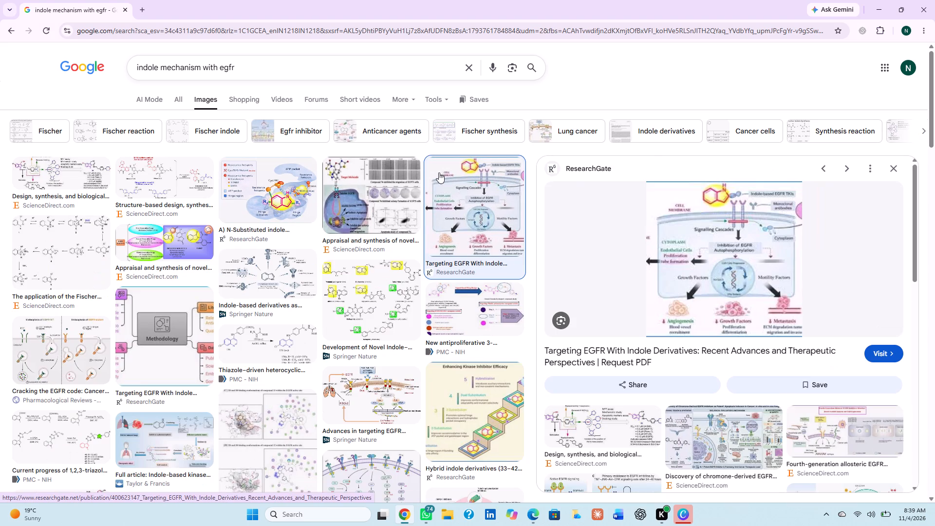
{"action": "left_click", "coordinate": [15, 35]}
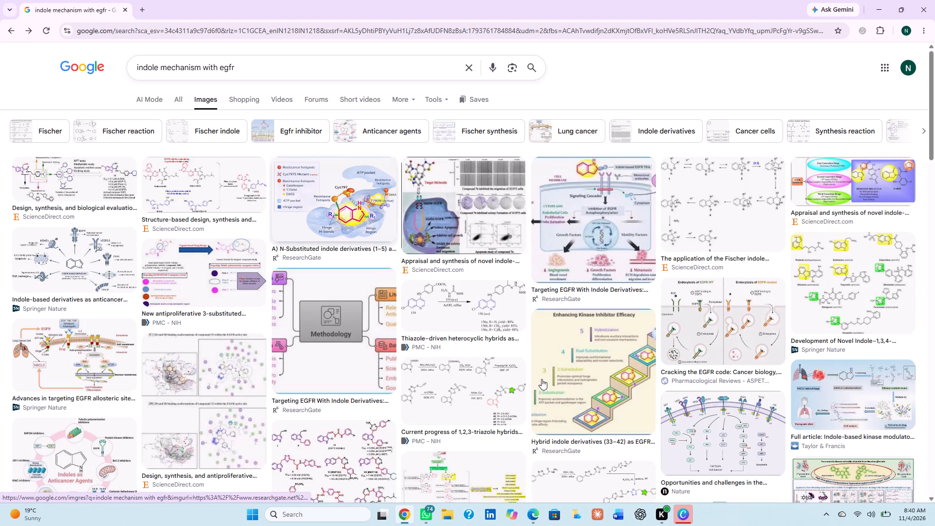
{"action": "left_click", "coordinate": [823, 391]}
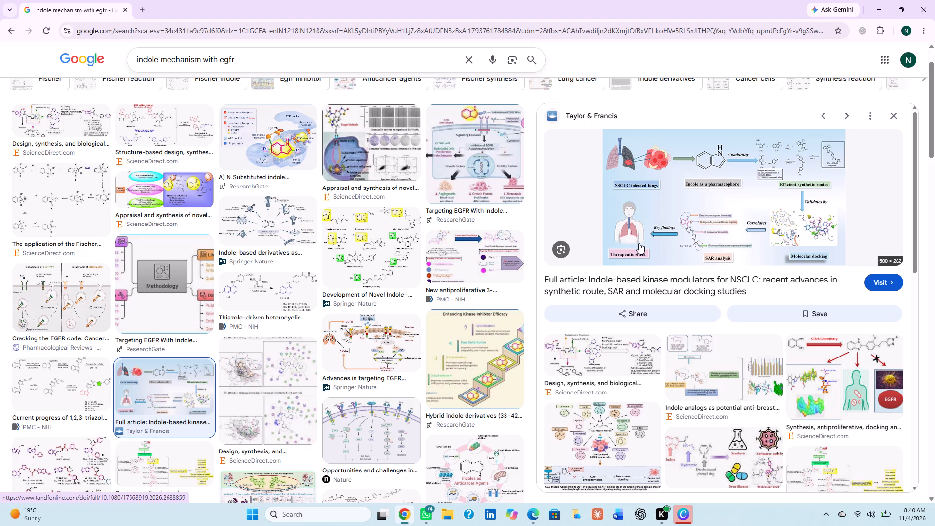
Open the ResearchGate publication behind the signalling cascade image and view its second figure, the EGFR inhibition mechanism, at full size.
{"action": "right_click", "coordinate": [447, 163]}
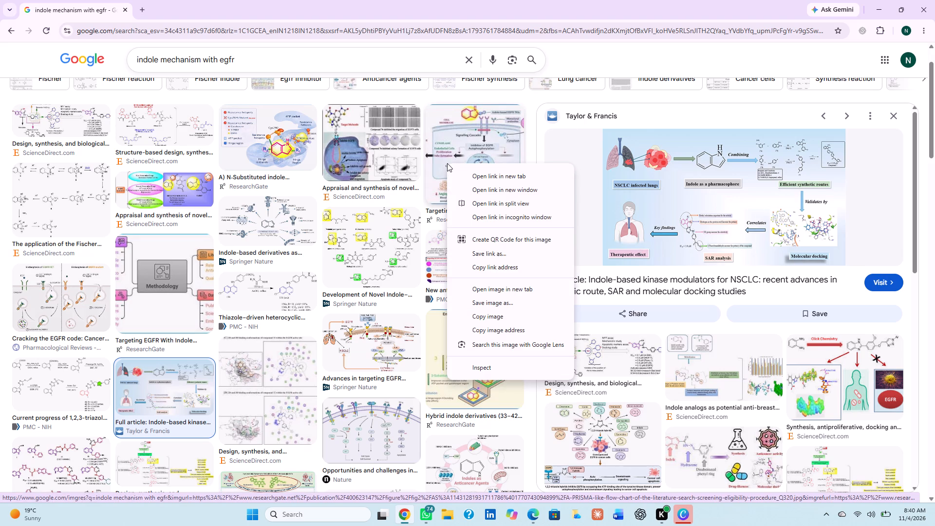
{"action": "left_click", "coordinate": [448, 142]}
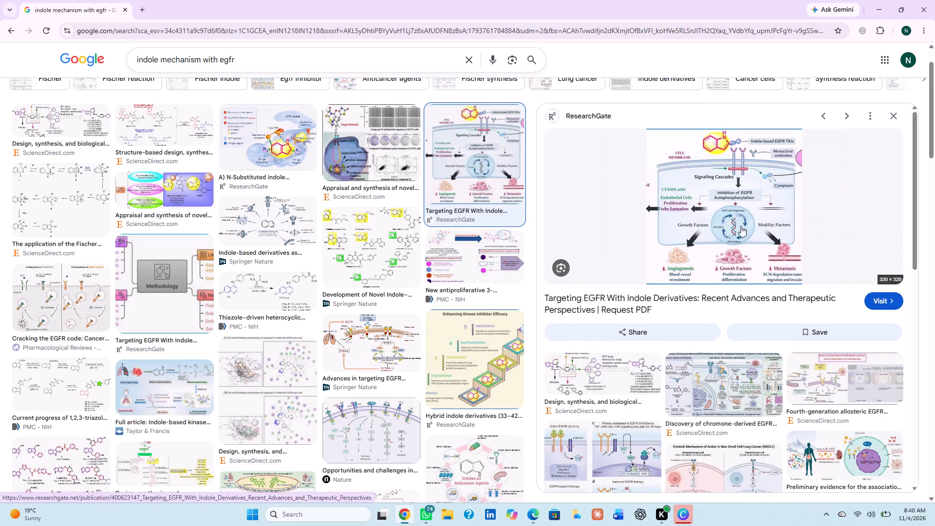
{"action": "left_click", "coordinate": [884, 305]}
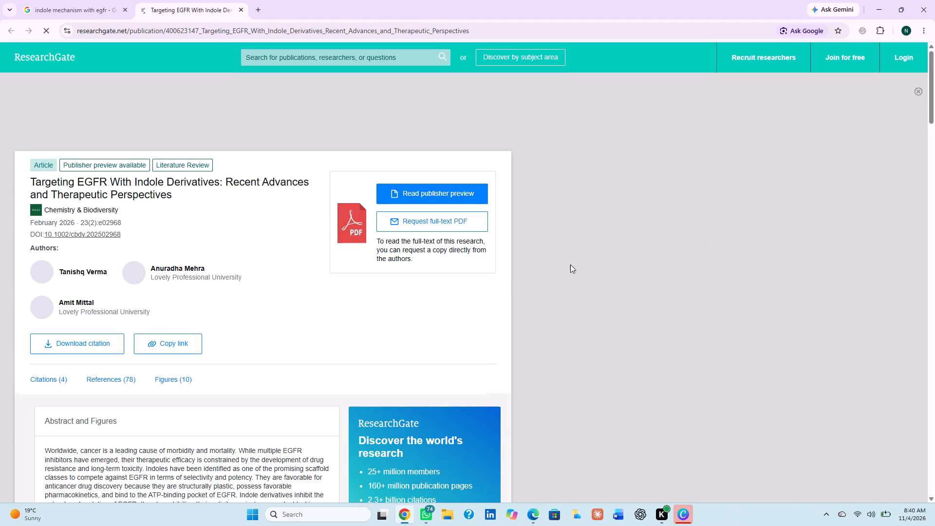
{"action": "scroll", "coordinate": [455, 321], "scroll_direction": "down", "scroll_amount": 5}
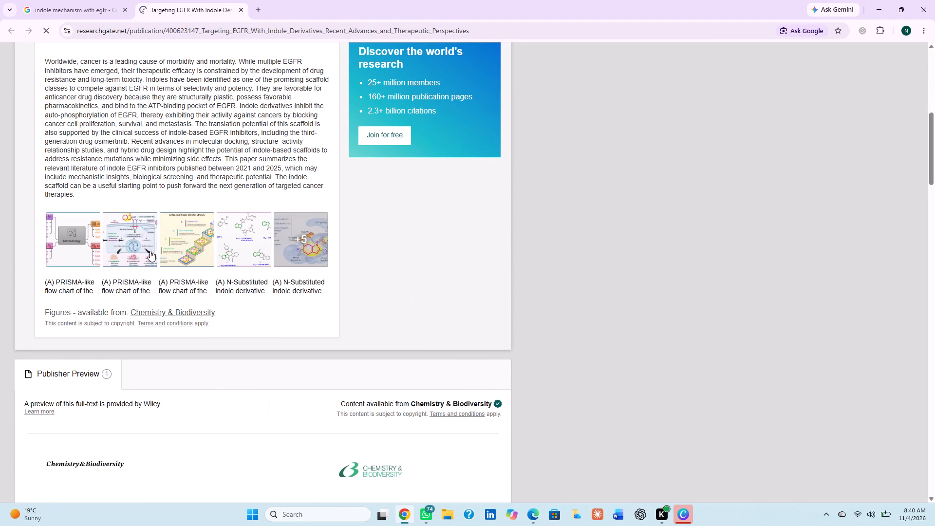
{"action": "left_click", "coordinate": [148, 250]}
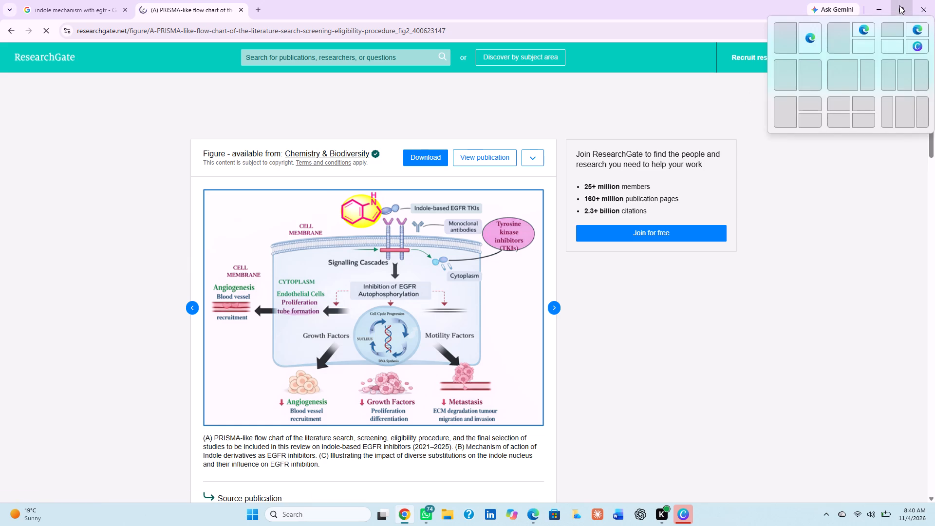
Arrange the Chrome window with the ResearchGate figure and the Canva design side by side in equal halves.
{"action": "left_click", "coordinate": [786, 76]}
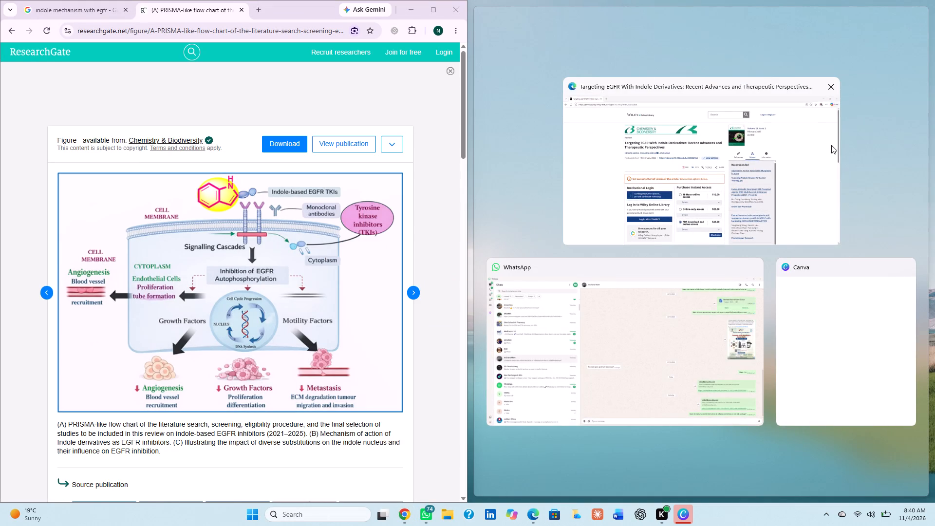
{"action": "left_click", "coordinate": [868, 324]}
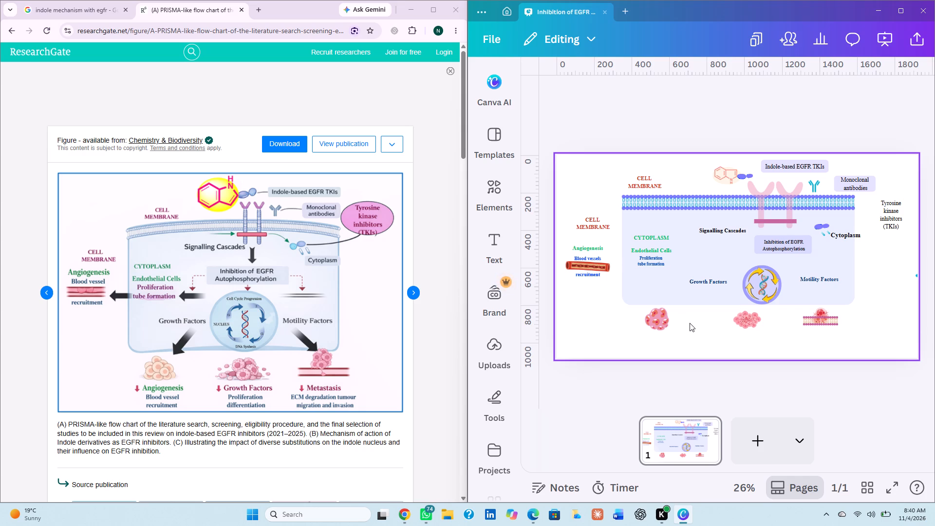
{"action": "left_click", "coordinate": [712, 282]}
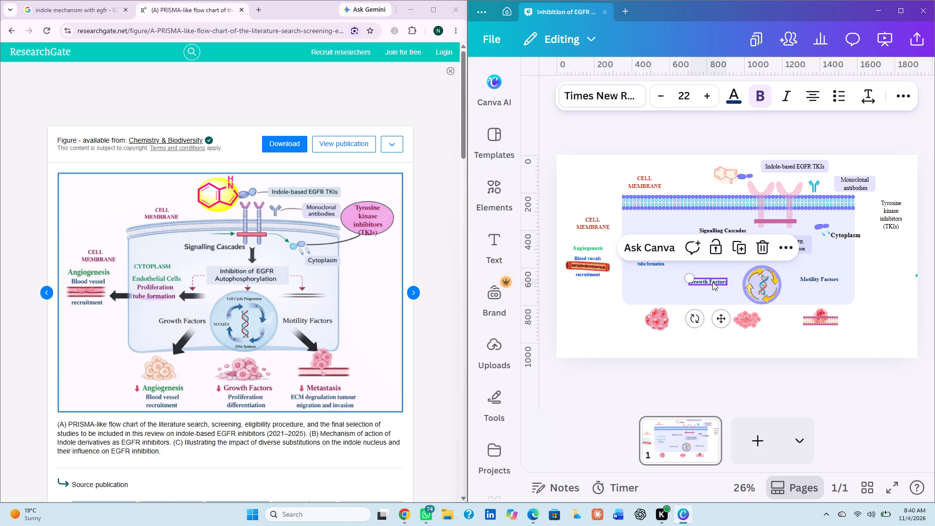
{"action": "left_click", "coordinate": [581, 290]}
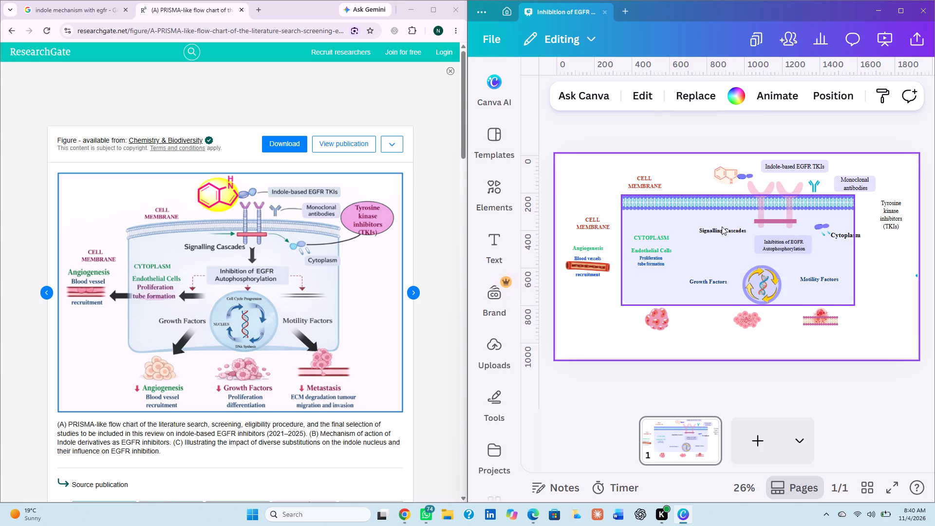
Nudge the "Signalling Cascades" label slightly up and to the right inside the cell.
{"action": "right_click_drag", "start_coordinate": [724, 231], "coordinate": [737, 223]}
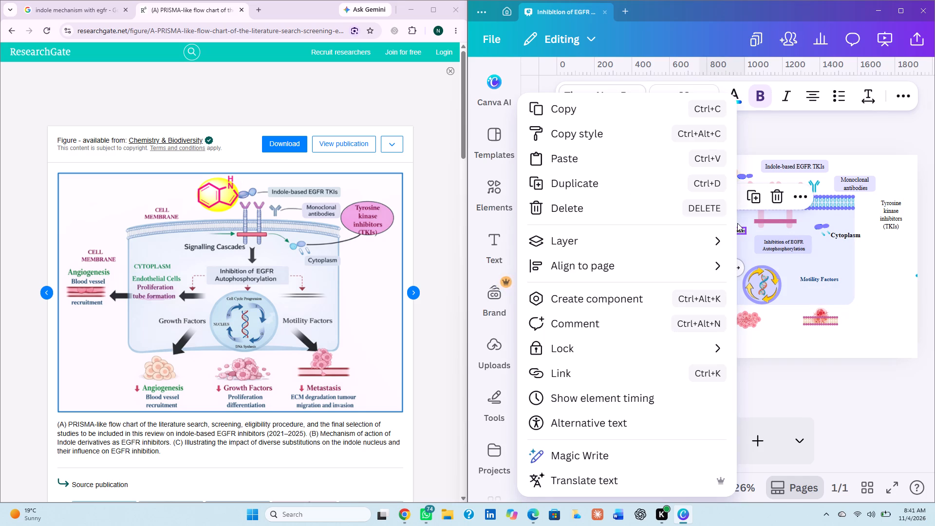
{"action": "left_click", "coordinate": [768, 246]}
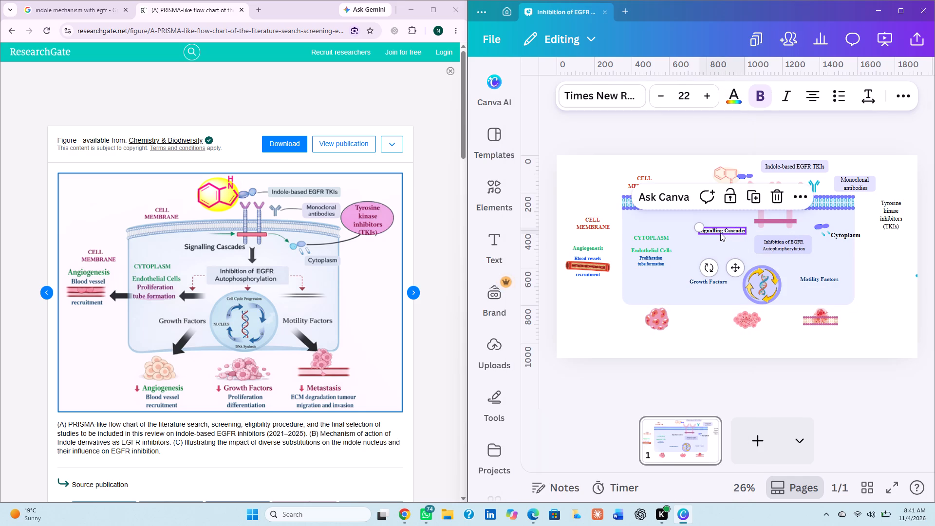
{"action": "right_click_drag", "start_coordinate": [721, 231], "coordinate": [730, 224]}
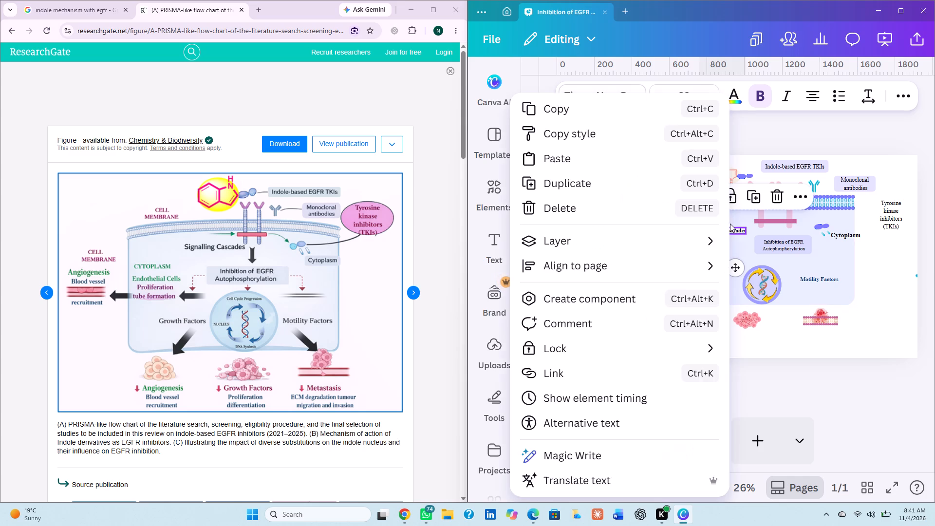
{"action": "left_click", "coordinate": [737, 262]}
{"action": "left_click", "coordinate": [737, 267]}
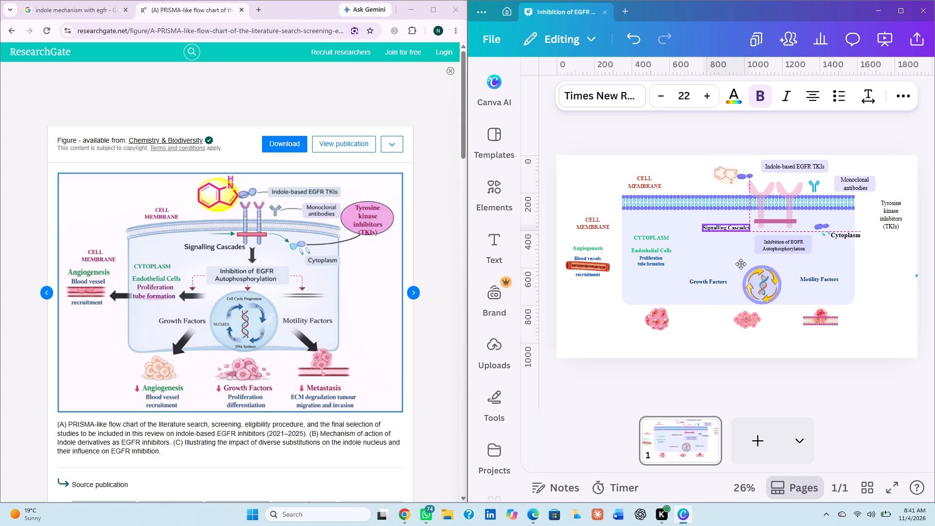
{"action": "left_click", "coordinate": [678, 246]}
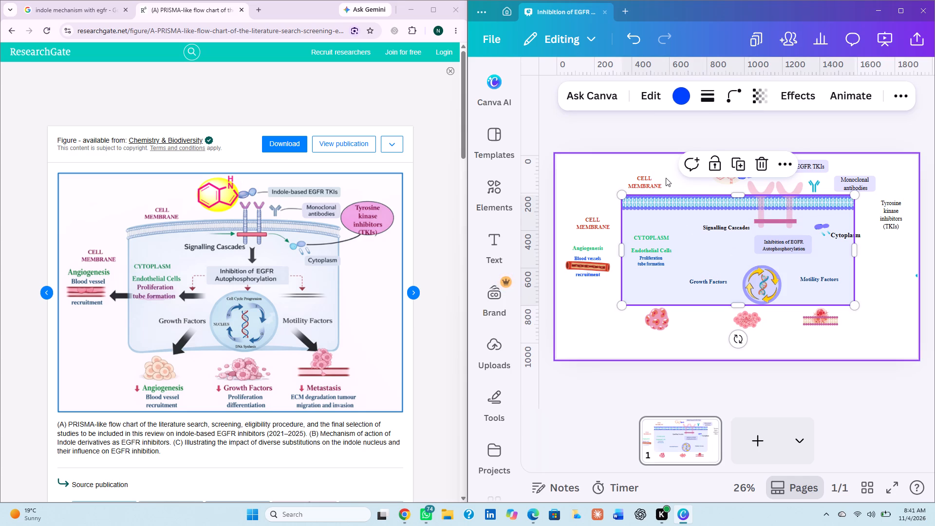
{"action": "left_click", "coordinate": [588, 196]}
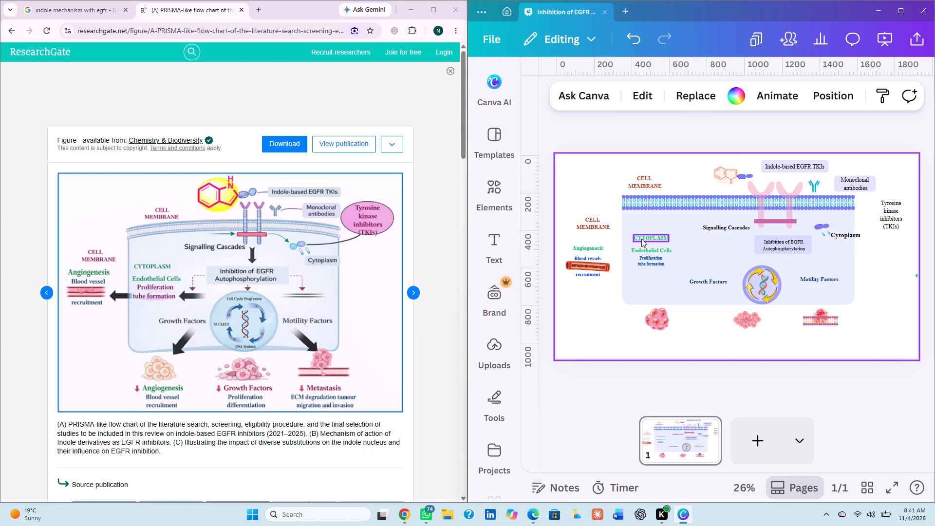
Search the elements for "arr" and add the suggested Arrow shape to the design.
{"action": "left_click", "coordinate": [492, 194]}
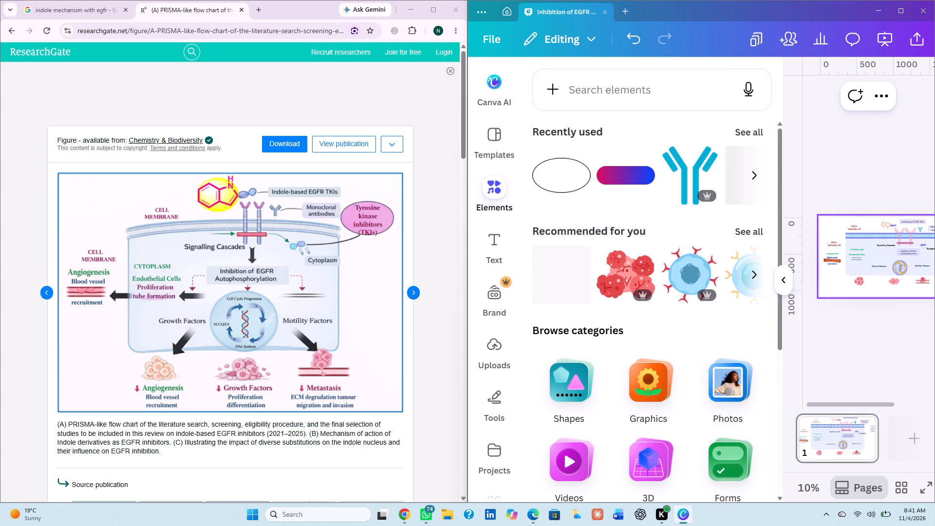
{"action": "left_click", "coordinate": [599, 98]}
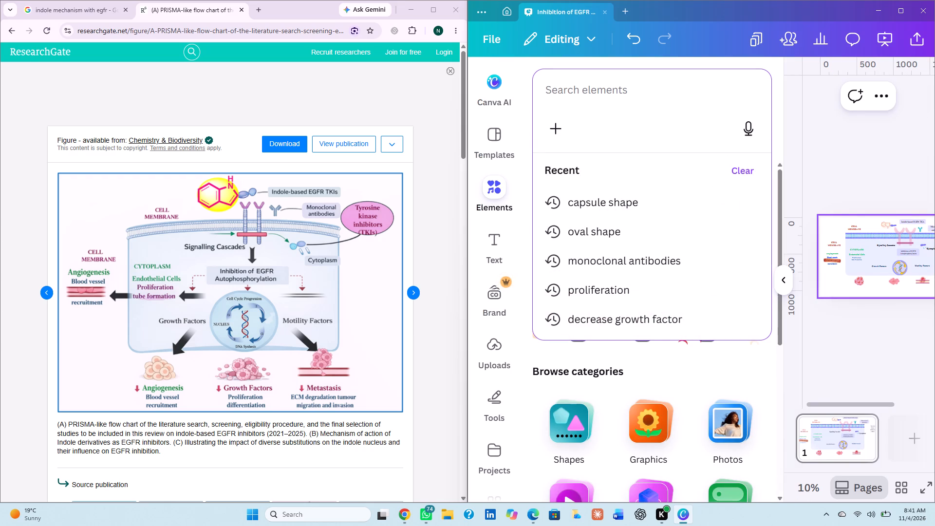
{"action": "type", "text": "arr"}
{"action": "key", "text": "Down"}
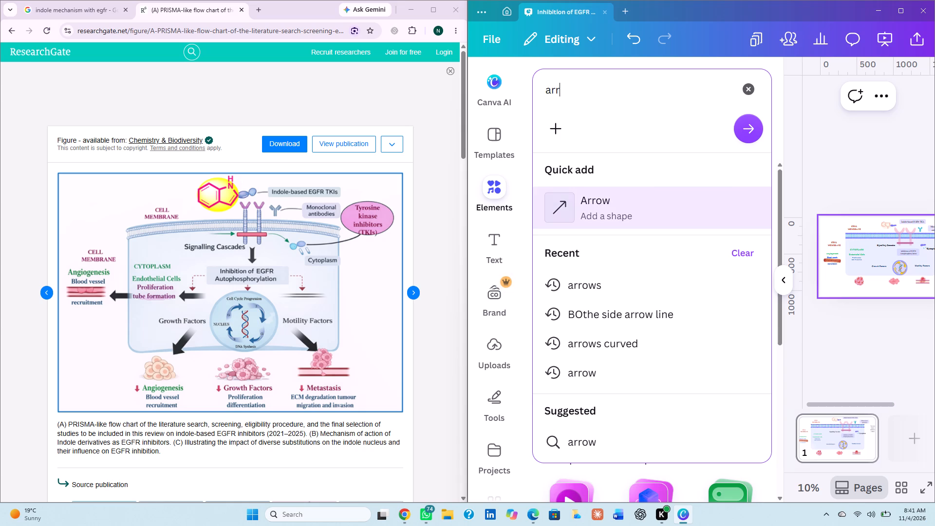
{"action": "key", "text": "Return"}
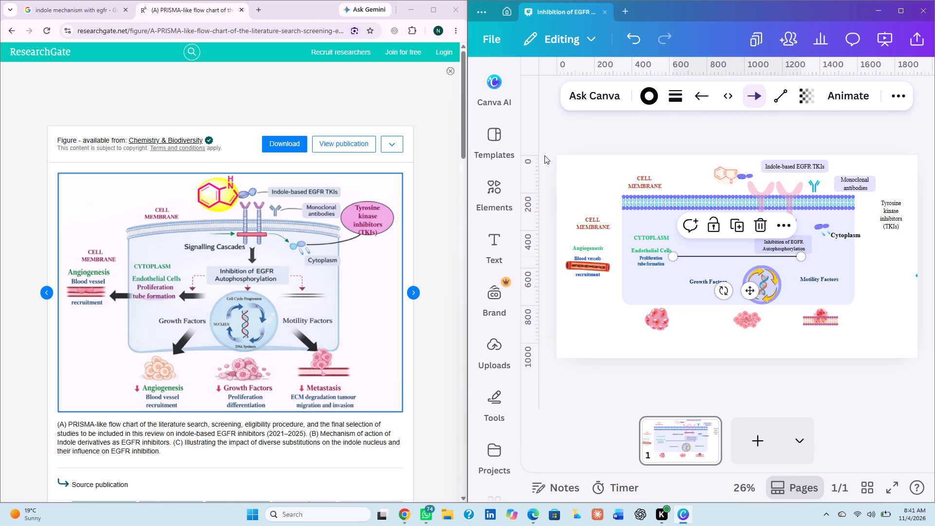
Search the elements for "arrows", compare the shape and graphic results, and add the left-pointing block arrow shape to the design.
{"action": "left_click", "coordinate": [490, 196]}
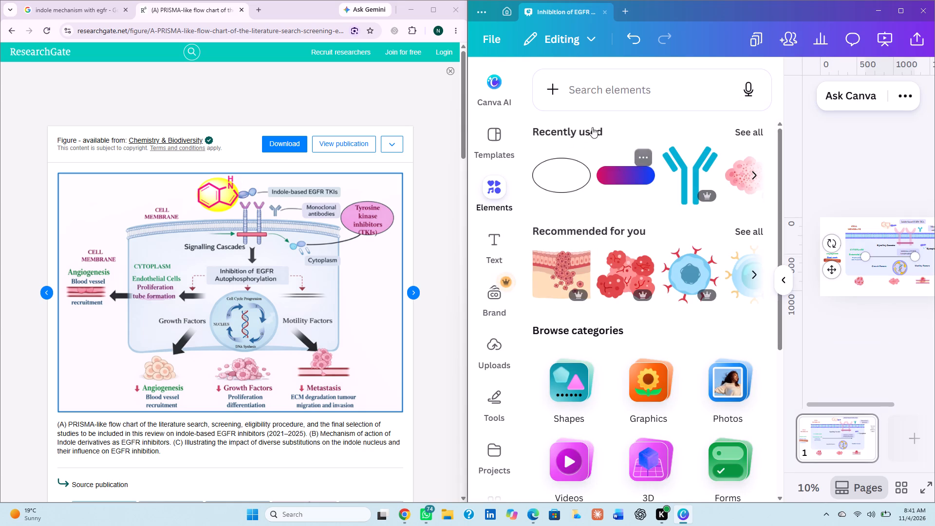
{"action": "left_click", "coordinate": [612, 88]}
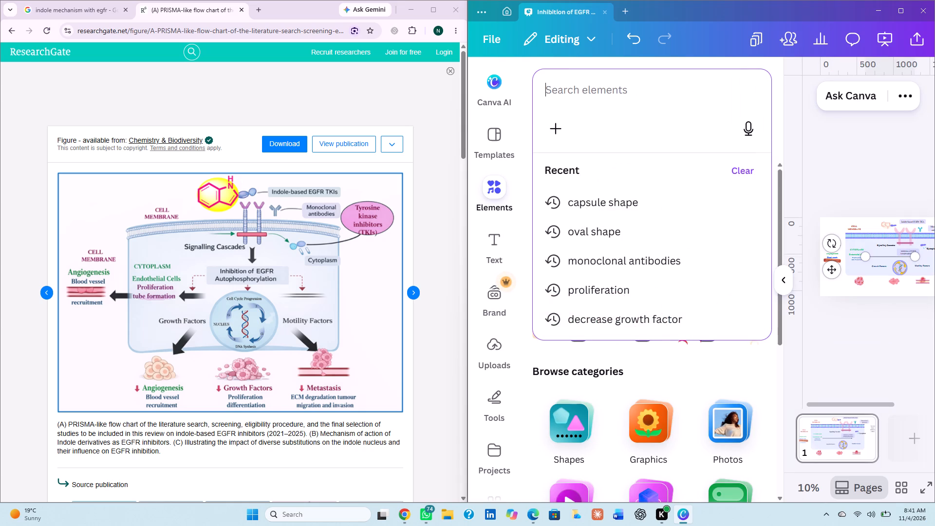
{"action": "type", "text": "arr"}
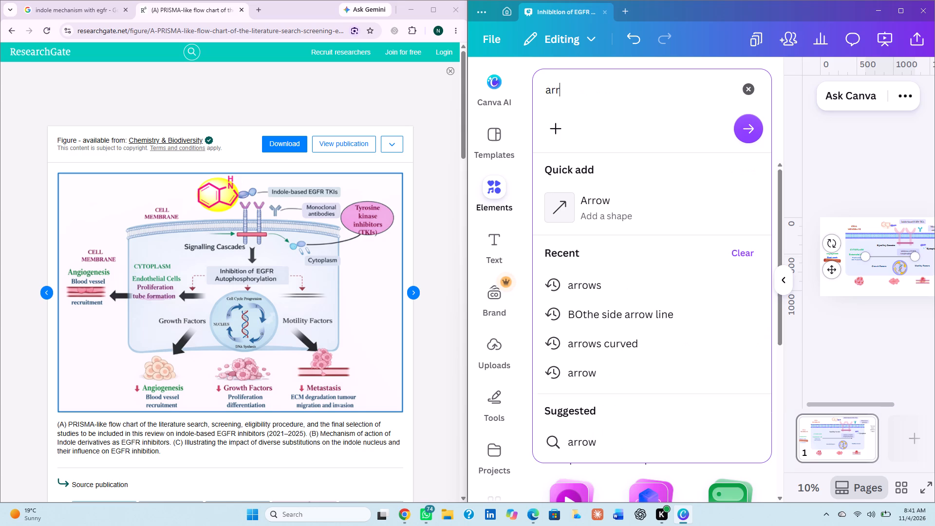
{"action": "key", "text": "Down"}
{"action": "key", "text": "Down"}
{"action": "key", "text": "Return"}
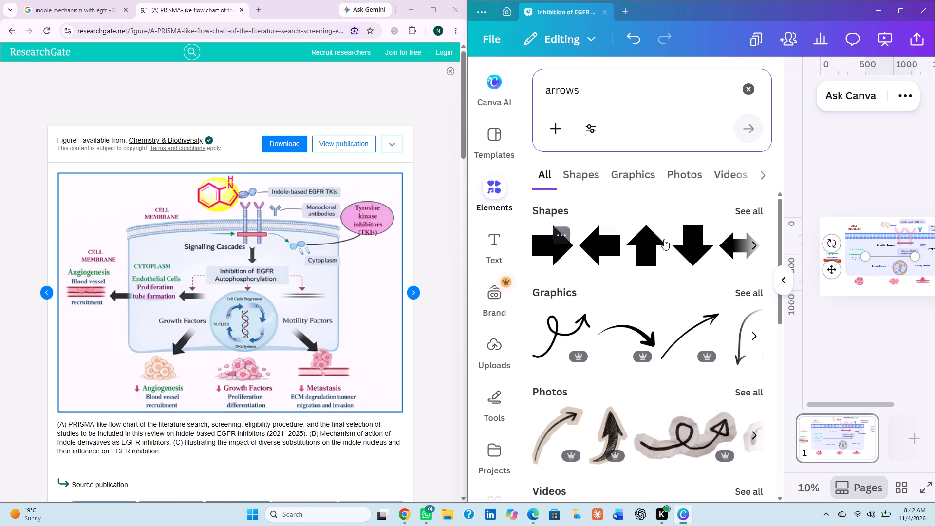
{"action": "left_click", "coordinate": [744, 208]}
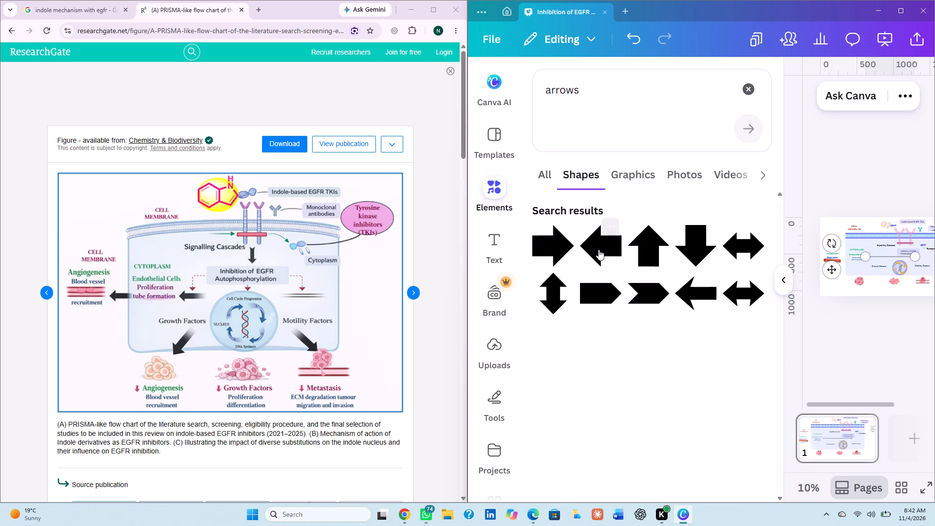
{"action": "left_click_drag", "start_coordinate": [585, 171], "coordinate": [636, 177]}
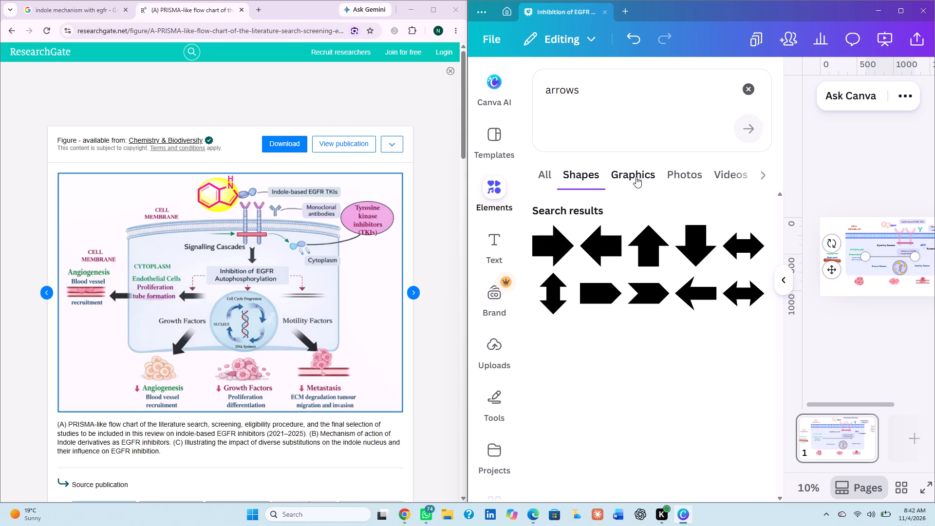
{"action": "left_click", "coordinate": [636, 177]}
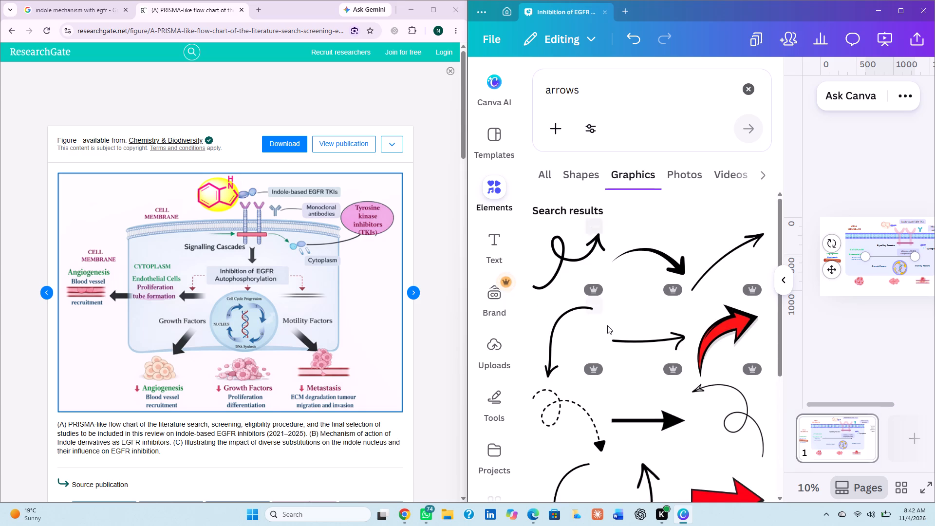
{"action": "scroll", "coordinate": [607, 325], "scroll_direction": "down", "scroll_amount": 7}
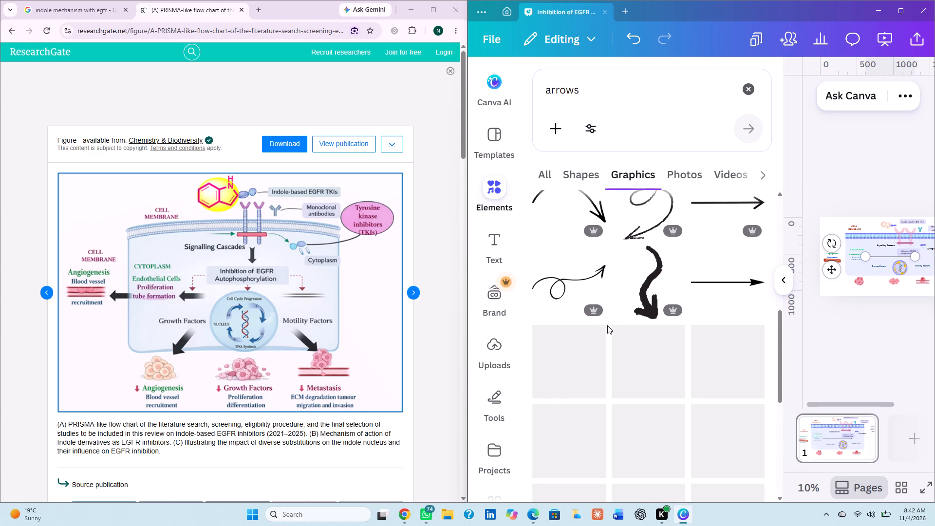
{"action": "scroll", "coordinate": [607, 325], "scroll_direction": "down", "scroll_amount": 2}
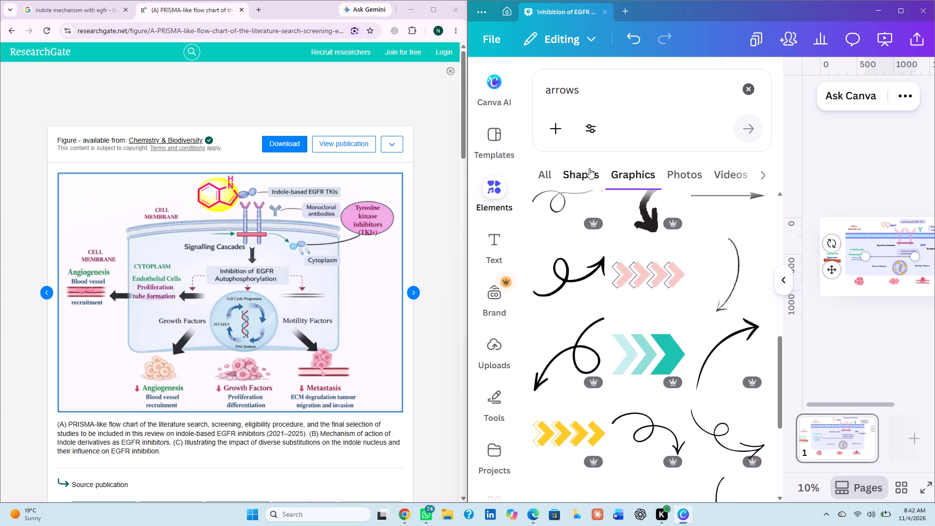
{"action": "left_click", "coordinate": [589, 168]}
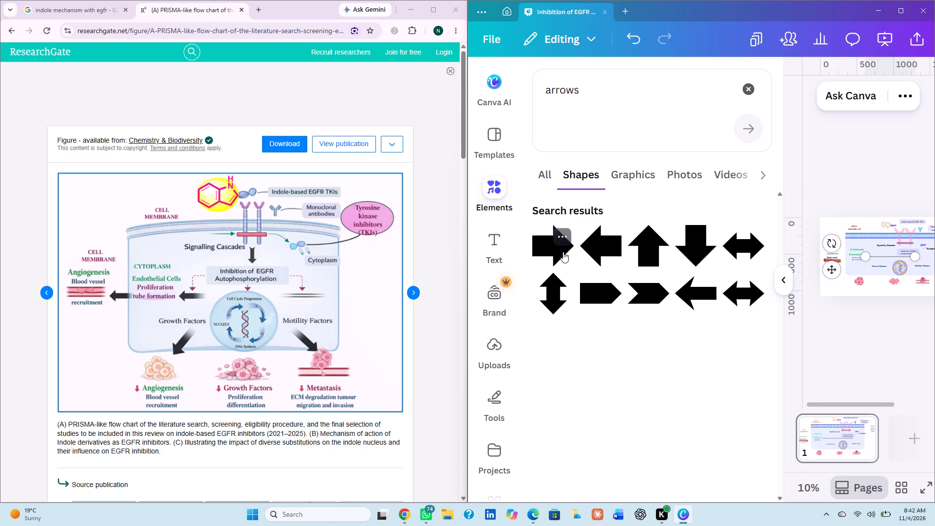
{"action": "left_click", "coordinate": [601, 250]}
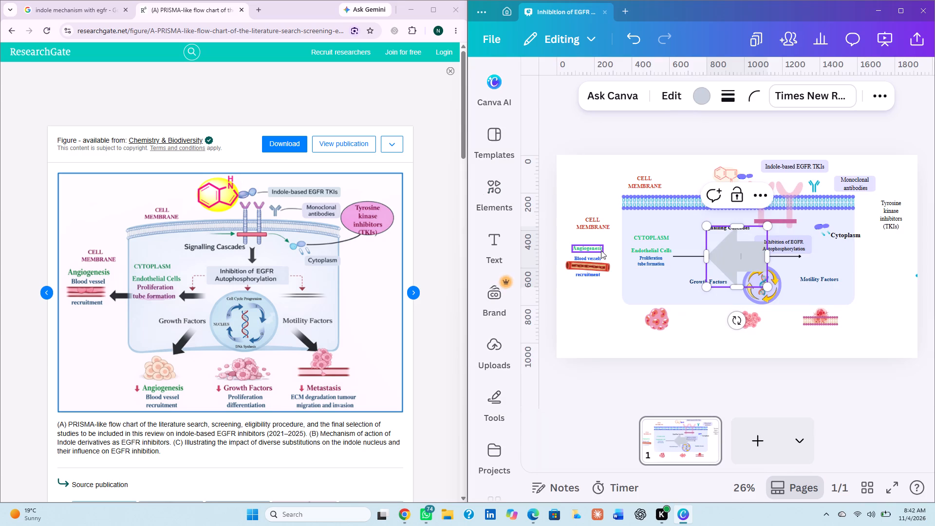
Delete the thin horizontal arrow line crossing the middle of the cell.
{"action": "left_click", "coordinate": [692, 254]}
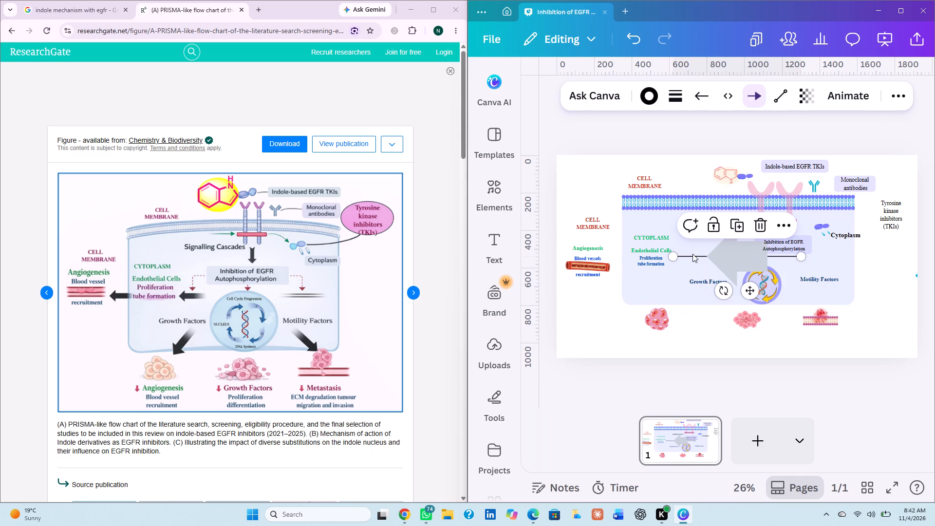
{"action": "key", "text": "BackSpace"}
Set the fill colour of the left-pointing block arrow to black.
{"action": "left_click", "coordinate": [749, 259]}
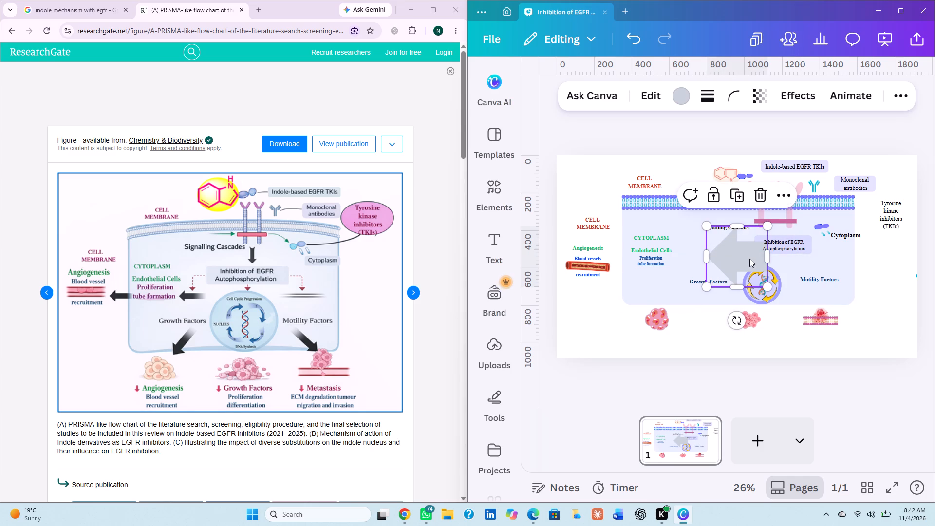
{"action": "left_click", "coordinate": [685, 98]}
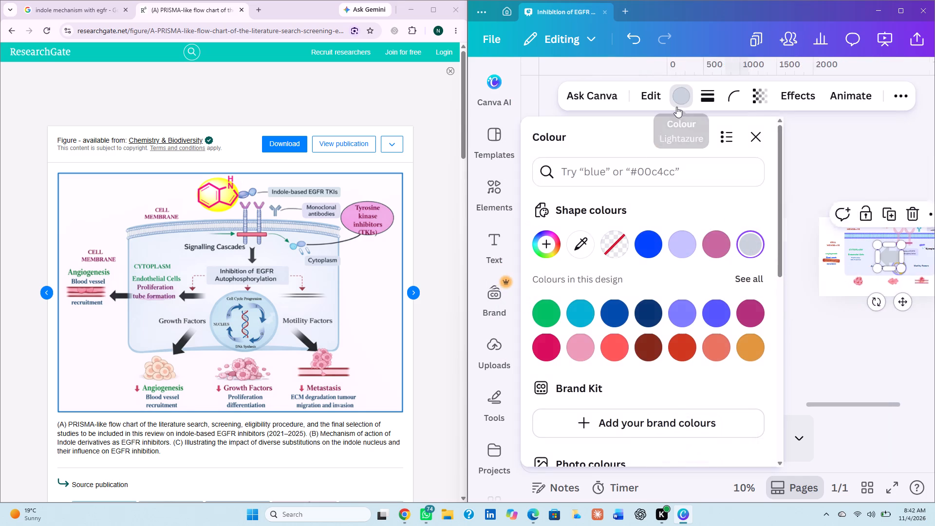
{"action": "scroll", "coordinate": [640, 349], "scroll_direction": "down", "scroll_amount": 3}
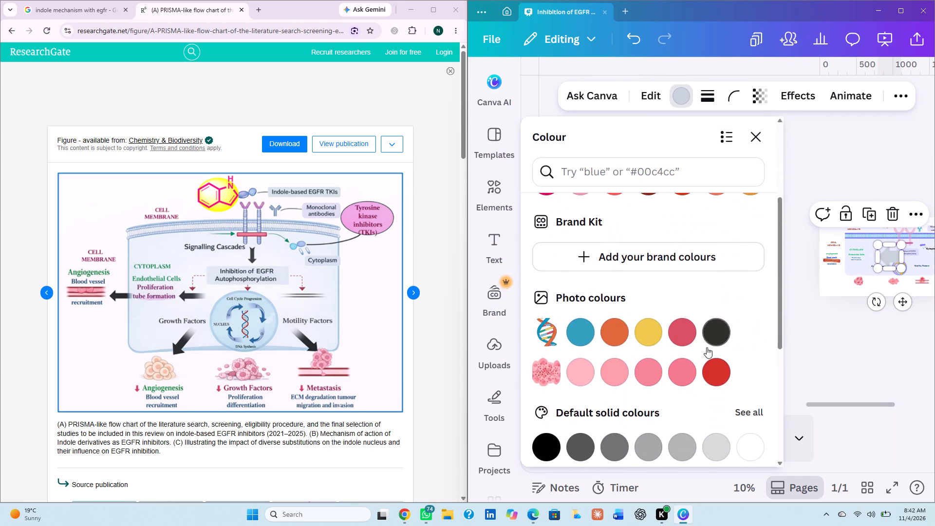
{"action": "left_click", "coordinate": [547, 454]}
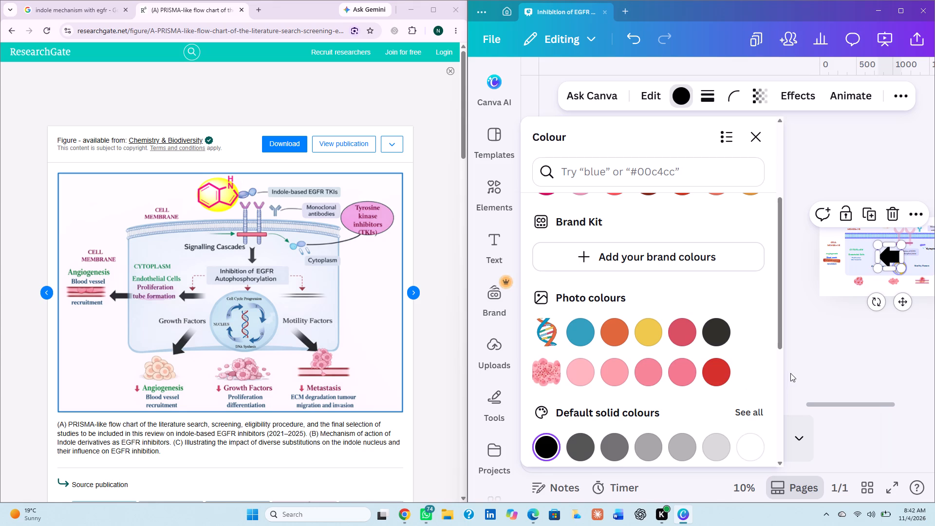
{"action": "left_click", "coordinate": [802, 369]}
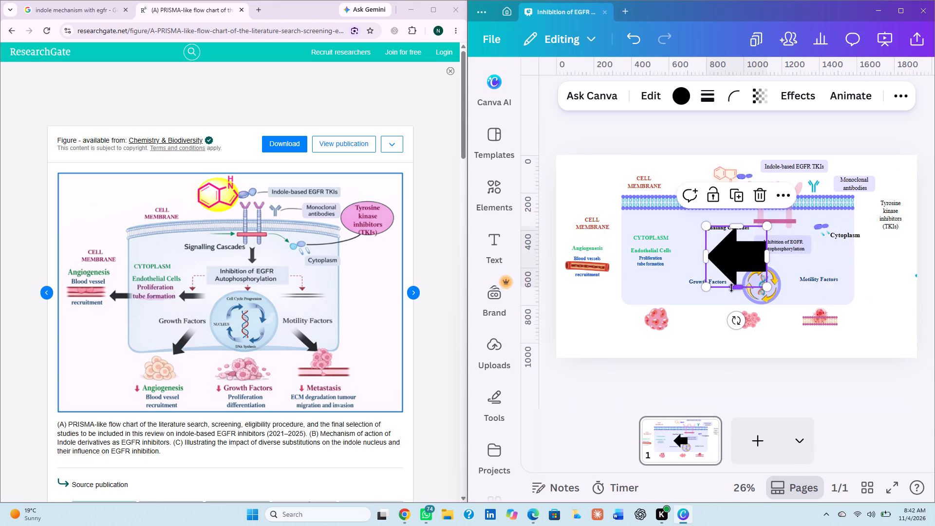
Flatten the black block arrow and scale it down to less than half its width.
{"action": "left_click_drag", "start_coordinate": [735, 288], "coordinate": [733, 254]}
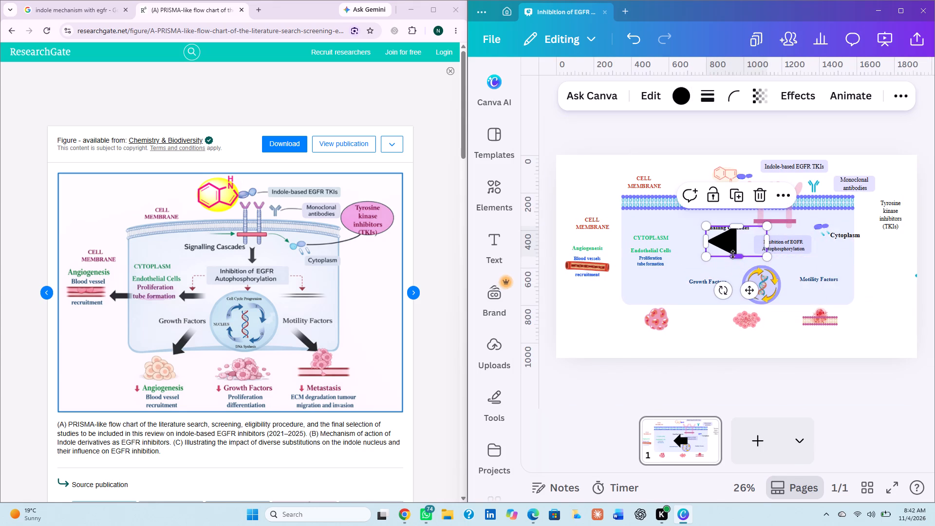
{"action": "left_click_drag", "start_coordinate": [733, 255], "coordinate": [735, 265]}
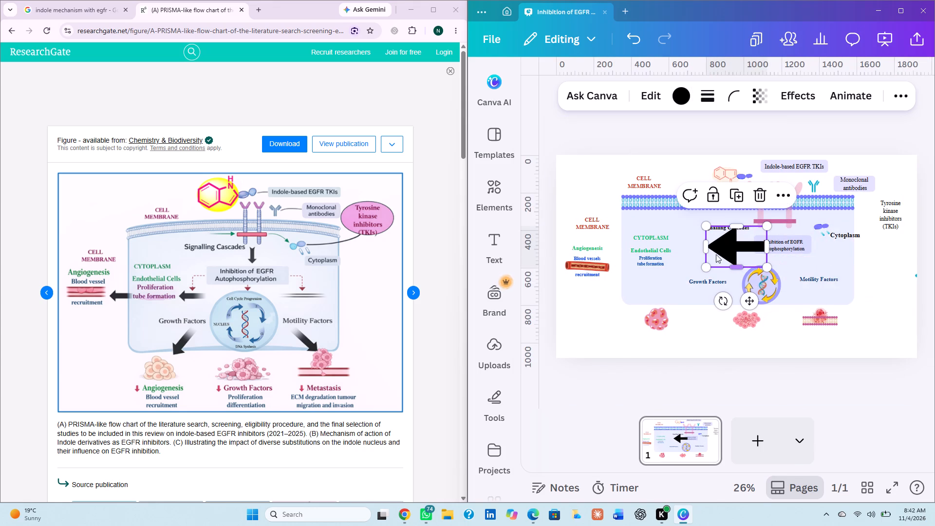
{"action": "left_click_drag", "start_coordinate": [706, 271], "coordinate": [739, 246]}
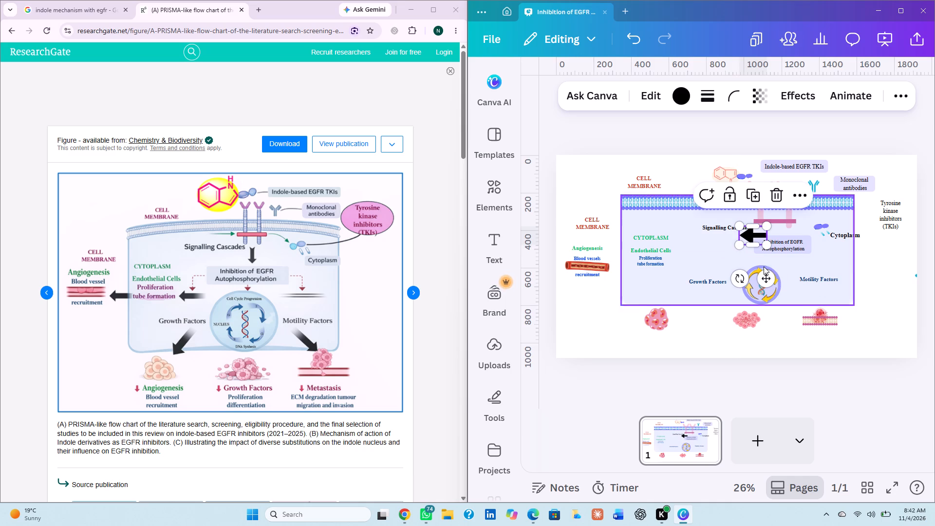
Move the black arrow between the blood vessel graphic and the "Proliferation tube formation" label, and shrink it to about 124 × 84.
{"action": "left_click_drag", "start_coordinate": [770, 278], "coordinate": [668, 307]}
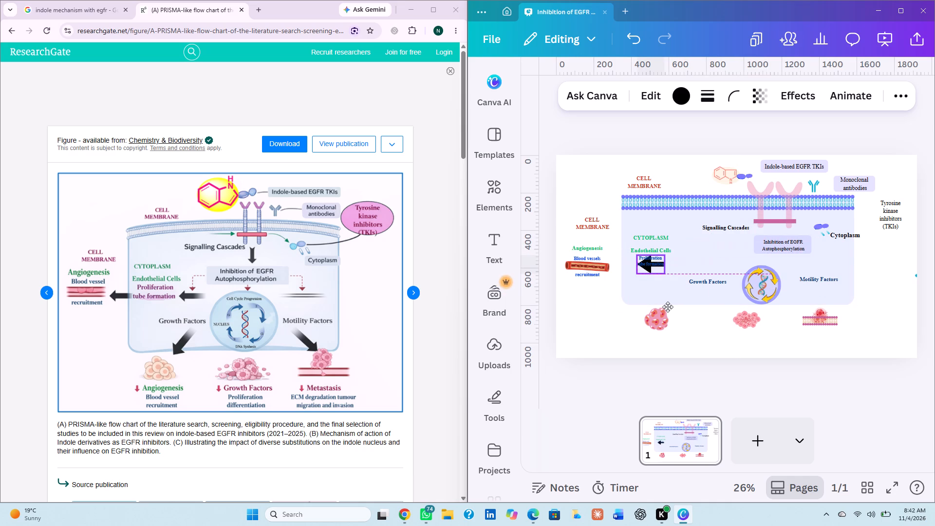
{"action": "left_click_drag", "start_coordinate": [668, 307], "coordinate": [635, 307]}
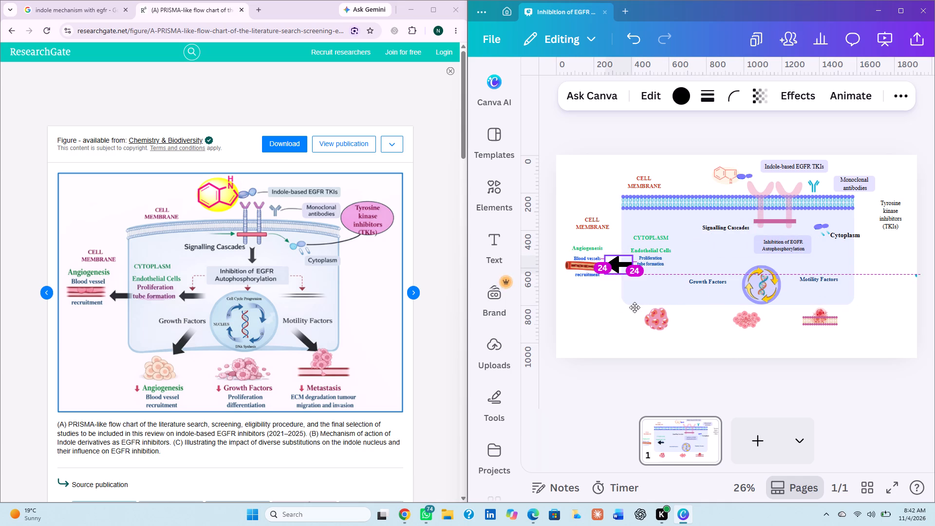
{"action": "left_click_drag", "start_coordinate": [635, 307], "coordinate": [639, 308]}
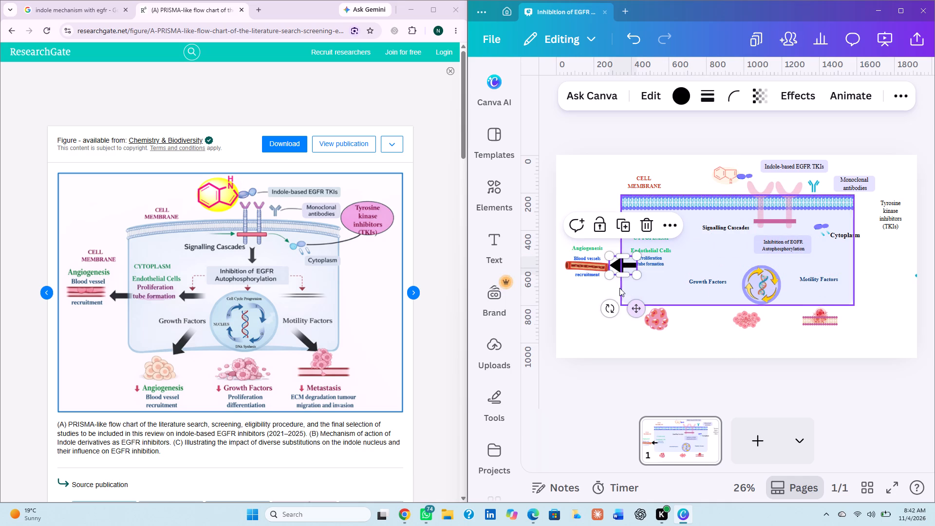
{"action": "left_click", "coordinate": [613, 277]}
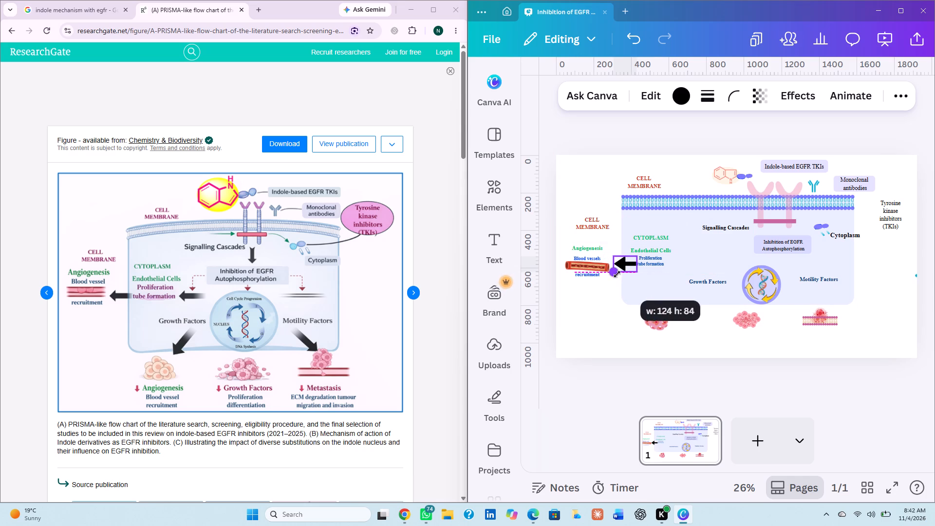
{"action": "left_click", "coordinate": [635, 304]}
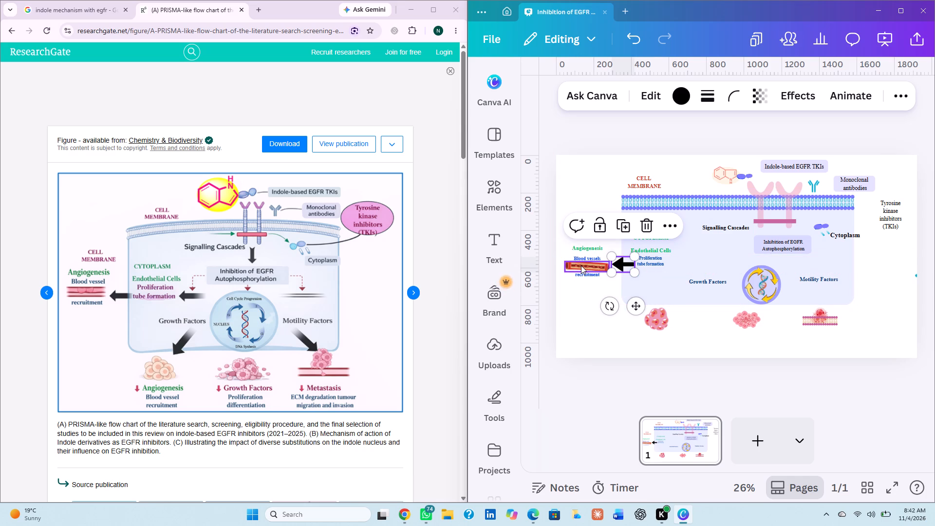
Nudge the "Proliferation tube formation" label slightly down, level with the black arrow.
{"action": "left_click", "coordinate": [573, 309]}
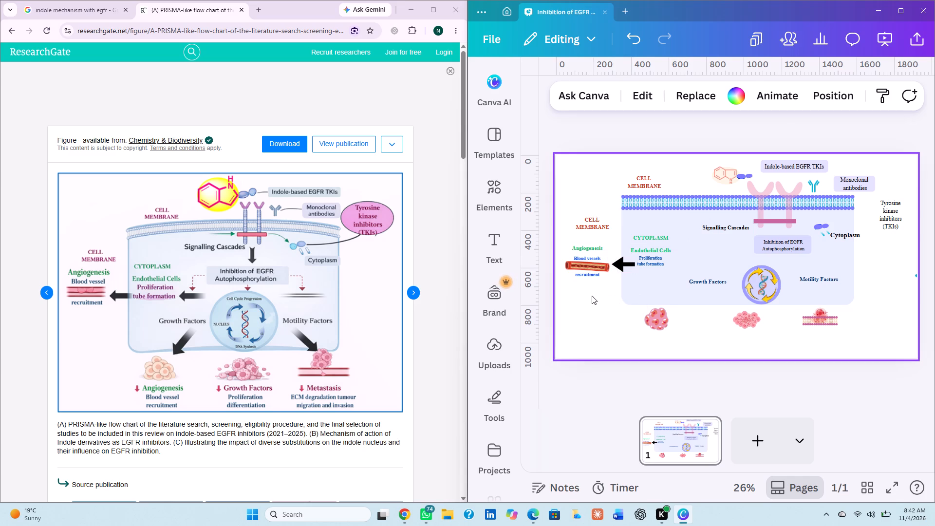
{"action": "left_click", "coordinate": [652, 265]}
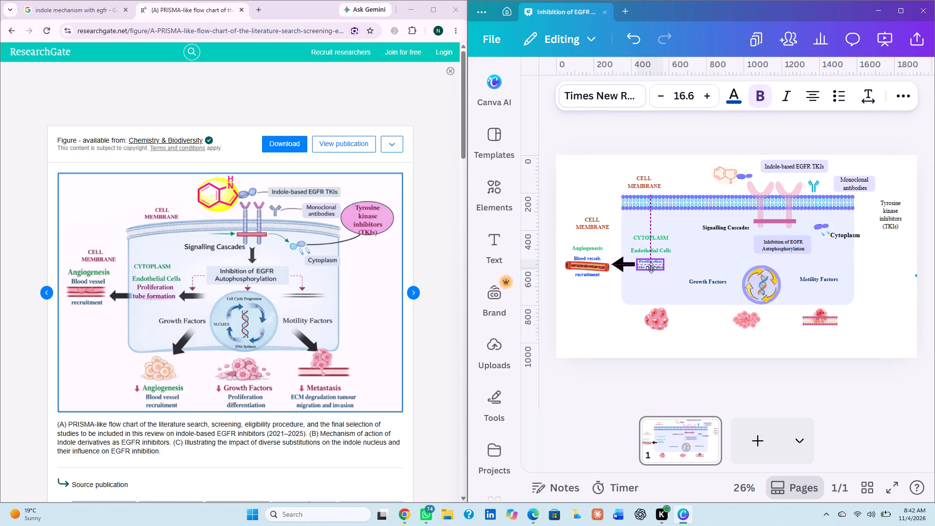
{"action": "left_click", "coordinate": [597, 289]}
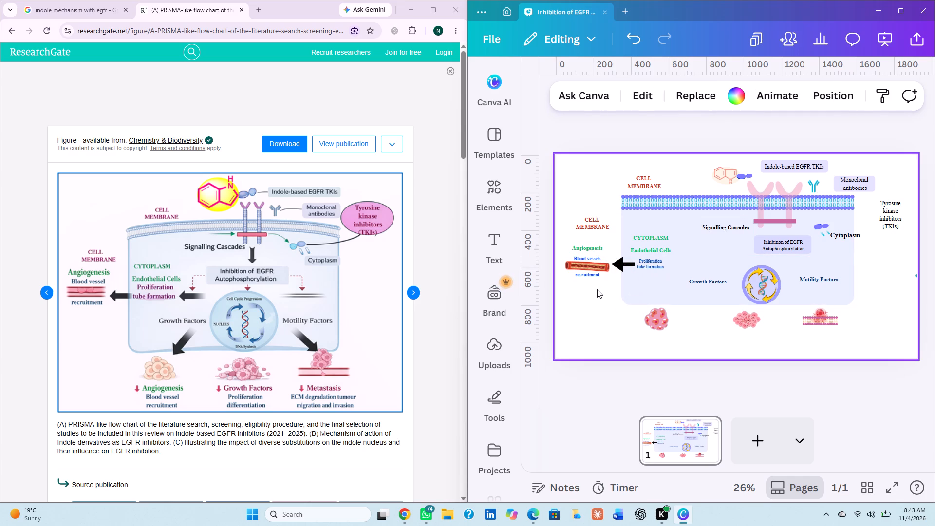
Shrink the black arrow further and place it at the cell's left edge, pointing at the blood vessel graphic.
{"action": "left_click", "coordinate": [620, 265]}
{"action": "left_click_drag", "start_coordinate": [611, 274], "coordinate": [616, 270]}
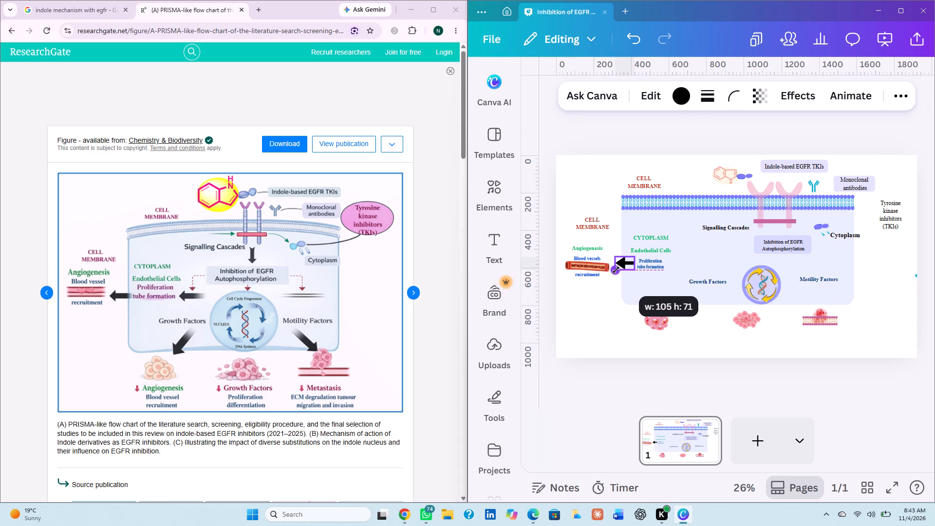
{"action": "left_click_drag", "start_coordinate": [616, 270], "coordinate": [617, 269]}
{"action": "left_click_drag", "start_coordinate": [638, 302], "coordinate": [630, 306]}
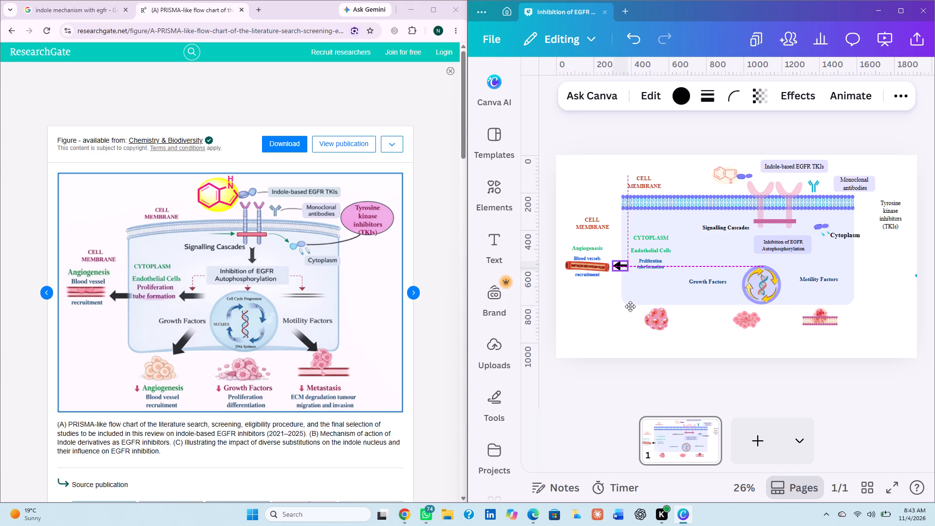
{"action": "left_click_drag", "start_coordinate": [630, 306], "coordinate": [631, 306]}
Shift the "Proliferation tube formation" label slightly left beside the black arrow and enlarge its font size to 20.6.
{"action": "left_click_drag", "start_coordinate": [648, 265], "coordinate": [645, 265]}
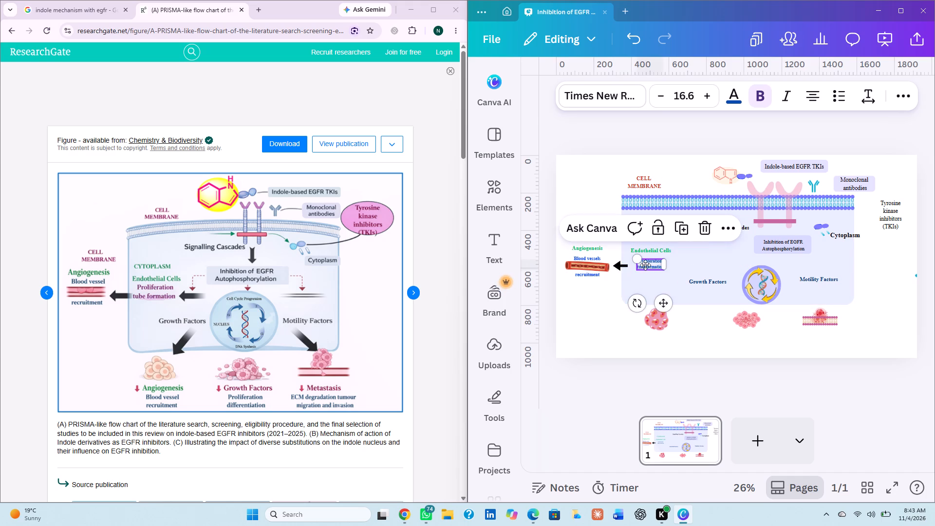
{"action": "left_click_drag", "start_coordinate": [645, 265], "coordinate": [643, 265]}
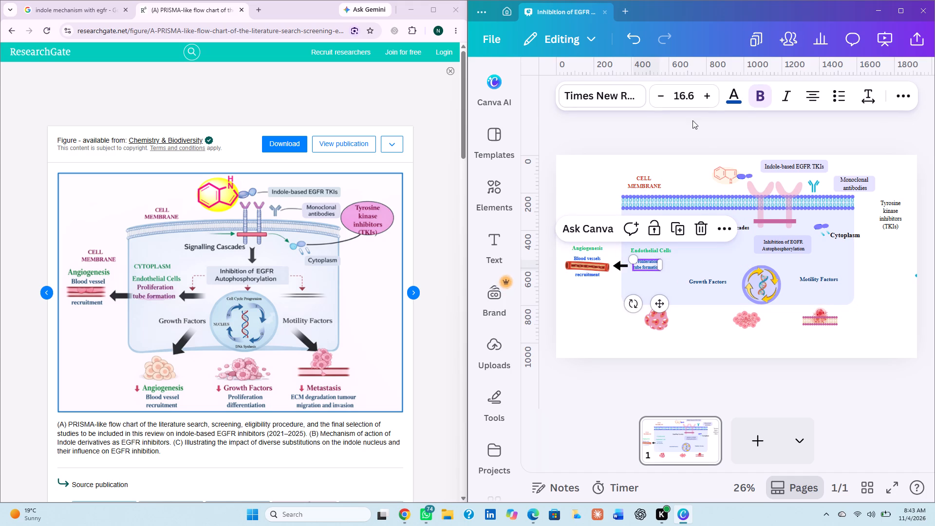
{"action": "triple_click", "coordinate": [709, 97]}
{"action": "left_click", "coordinate": [709, 97]}
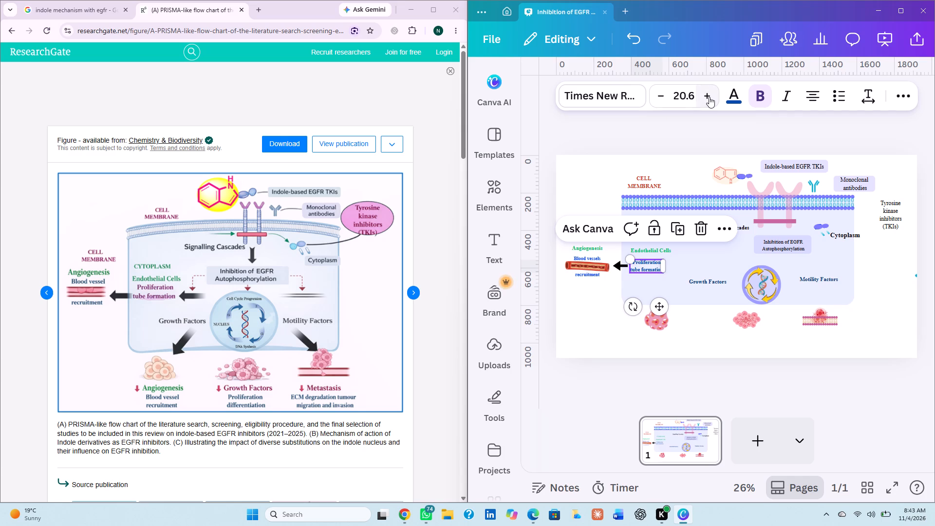
{"action": "left_click", "coordinate": [660, 312]}
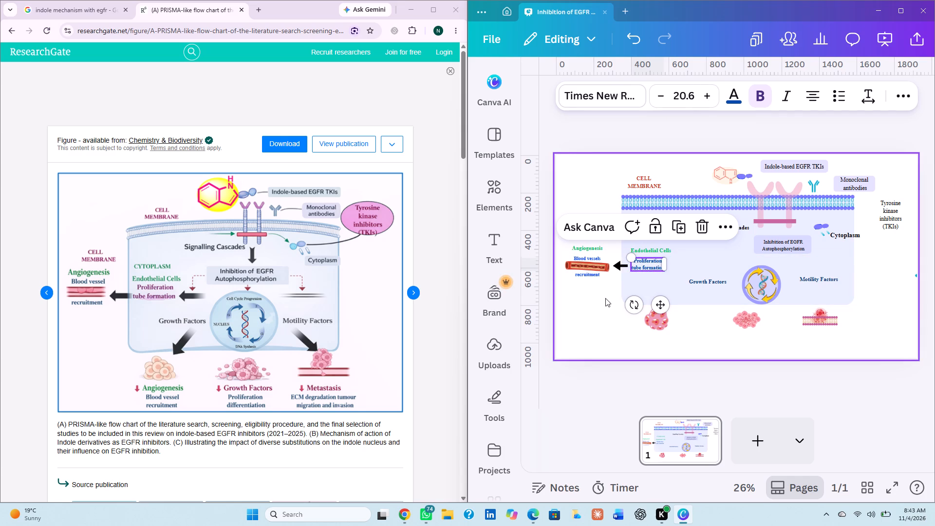
Duplicate the black arrow beside the blood vessel, place the copy below "Growth Factors" at the cell's lower edge, and enlarge it.
{"action": "left_click", "coordinate": [616, 265]}
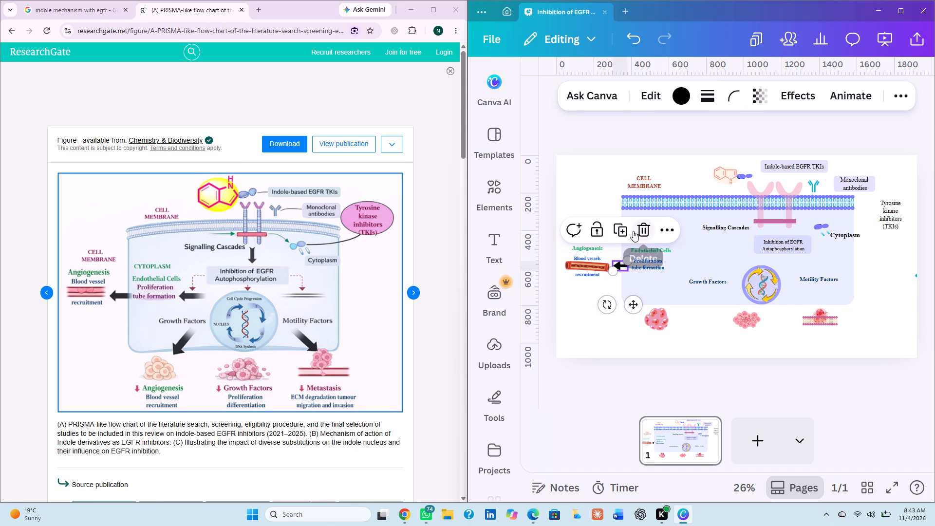
{"action": "left_click", "coordinate": [631, 230]}
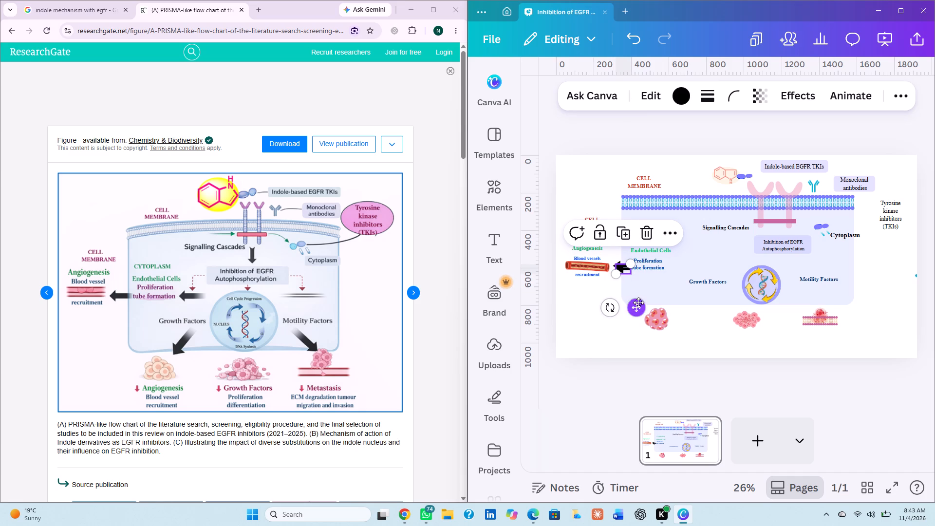
{"action": "left_click_drag", "start_coordinate": [638, 303], "coordinate": [702, 337]}
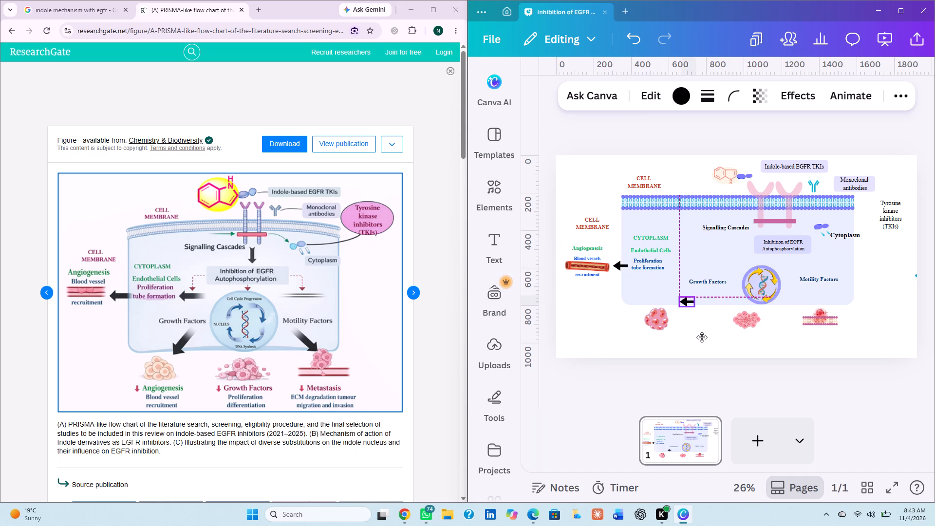
{"action": "left_click_drag", "start_coordinate": [702, 337], "coordinate": [701, 337]}
{"action": "left_click_drag", "start_coordinate": [681, 309], "coordinate": [680, 329]}
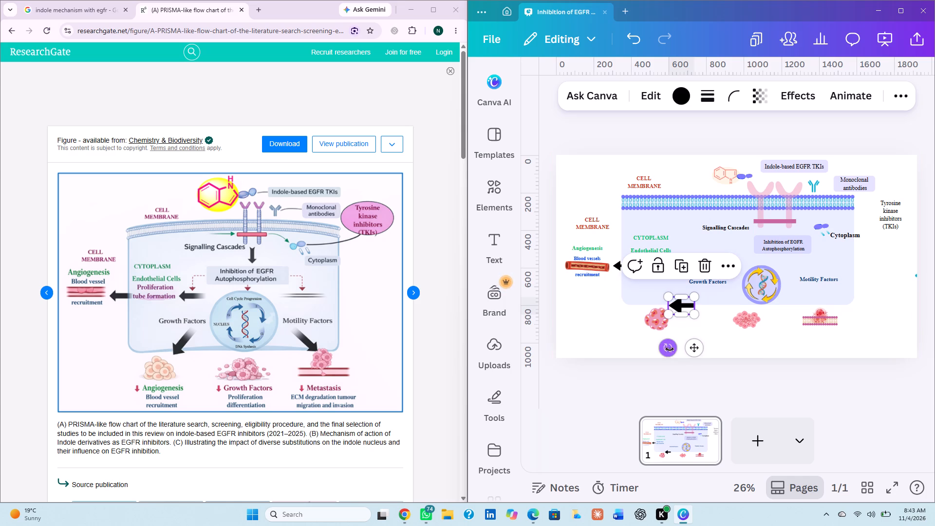
Rotate the enlarged arrow copy diagonally so it points down-left at the leftmost tumour cluster, and position it beside that cluster.
{"action": "left_click_drag", "start_coordinate": [669, 350], "coordinate": [707, 361]}
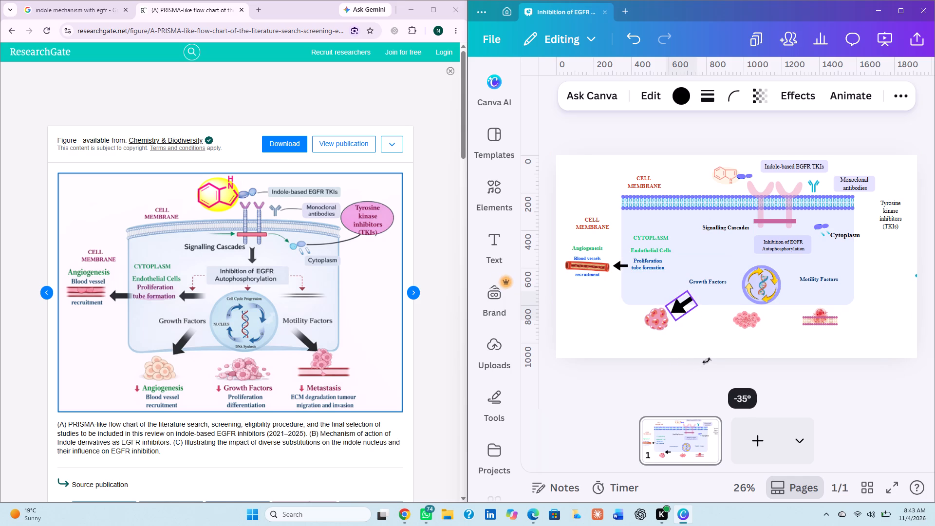
{"action": "left_click_drag", "start_coordinate": [707, 361], "coordinate": [709, 355]}
{"action": "left_click", "coordinate": [717, 328]}
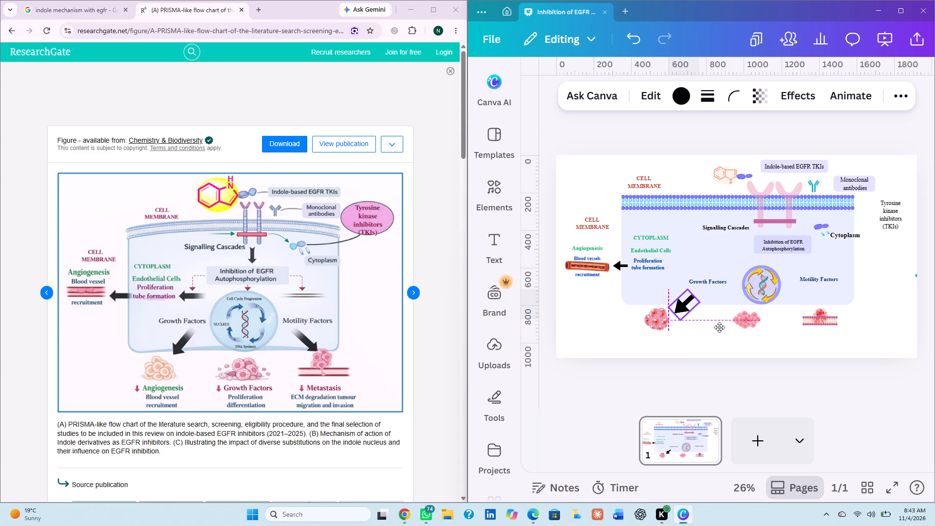
Set the "Growth Factors" label's font size to 26.
{"action": "left_click", "coordinate": [723, 282]}
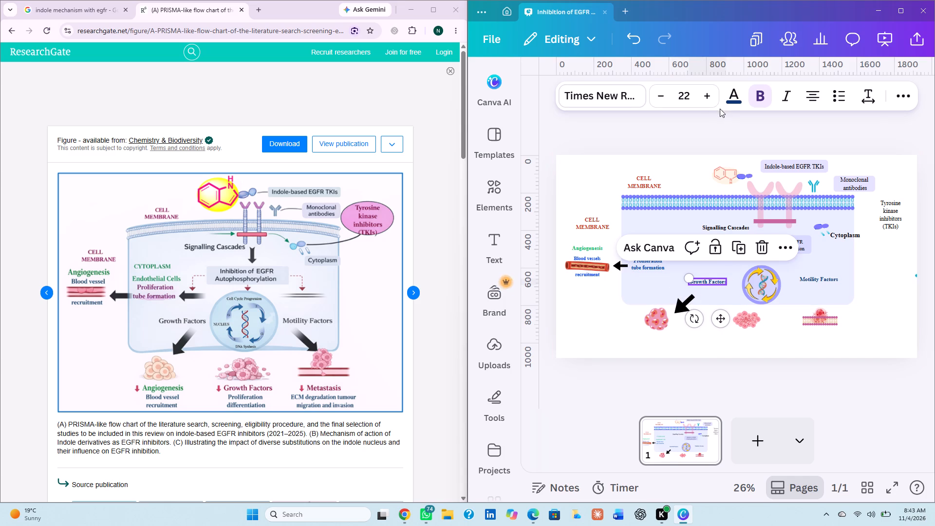
{"action": "triple_click", "coordinate": [709, 98]}
{"action": "left_click", "coordinate": [709, 98]}
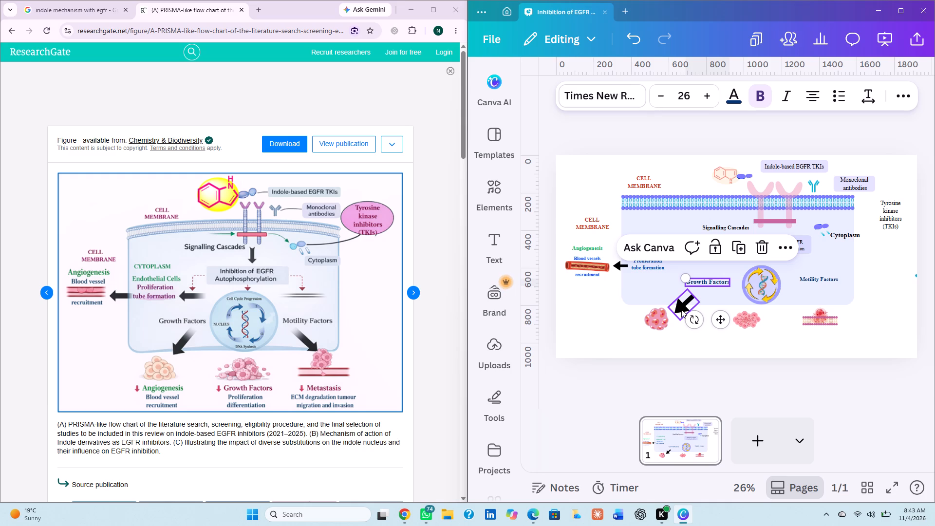
Shift the diagonal arrow below "Growth Factors" slightly left, closer to the leftmost tumour cluster.
{"action": "left_click_drag", "start_coordinate": [681, 309], "coordinate": [676, 308]}
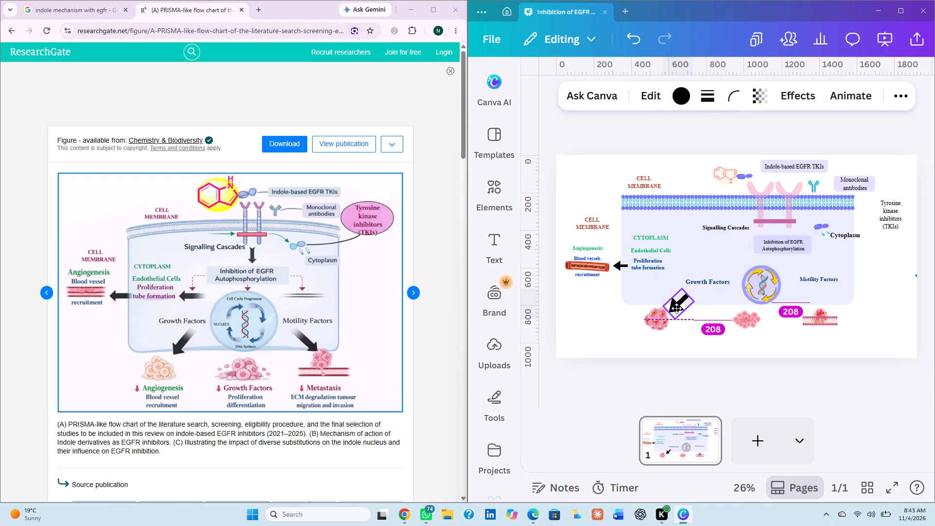
{"action": "left_click_drag", "start_coordinate": [676, 308], "coordinate": [677, 307]}
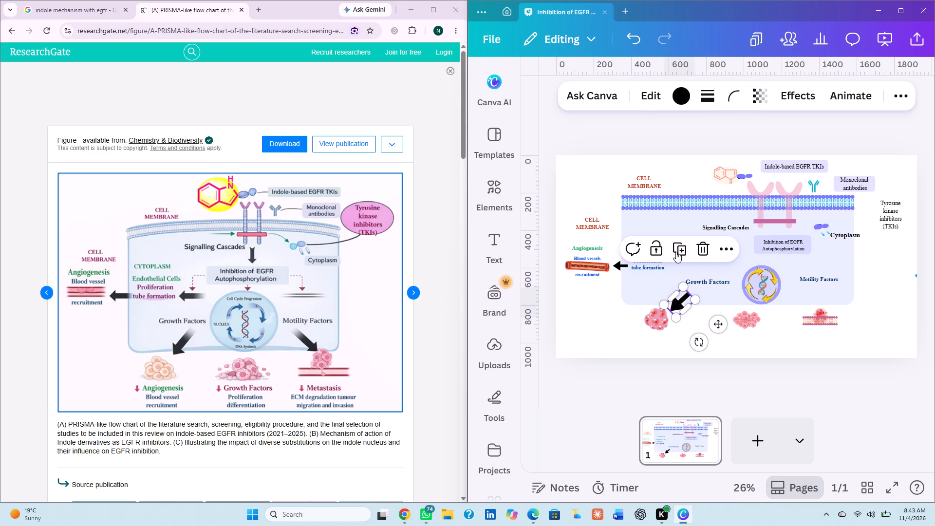
Duplicate the diagonal arrow, rotate the copy to point down-right, and place it below "Motility Factors", aimed at the tumour on the vessel graphic.
{"action": "left_click", "coordinate": [676, 250]}
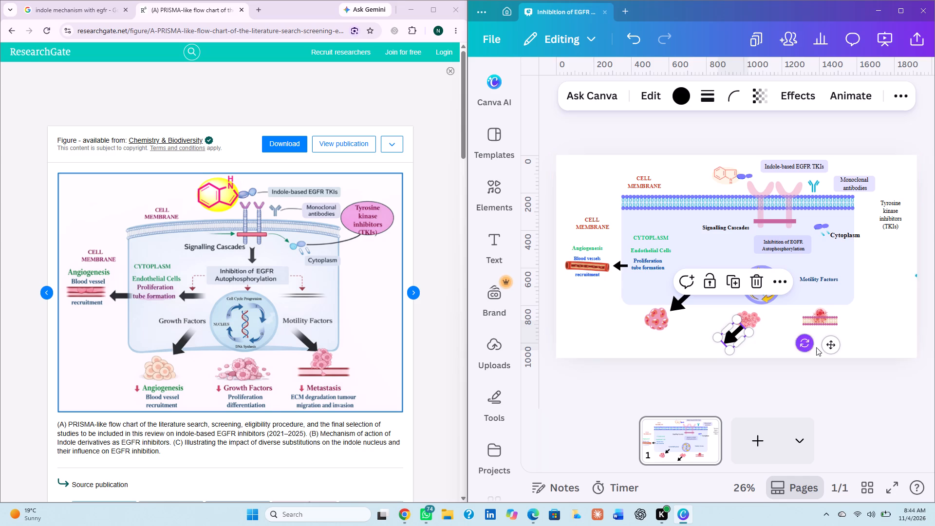
{"action": "left_click_drag", "start_coordinate": [828, 348], "coordinate": [855, 302]}
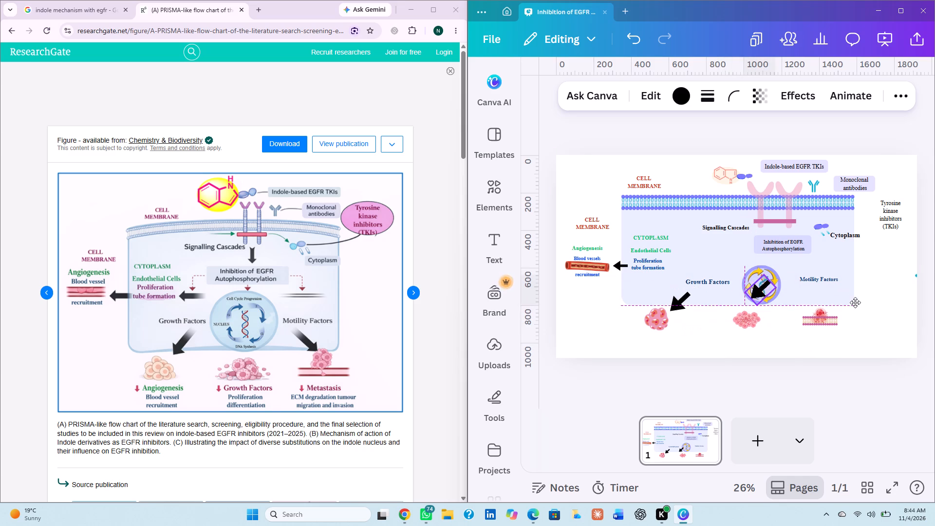
{"action": "left_click_drag", "start_coordinate": [855, 302], "coordinate": [866, 300]}
{"action": "left_click_drag", "start_coordinate": [791, 327], "coordinate": [882, 326]}
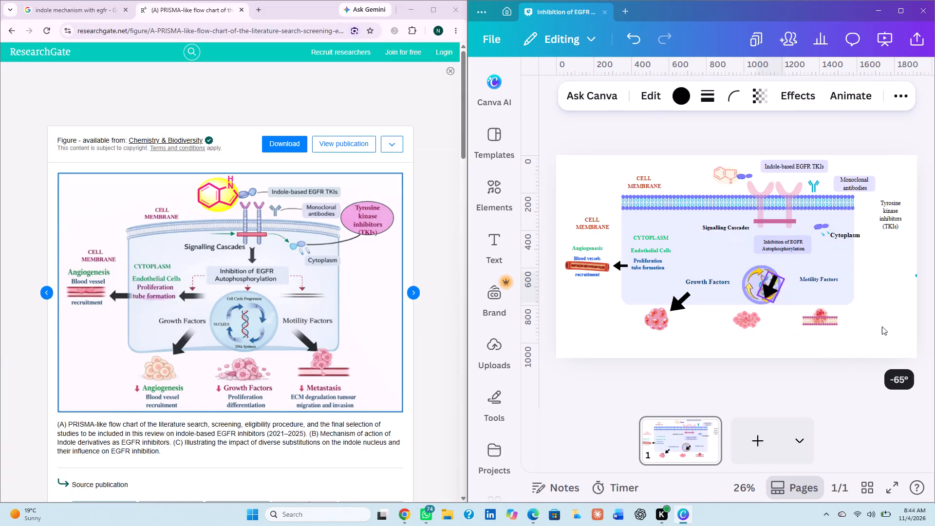
{"action": "left_click_drag", "start_coordinate": [882, 326], "coordinate": [864, 222]}
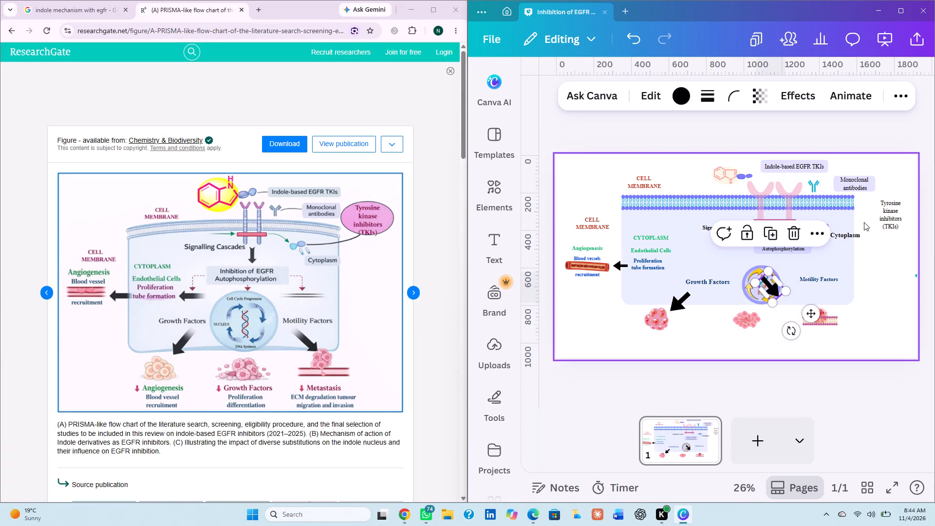
{"action": "left_click_drag", "start_coordinate": [809, 311], "coordinate": [842, 326]}
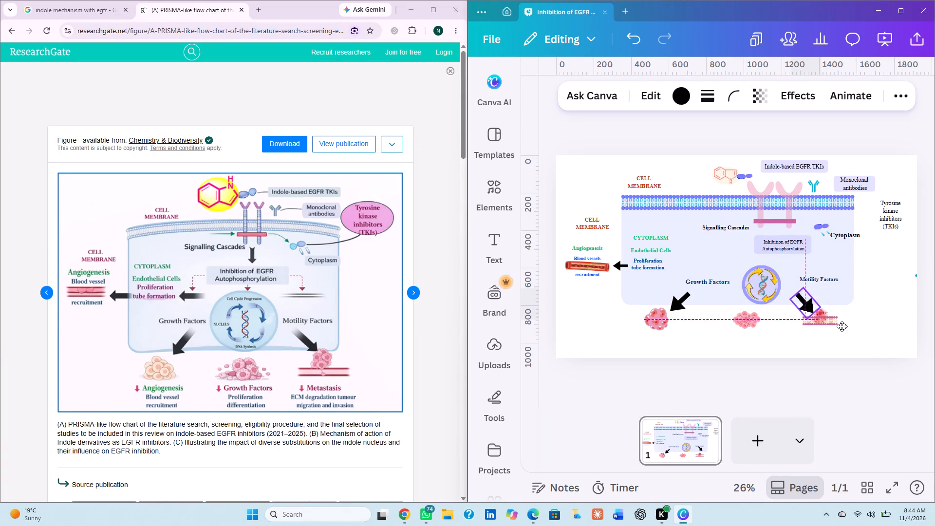
{"action": "left_click_drag", "start_coordinate": [842, 326], "coordinate": [838, 324]}
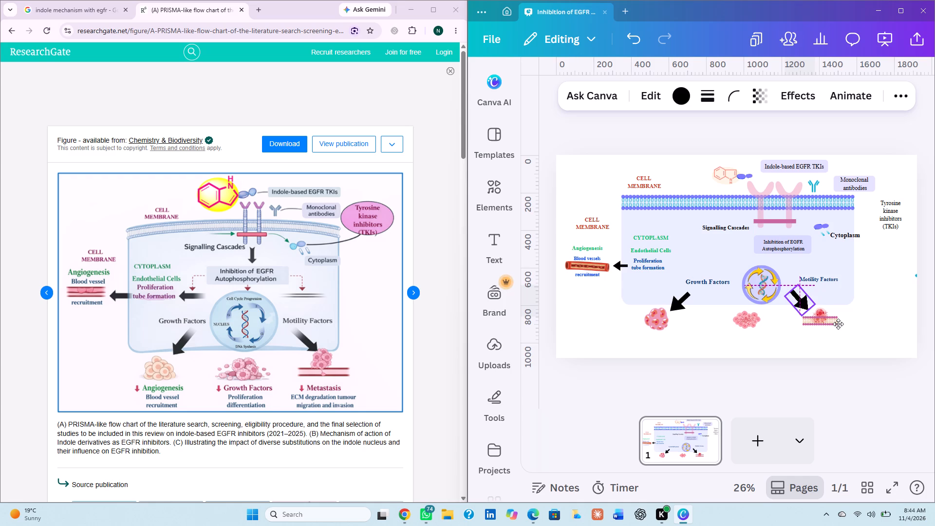
{"action": "left_click_drag", "start_coordinate": [838, 324], "coordinate": [841, 324]}
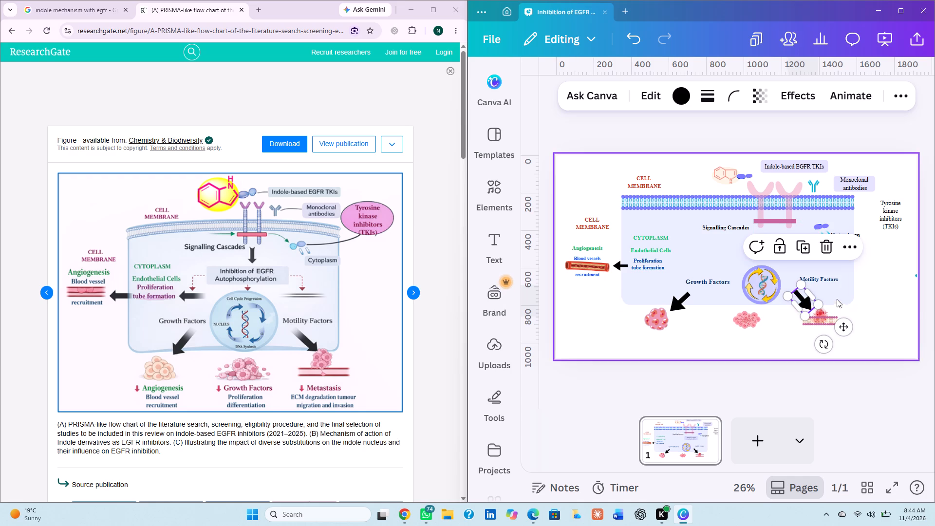
Set the "Motility Factors" label's font size to 26 and shift the label slightly left above its arrow.
{"action": "left_click", "coordinate": [823, 281]}
{"action": "triple_click", "coordinate": [711, 100]}
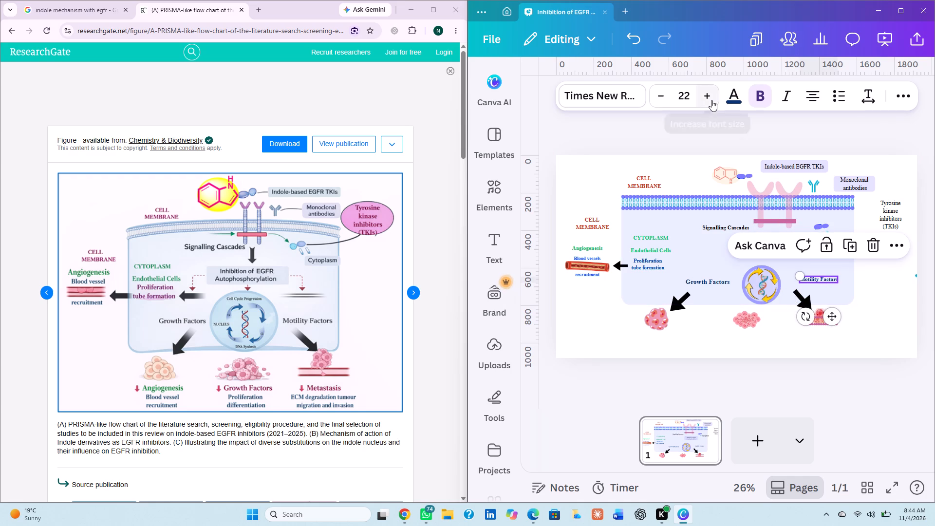
{"action": "left_click", "coordinate": [711, 100]}
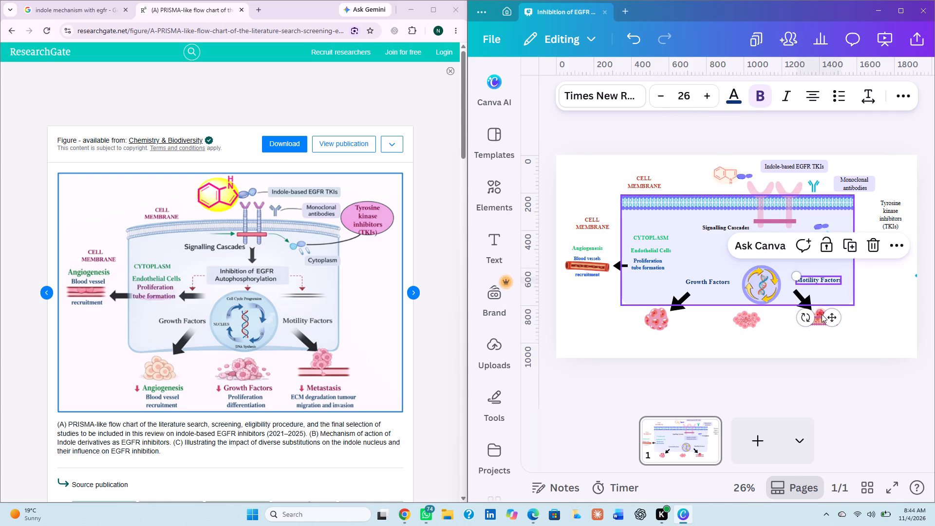
{"action": "left_click", "coordinate": [831, 318]}
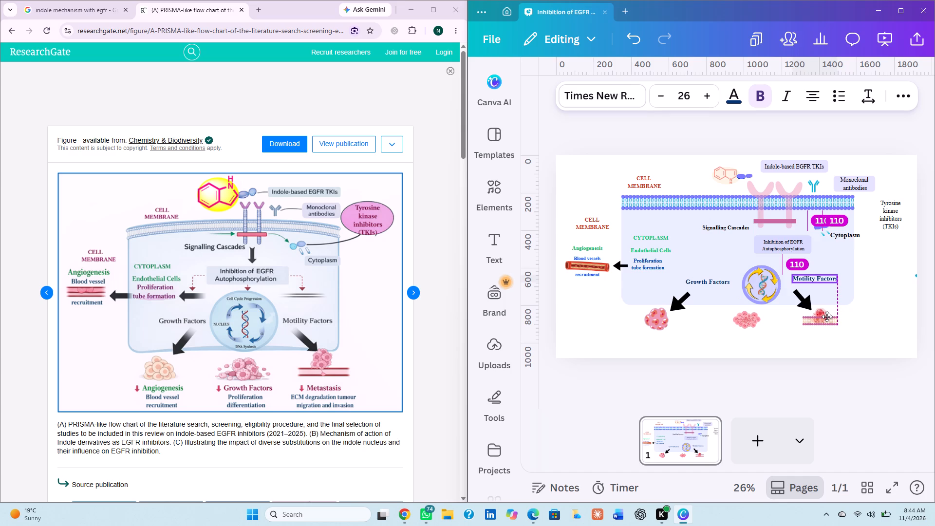
Nudge the diagonal arrow below "Motility Factors" slightly right, toward the tumour on the vessel graphic.
{"action": "left_click", "coordinate": [807, 304]}
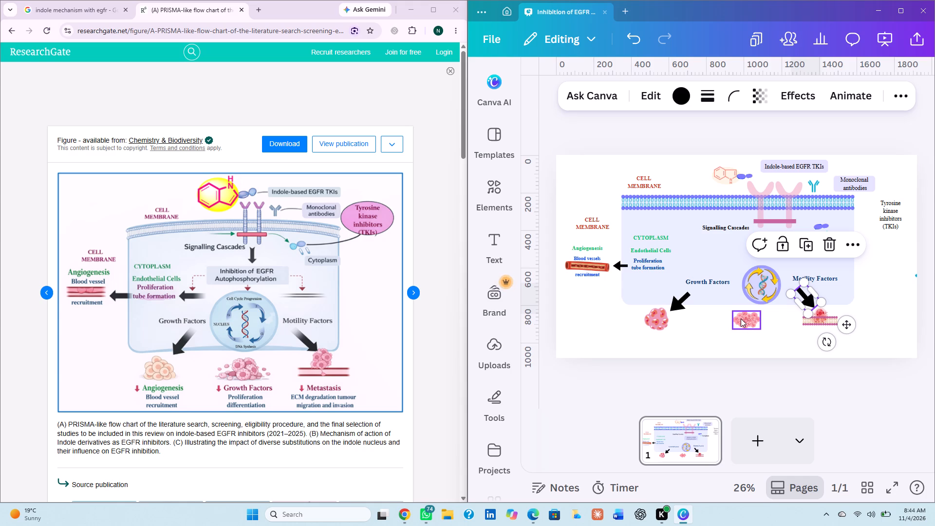
Duplicate the diagonal arrow below "Growth Factors" and place the copy above that label inside the cell.
{"action": "left_click", "coordinate": [678, 301]}
{"action": "left_click", "coordinate": [680, 249]}
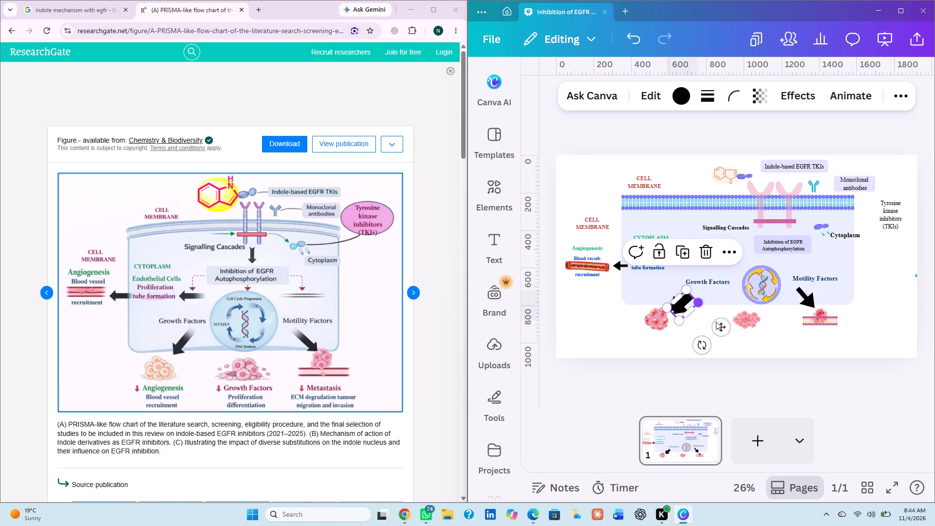
{"action": "left_click_drag", "start_coordinate": [727, 329], "coordinate": [755, 282]}
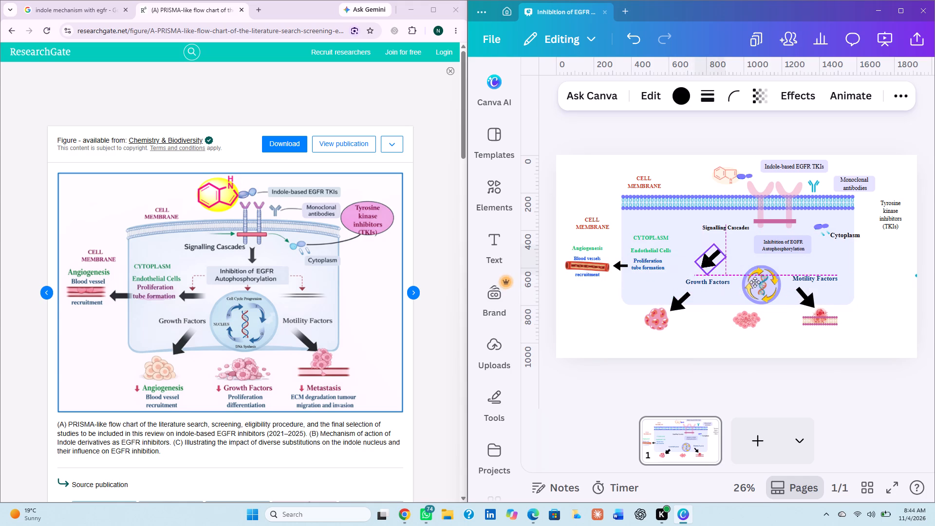
{"action": "left_click_drag", "start_coordinate": [755, 282], "coordinate": [754, 281]}
Rotate the arrow above "Growth Factors" to horizontal, pointing left, and nudge it slightly down and right.
{"action": "left_click_drag", "start_coordinate": [735, 300], "coordinate": [708, 302]}
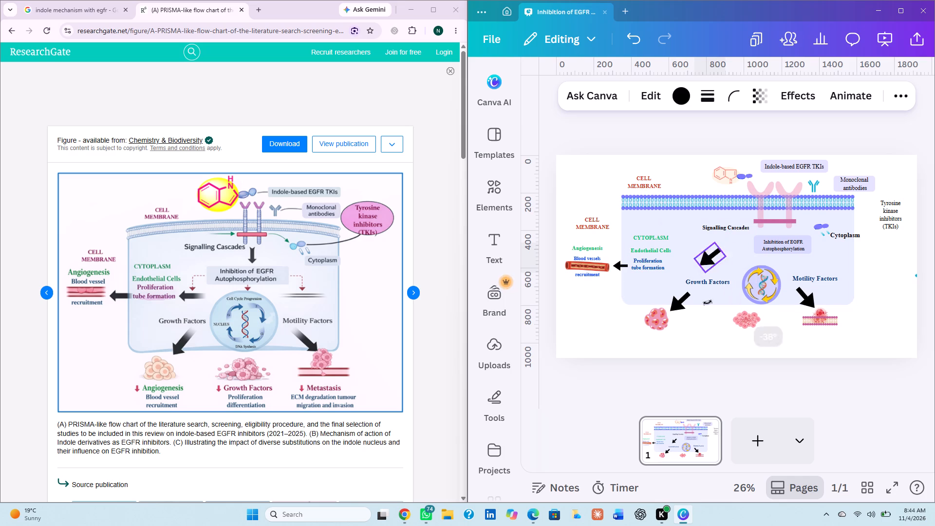
{"action": "left_click_drag", "start_coordinate": [708, 302], "coordinate": [696, 295]}
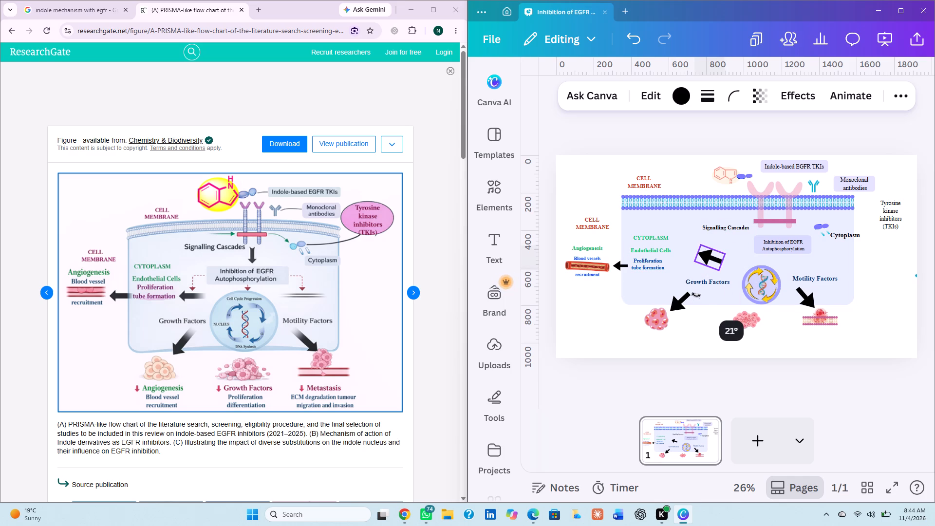
{"action": "left_click_drag", "start_coordinate": [696, 295], "coordinate": [703, 299]}
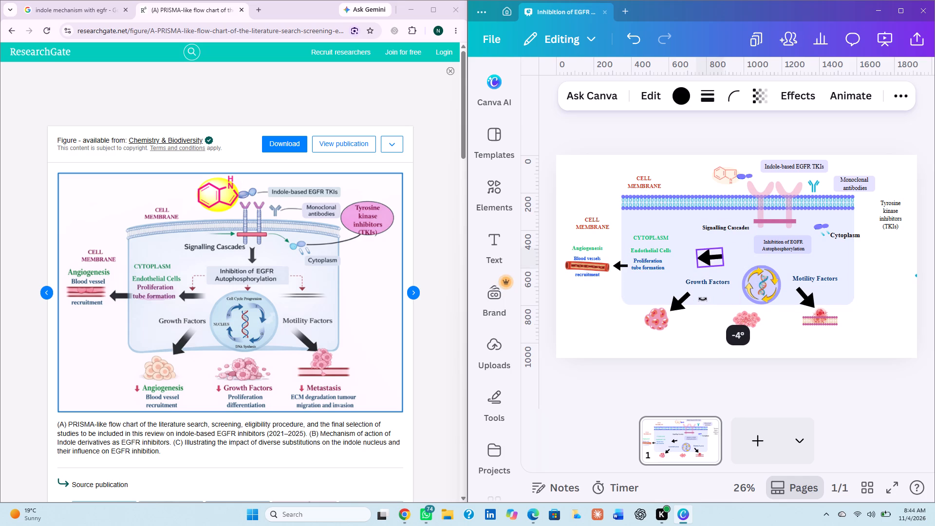
{"action": "left_click_drag", "start_coordinate": [703, 299], "coordinate": [706, 302]}
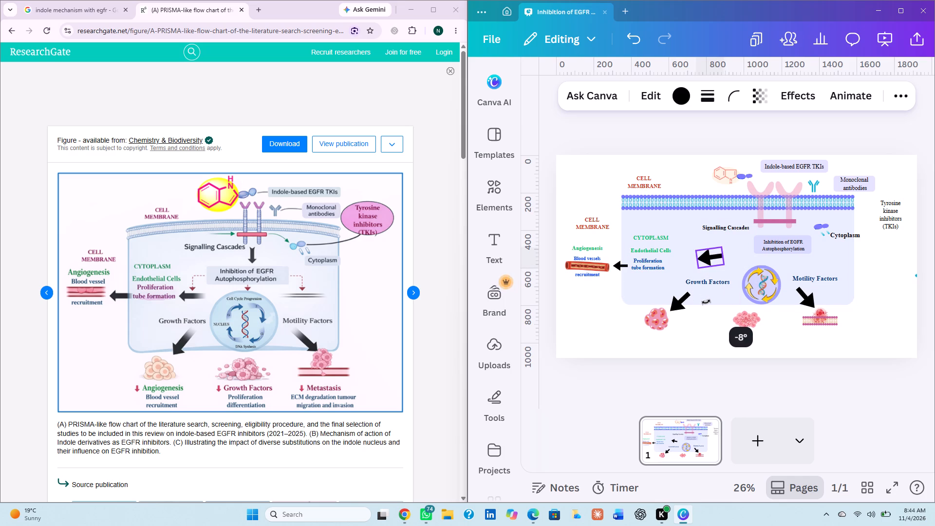
{"action": "left_click_drag", "start_coordinate": [706, 302], "coordinate": [703, 298]}
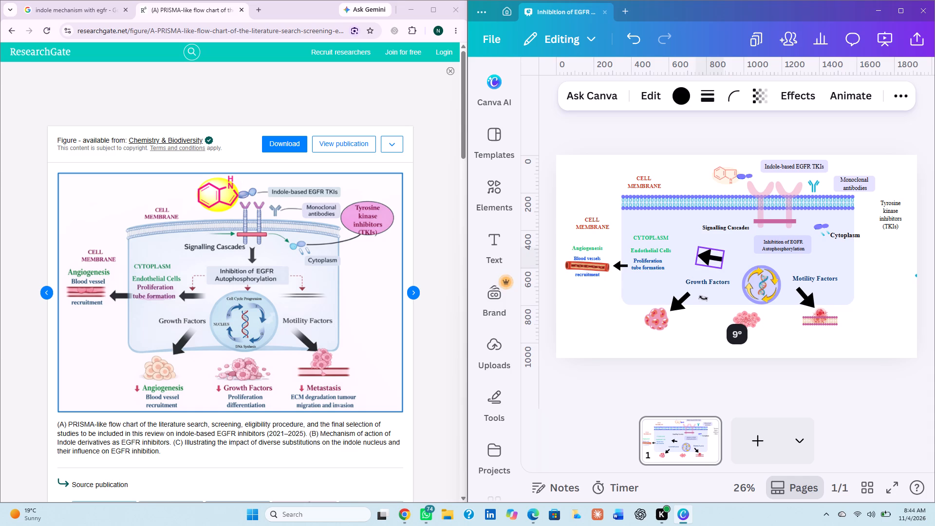
{"action": "left_click_drag", "start_coordinate": [703, 298], "coordinate": [703, 298]}
{"action": "left_click", "coordinate": [703, 298]}
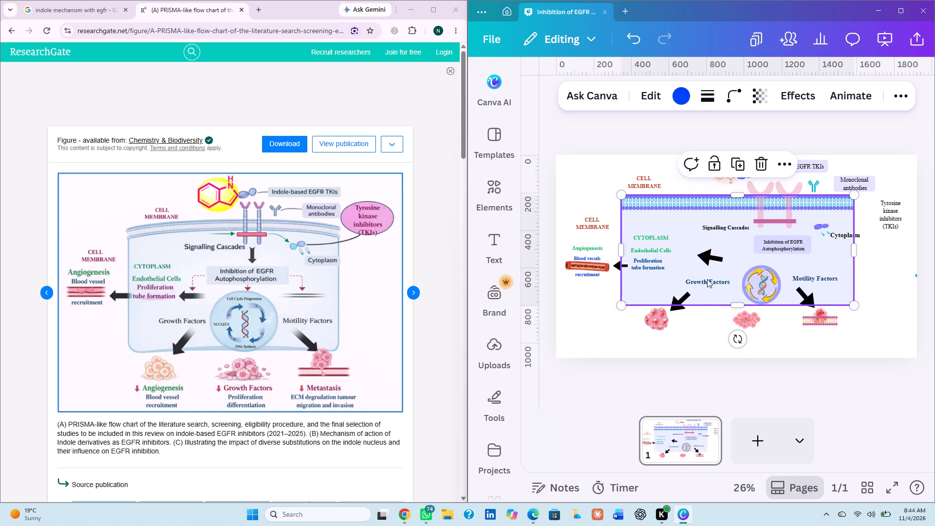
{"action": "left_click", "coordinate": [710, 261]}
{"action": "left_click_drag", "start_coordinate": [690, 297], "coordinate": [690, 299]}
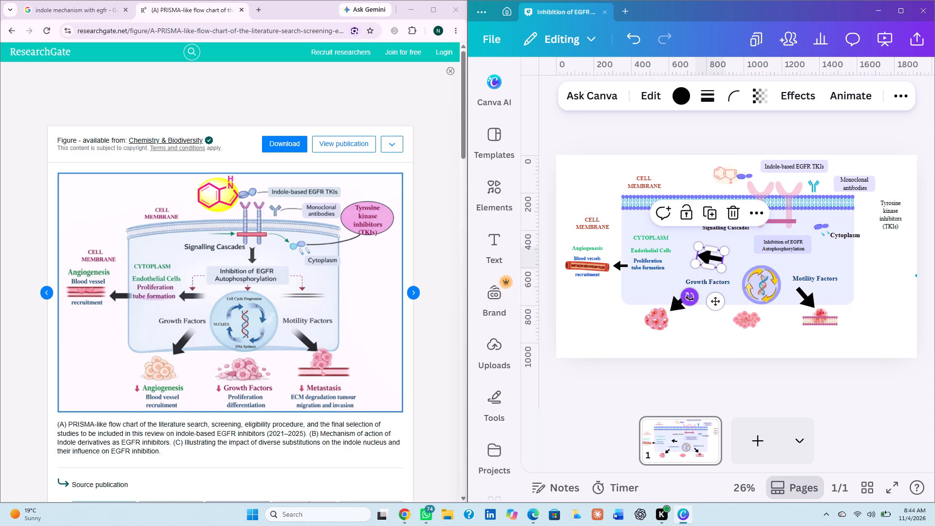
{"action": "left_click_drag", "start_coordinate": [690, 299], "coordinate": [696, 312]}
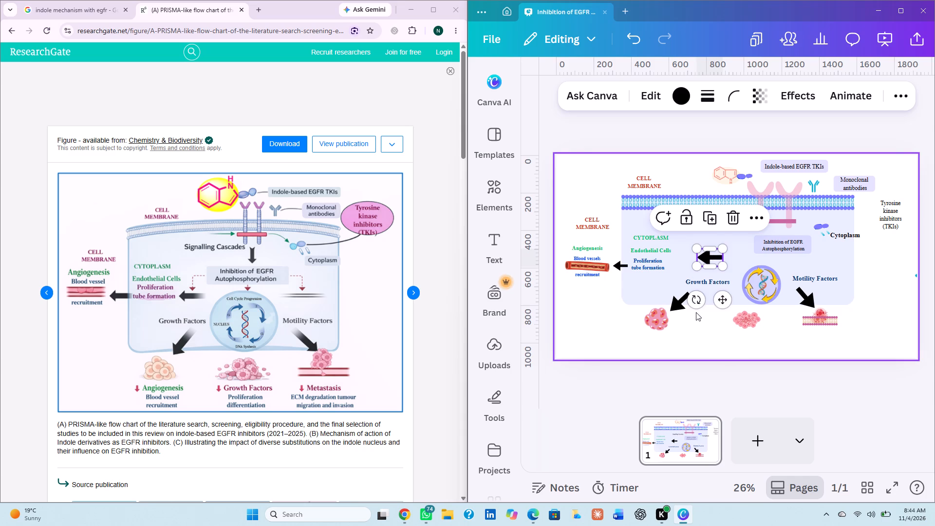
{"action": "left_click_drag", "start_coordinate": [727, 301], "coordinate": [730, 306]}
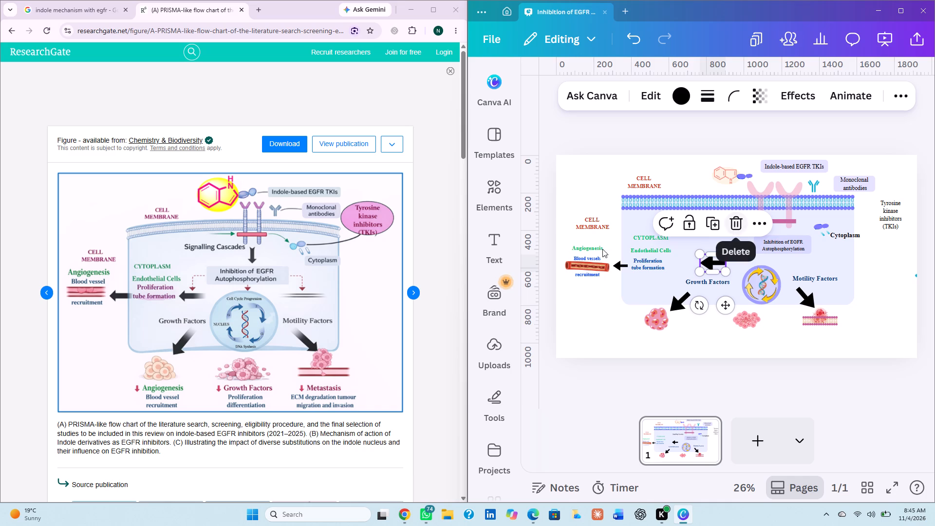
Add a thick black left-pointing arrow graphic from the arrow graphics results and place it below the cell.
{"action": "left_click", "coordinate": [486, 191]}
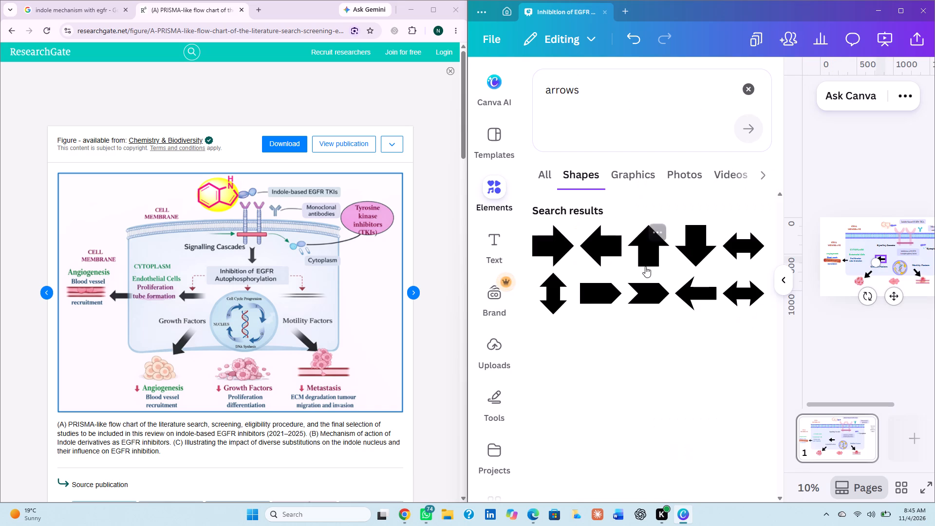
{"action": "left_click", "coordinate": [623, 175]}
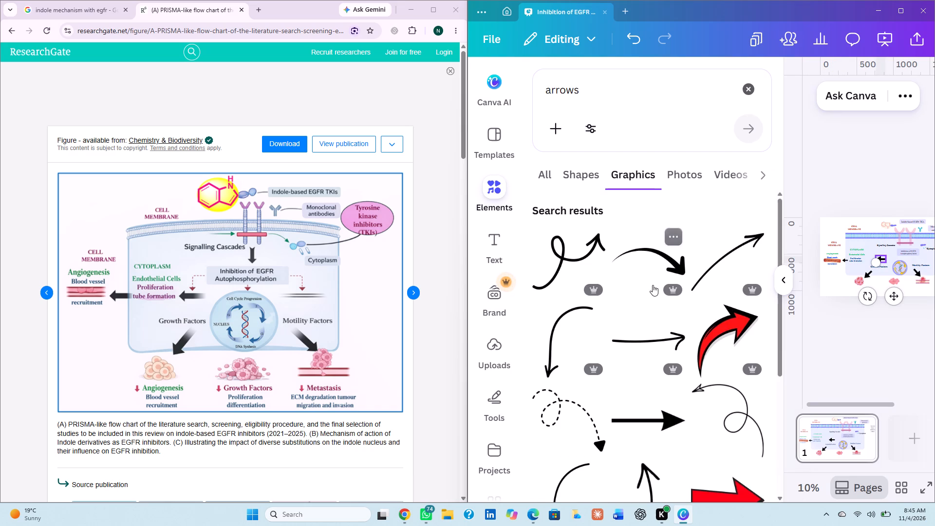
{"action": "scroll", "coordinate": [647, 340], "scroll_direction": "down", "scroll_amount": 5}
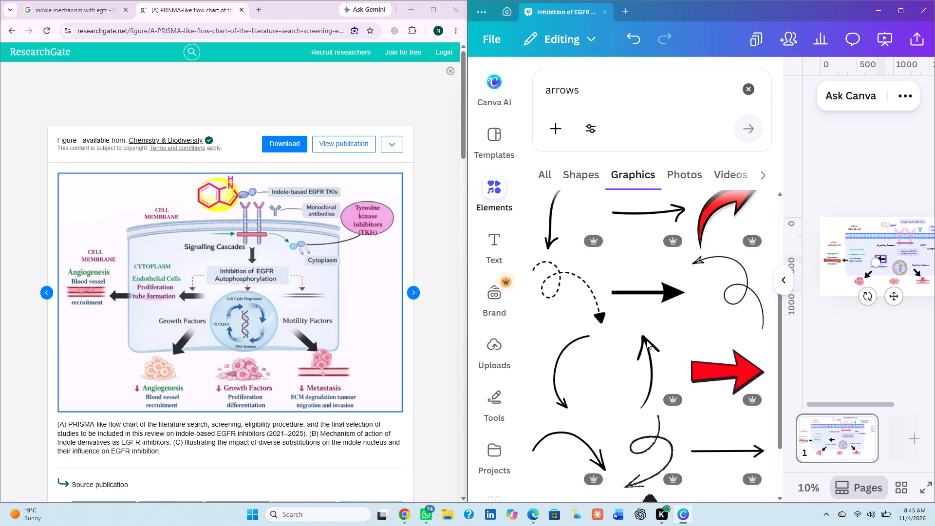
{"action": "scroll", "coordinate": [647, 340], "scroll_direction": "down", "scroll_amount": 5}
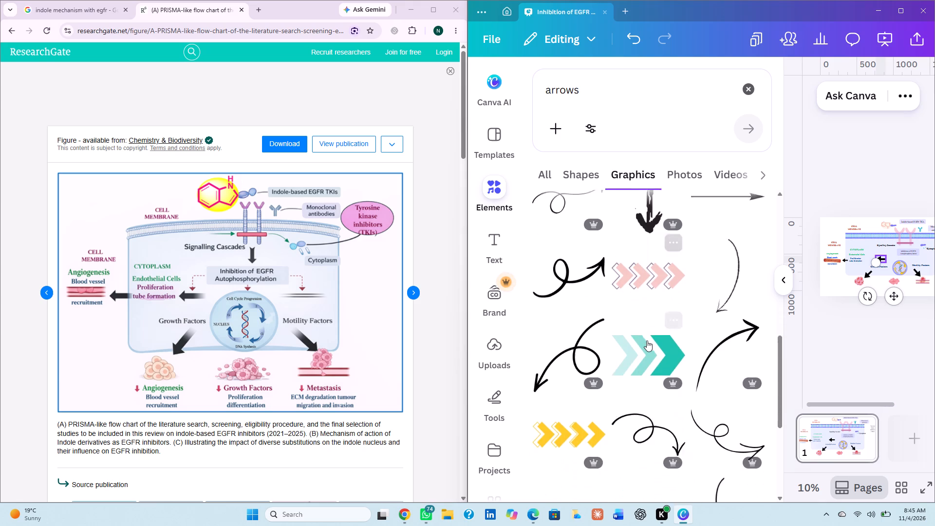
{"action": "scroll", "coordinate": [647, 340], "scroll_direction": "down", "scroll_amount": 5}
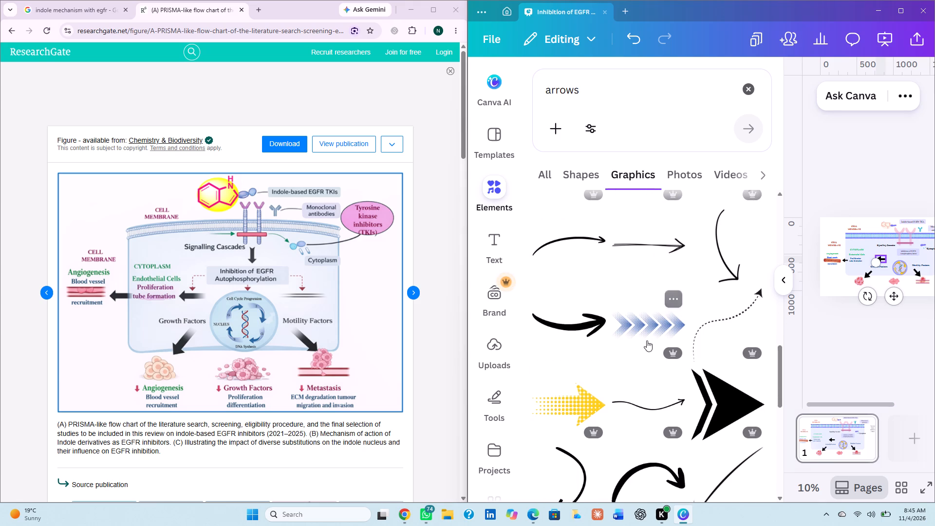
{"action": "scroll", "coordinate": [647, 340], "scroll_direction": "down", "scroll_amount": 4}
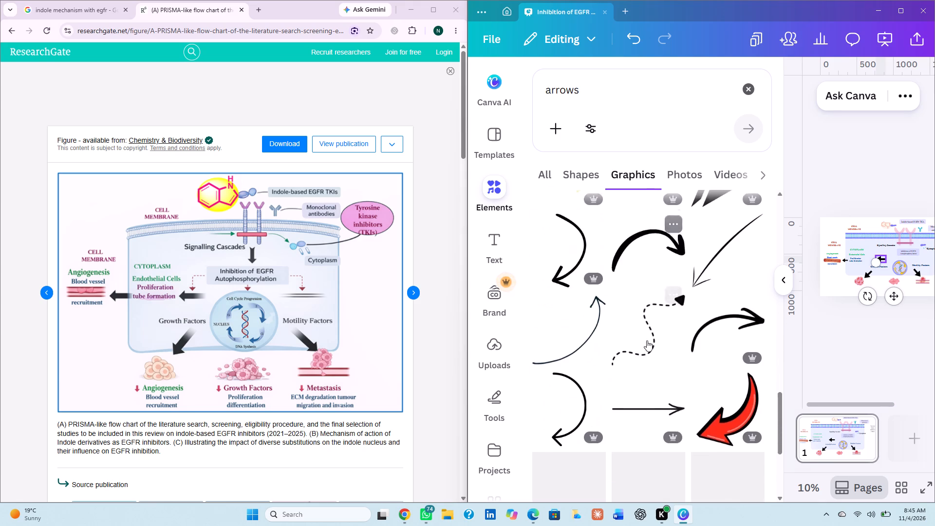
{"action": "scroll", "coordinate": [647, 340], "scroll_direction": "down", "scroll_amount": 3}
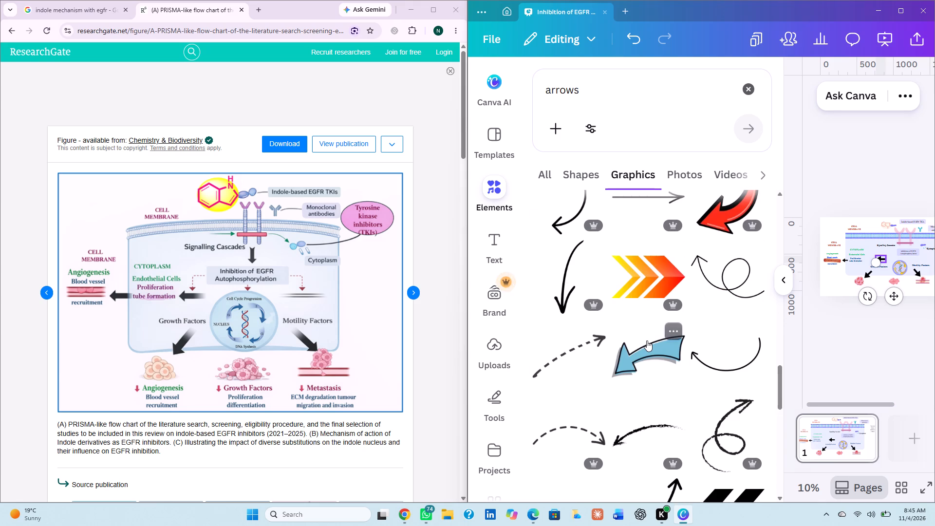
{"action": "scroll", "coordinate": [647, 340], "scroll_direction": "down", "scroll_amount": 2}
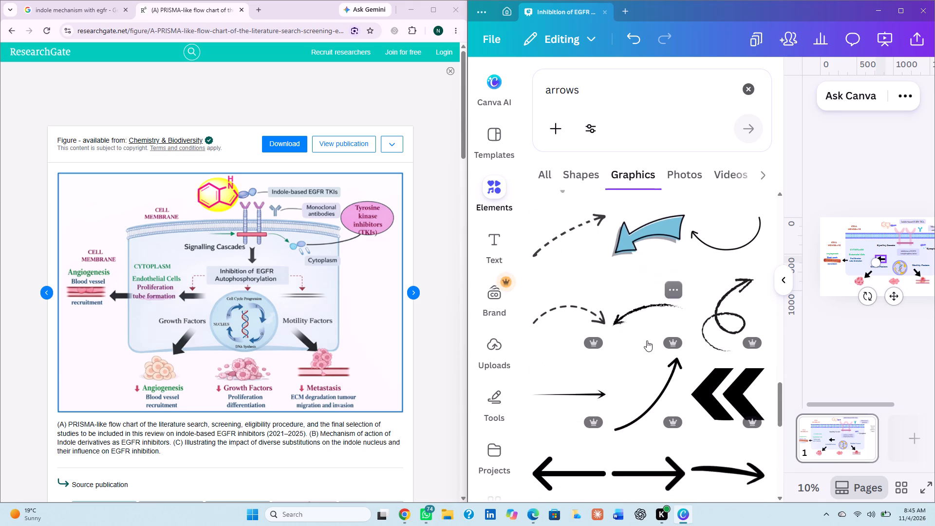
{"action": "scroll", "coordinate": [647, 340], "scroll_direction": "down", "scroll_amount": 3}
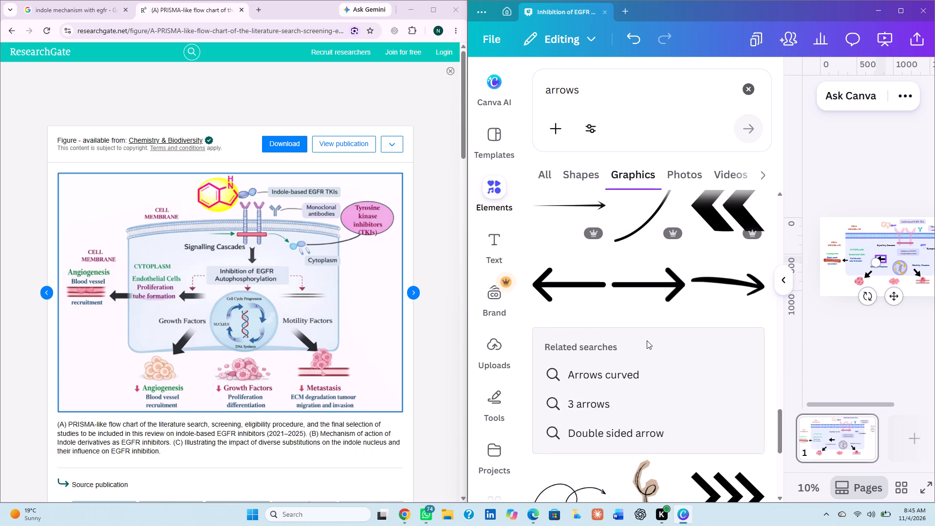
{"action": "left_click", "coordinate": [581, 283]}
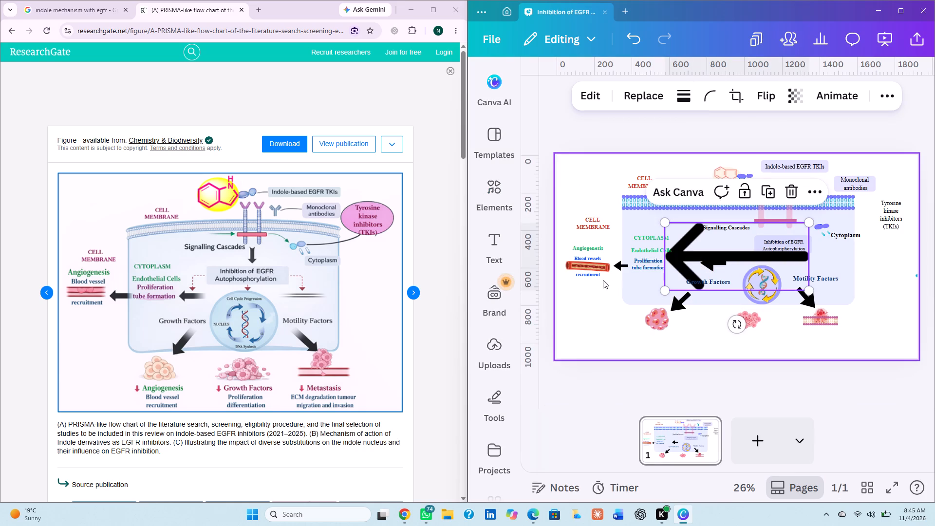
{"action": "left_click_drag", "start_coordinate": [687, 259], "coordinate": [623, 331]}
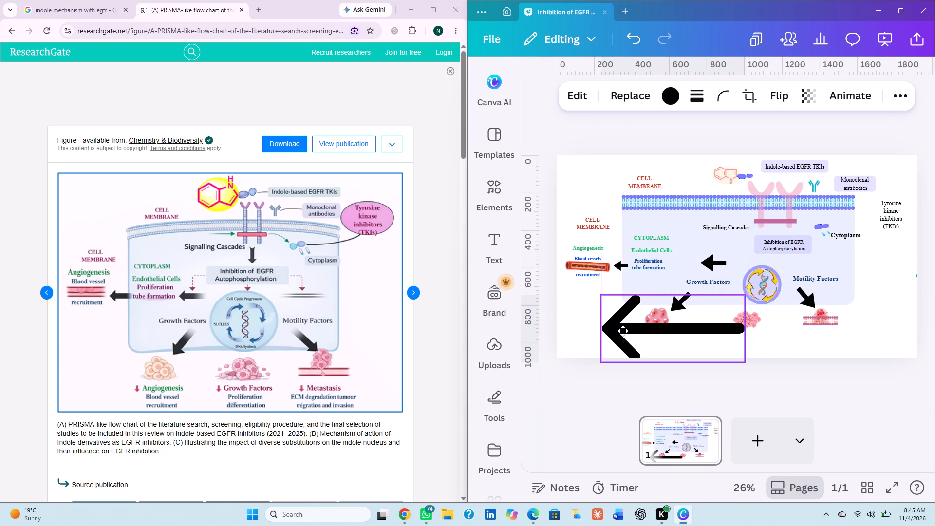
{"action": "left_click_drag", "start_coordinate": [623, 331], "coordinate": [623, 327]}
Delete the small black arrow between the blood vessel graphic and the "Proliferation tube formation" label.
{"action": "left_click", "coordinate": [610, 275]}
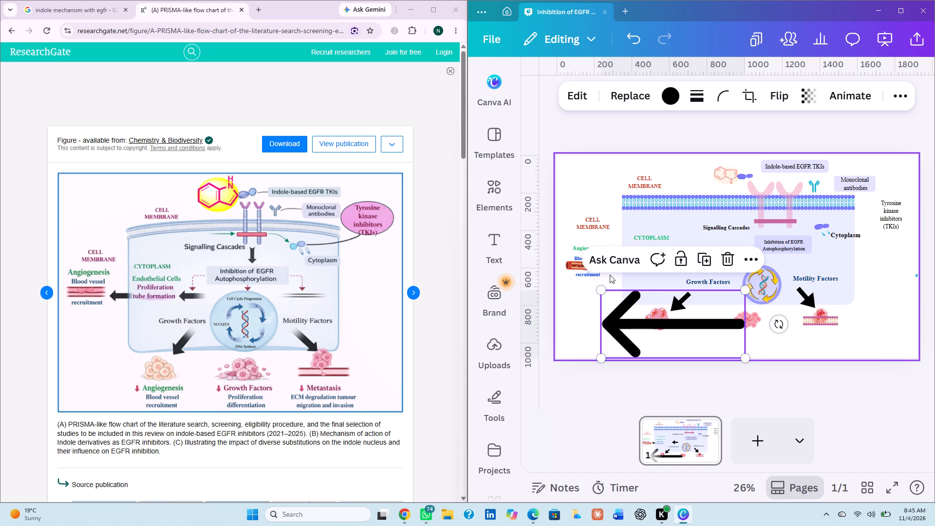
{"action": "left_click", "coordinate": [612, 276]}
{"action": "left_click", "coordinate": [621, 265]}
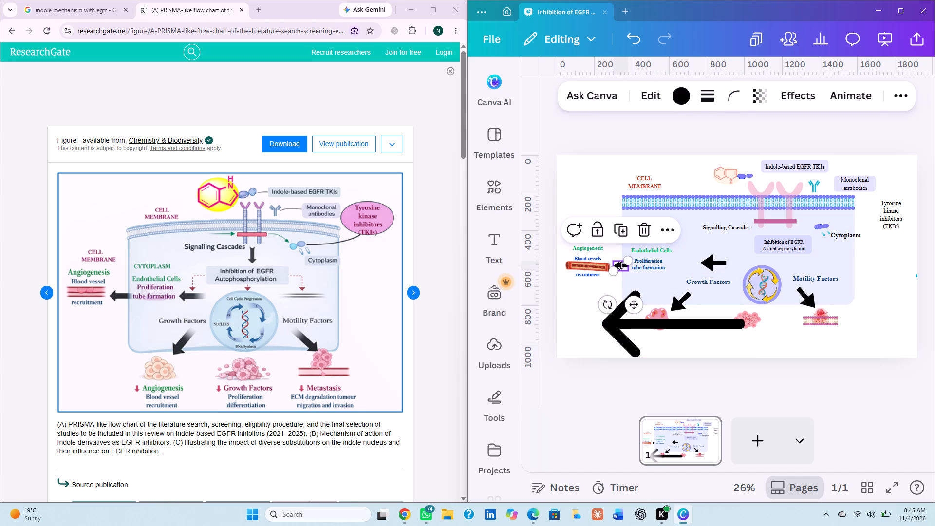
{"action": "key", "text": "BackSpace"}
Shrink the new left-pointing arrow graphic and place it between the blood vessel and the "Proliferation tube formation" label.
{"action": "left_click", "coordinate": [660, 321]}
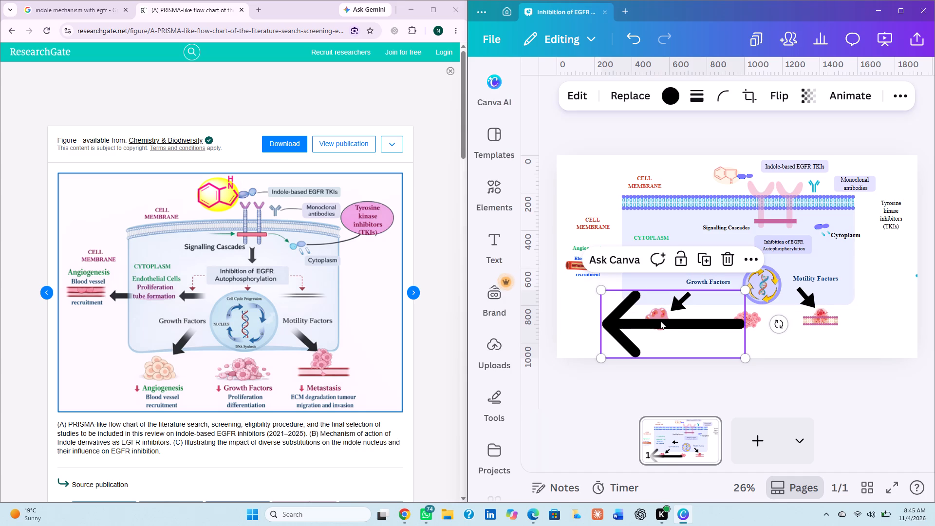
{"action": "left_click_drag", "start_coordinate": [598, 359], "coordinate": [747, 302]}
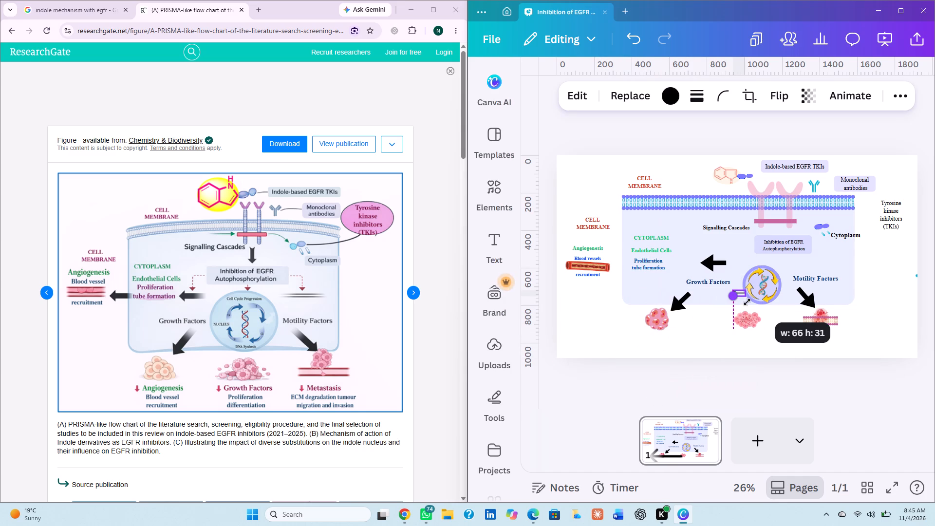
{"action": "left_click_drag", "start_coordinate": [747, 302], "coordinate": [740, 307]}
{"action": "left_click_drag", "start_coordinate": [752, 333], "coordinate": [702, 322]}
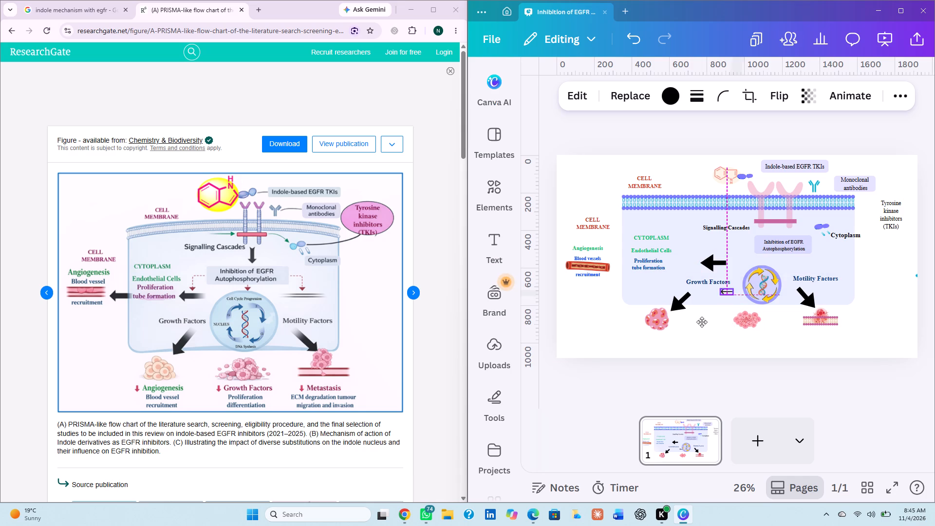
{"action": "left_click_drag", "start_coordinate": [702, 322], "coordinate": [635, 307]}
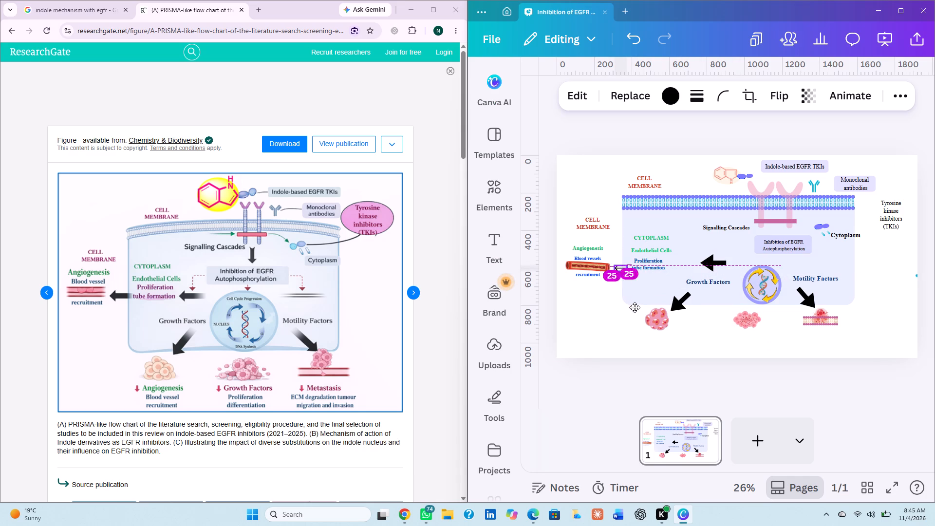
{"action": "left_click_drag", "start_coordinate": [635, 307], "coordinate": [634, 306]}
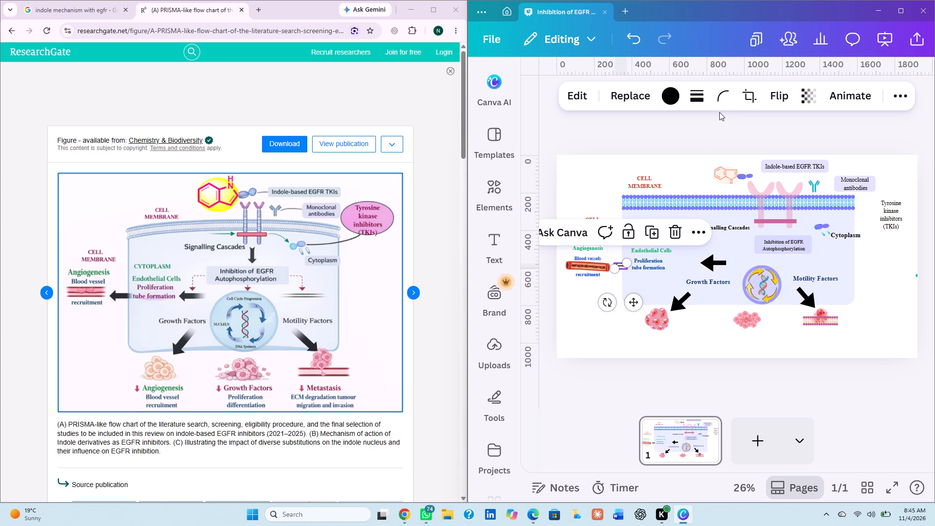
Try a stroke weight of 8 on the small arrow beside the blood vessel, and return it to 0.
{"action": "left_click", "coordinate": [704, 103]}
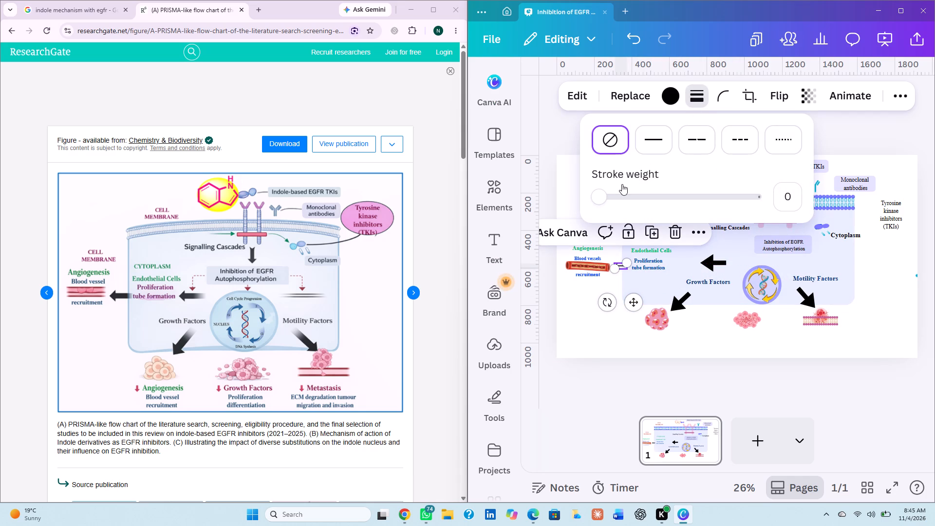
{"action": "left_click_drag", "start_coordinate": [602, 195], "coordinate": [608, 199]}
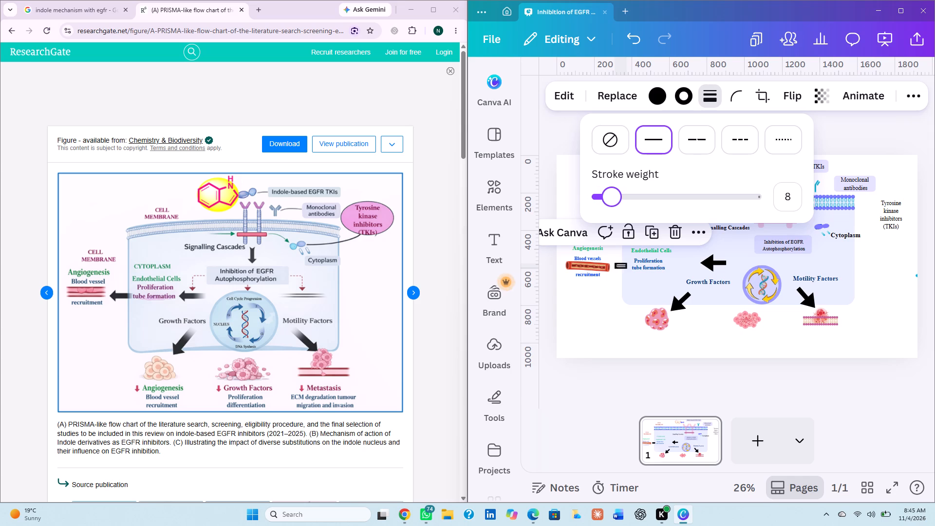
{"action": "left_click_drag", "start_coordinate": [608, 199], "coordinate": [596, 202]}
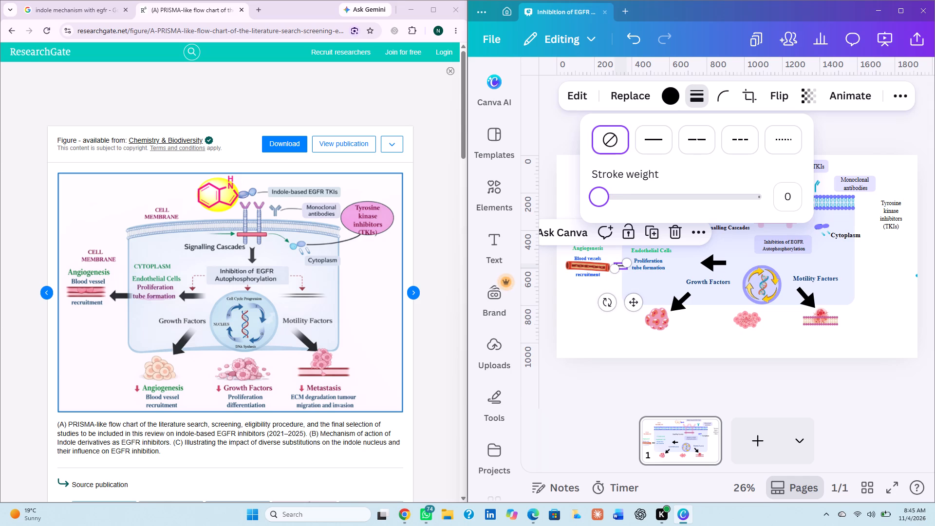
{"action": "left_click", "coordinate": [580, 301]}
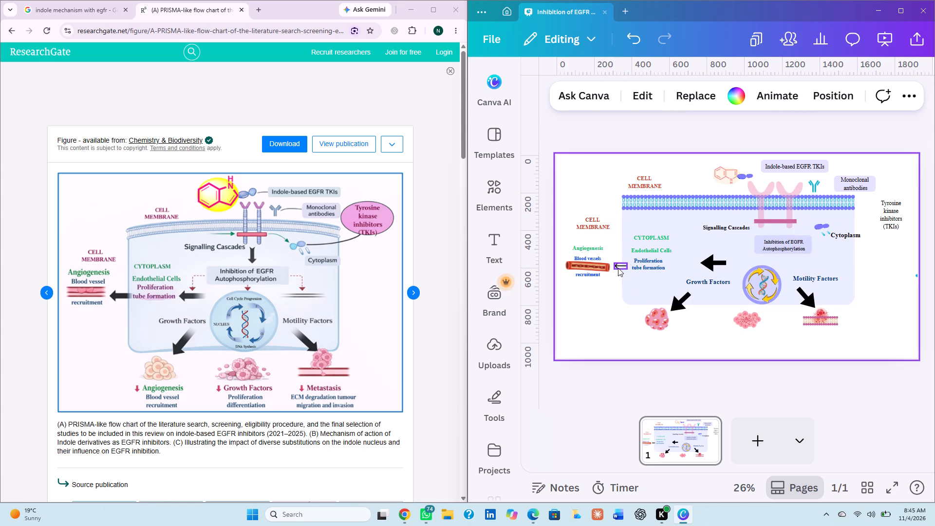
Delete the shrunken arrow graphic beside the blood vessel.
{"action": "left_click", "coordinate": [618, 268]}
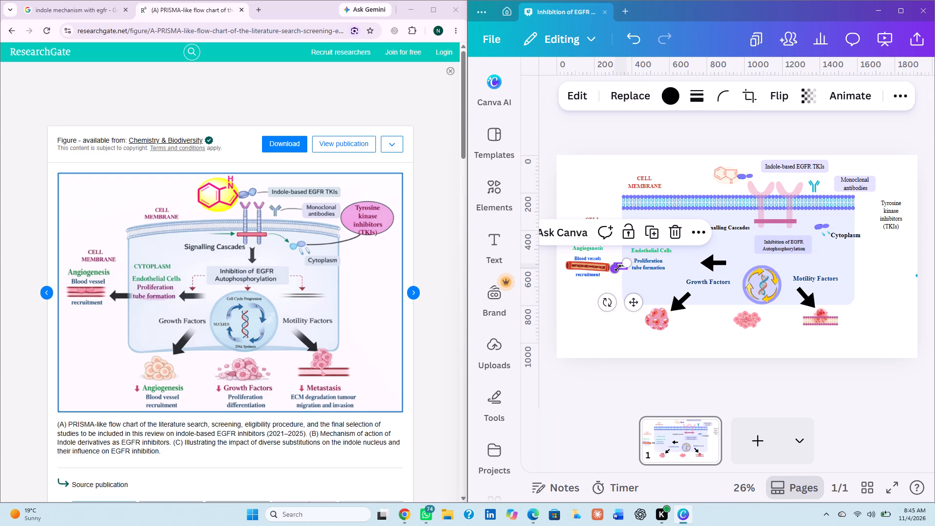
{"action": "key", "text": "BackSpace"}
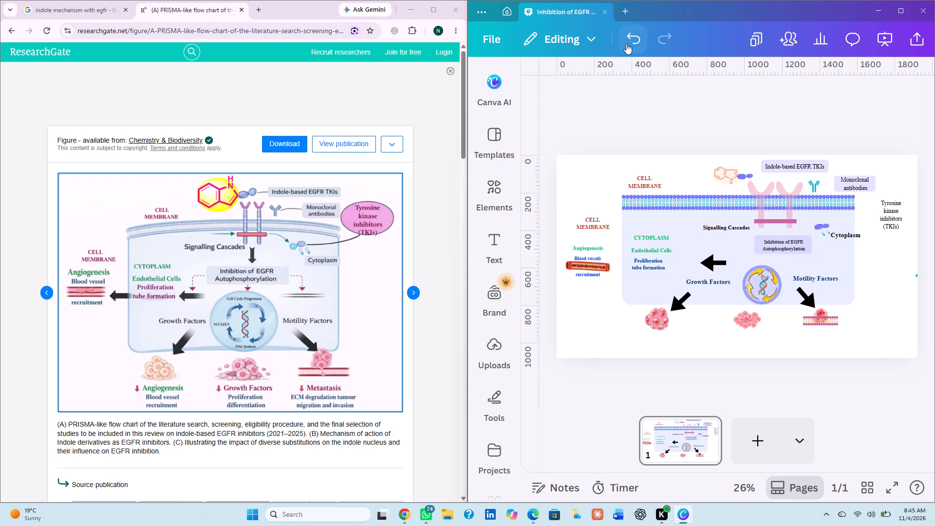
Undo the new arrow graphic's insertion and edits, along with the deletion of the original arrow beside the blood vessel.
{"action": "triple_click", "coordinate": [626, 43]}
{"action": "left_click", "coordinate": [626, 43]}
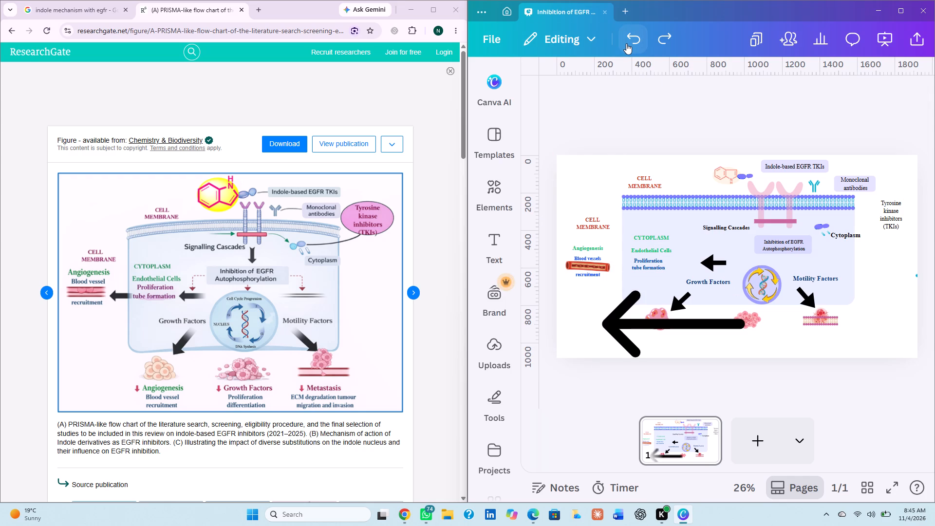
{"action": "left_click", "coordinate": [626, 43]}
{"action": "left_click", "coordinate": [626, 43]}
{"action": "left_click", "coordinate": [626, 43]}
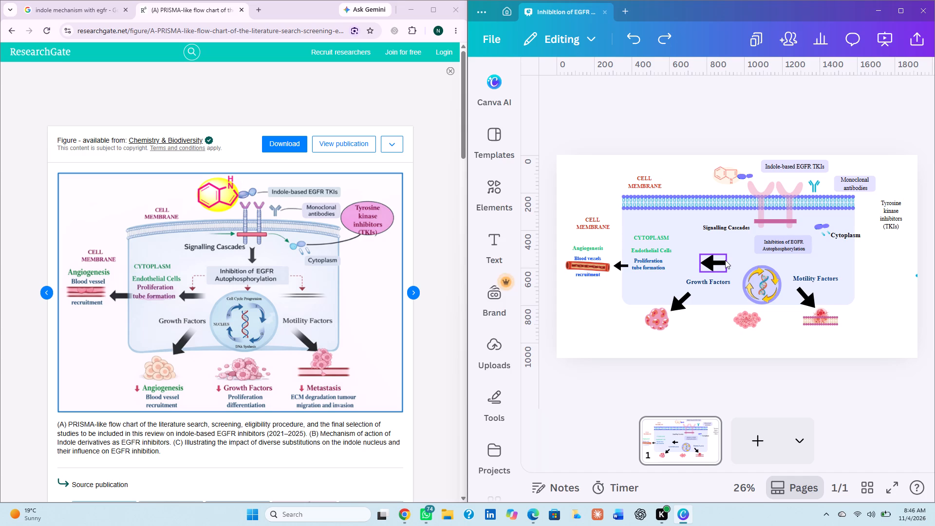
Browse the arrow shapes and graphics for another arrow style to use in the diagram.
{"action": "left_click", "coordinate": [495, 198]}
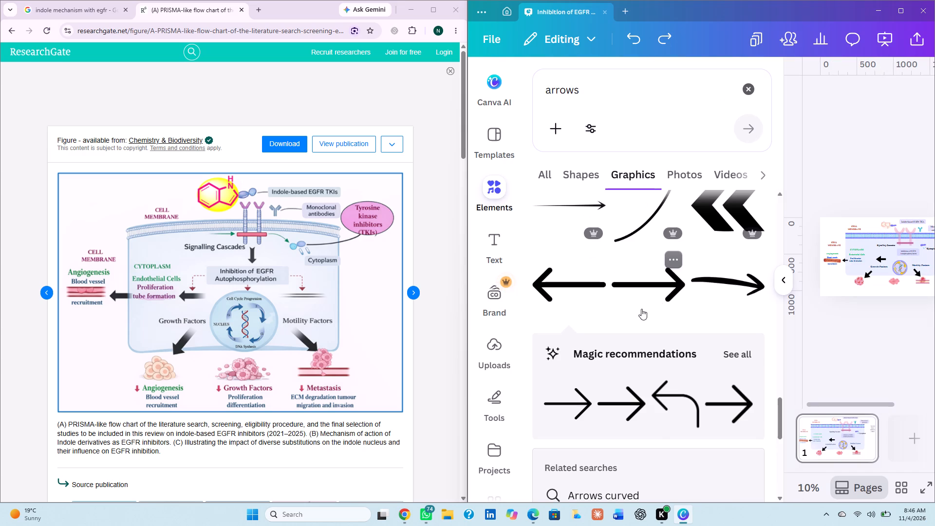
{"action": "left_click", "coordinate": [585, 171]}
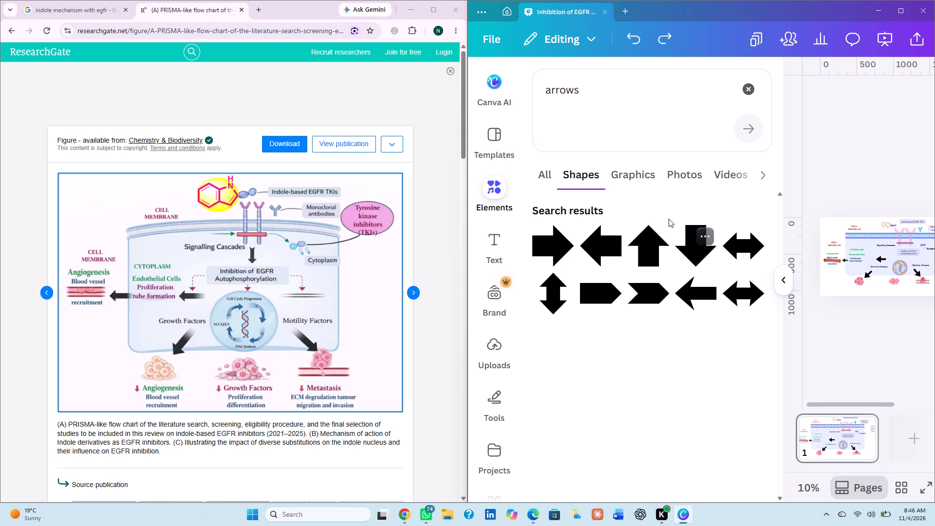
{"action": "left_click", "coordinate": [628, 176]}
{"action": "scroll", "coordinate": [617, 314], "scroll_direction": "down", "scroll_amount": 1}
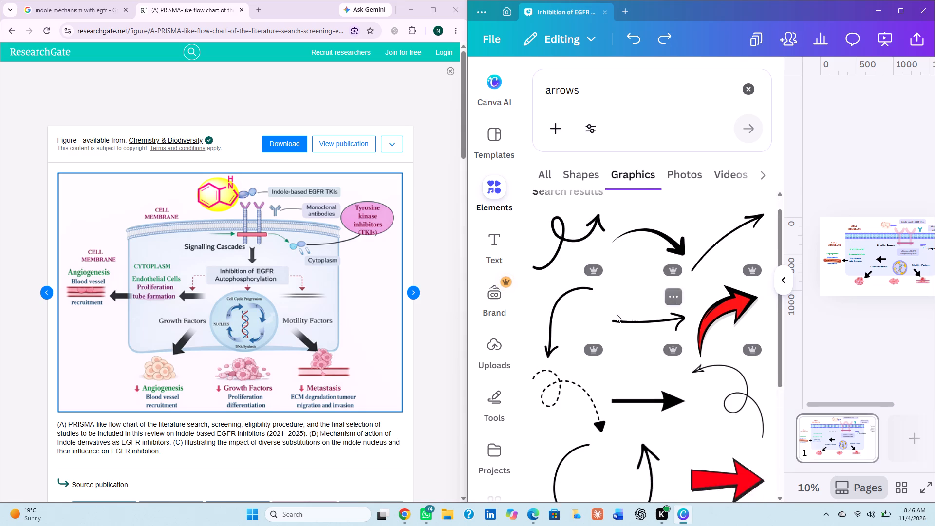
{"action": "scroll", "coordinate": [617, 314], "scroll_direction": "down", "scroll_amount": 3}
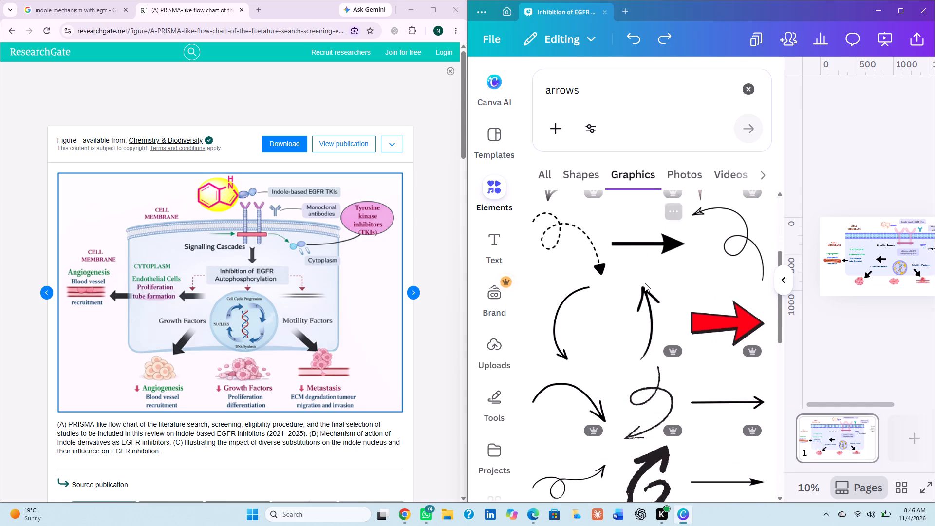
{"action": "scroll", "coordinate": [633, 381], "scroll_direction": "down", "scroll_amount": 4}
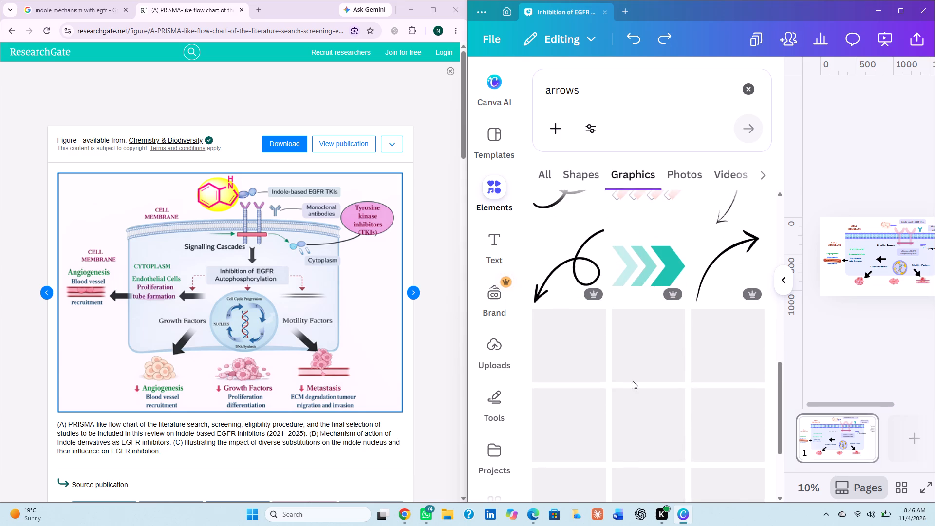
{"action": "scroll", "coordinate": [633, 381], "scroll_direction": "down", "scroll_amount": 2}
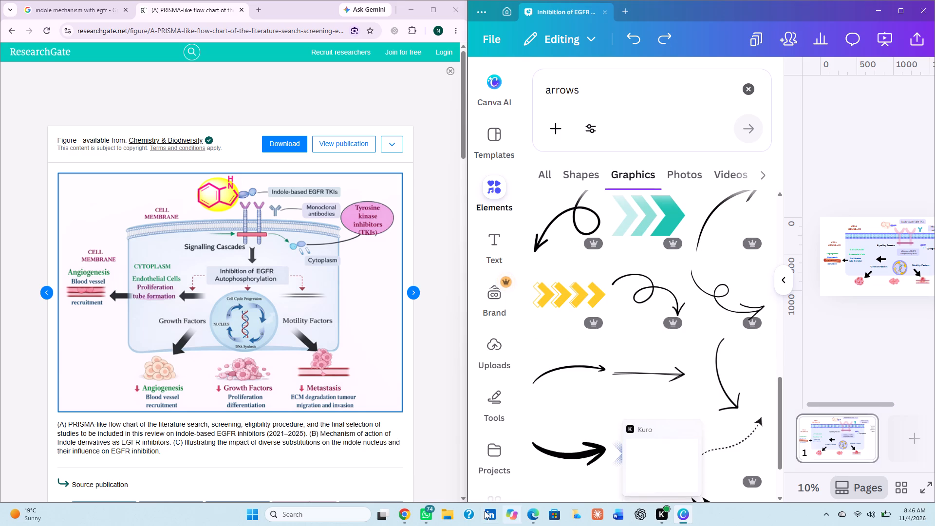
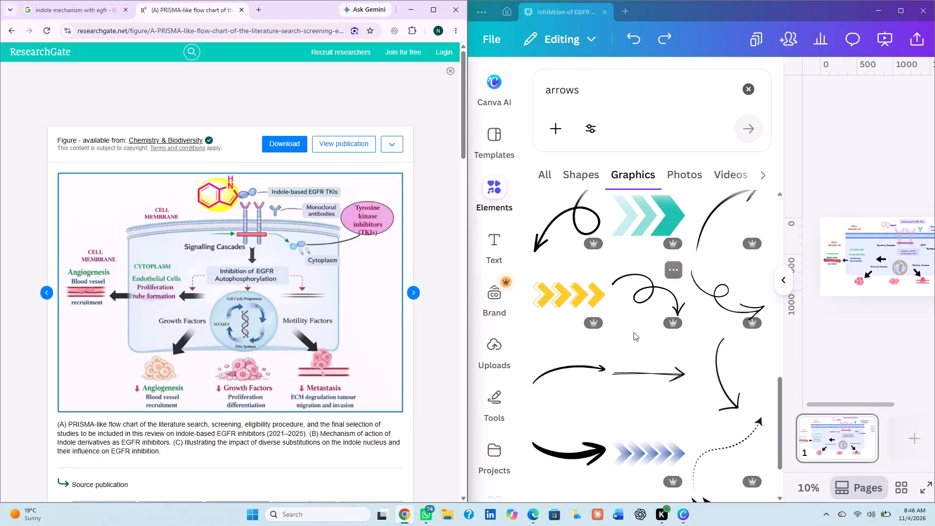
Browse the arrow graphics results for a solid, thick black arrow suited to the diagram.
{"action": "scroll", "coordinate": [611, 388], "scroll_direction": "down", "scroll_amount": 1}
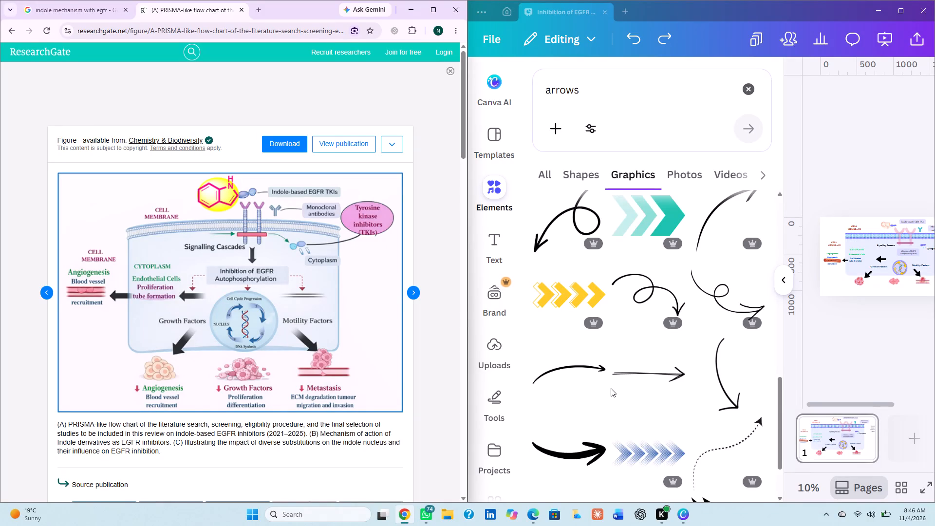
{"action": "scroll", "coordinate": [611, 388], "scroll_direction": "down", "scroll_amount": 6}
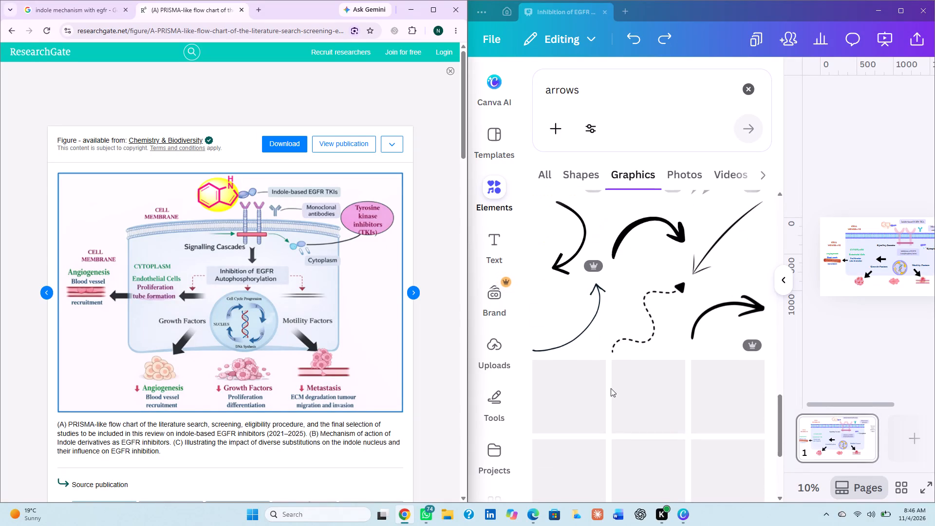
{"action": "scroll", "coordinate": [611, 388], "scroll_direction": "down", "scroll_amount": 5}
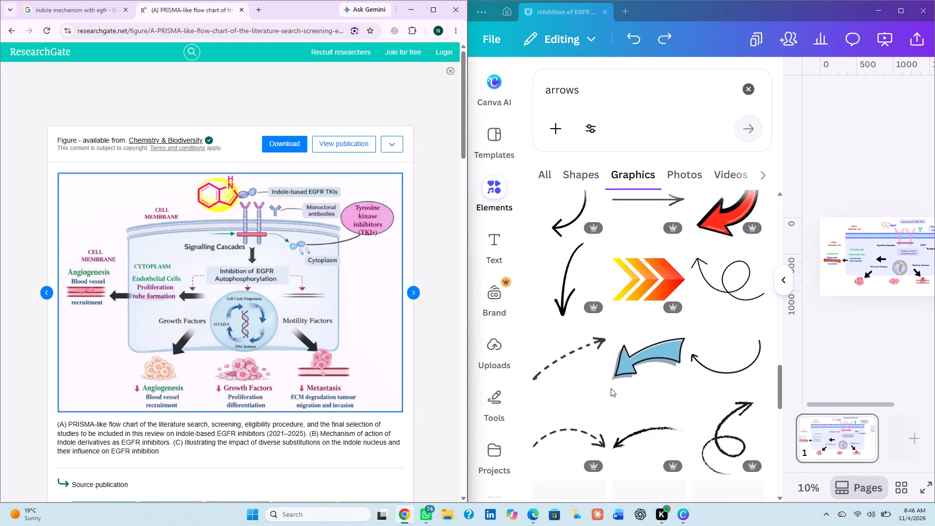
{"action": "scroll", "coordinate": [611, 388], "scroll_direction": "down", "scroll_amount": 5}
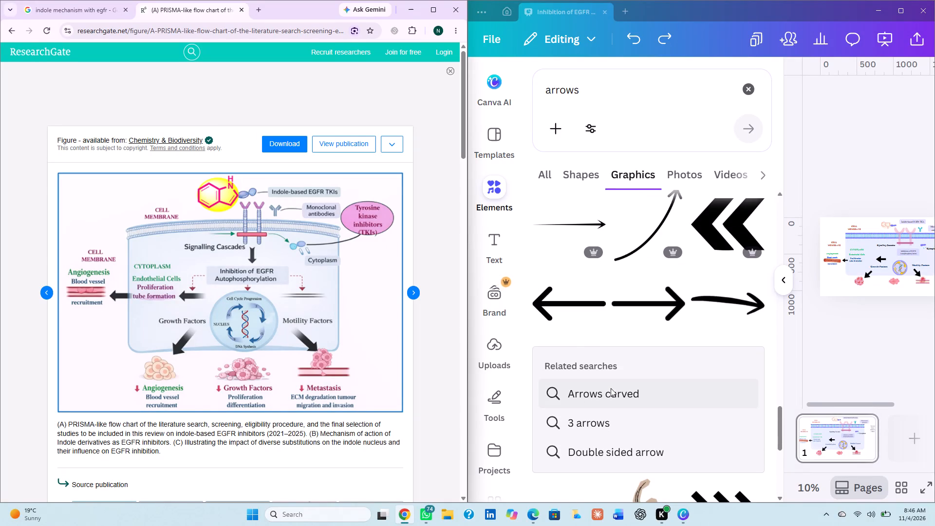
{"action": "scroll", "coordinate": [611, 388], "scroll_direction": "down", "scroll_amount": 4}
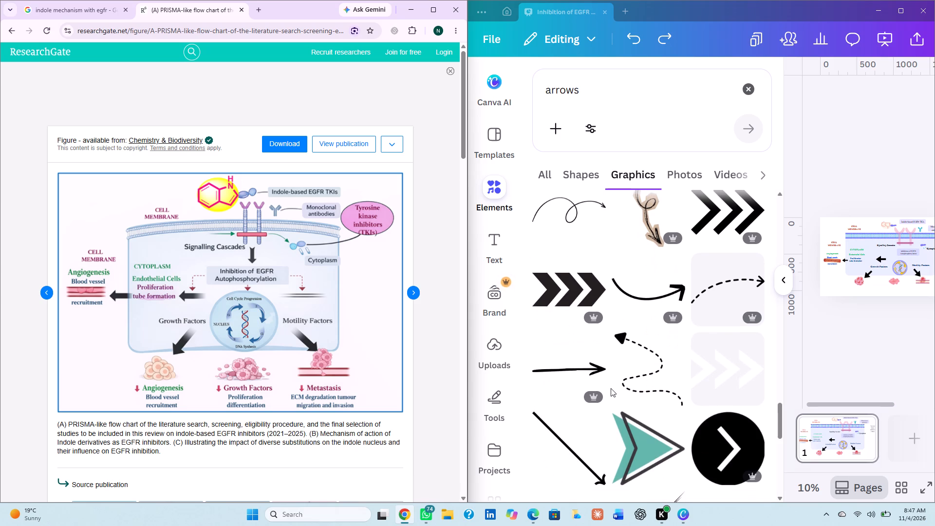
{"action": "scroll", "coordinate": [611, 388], "scroll_direction": "down", "scroll_amount": 4}
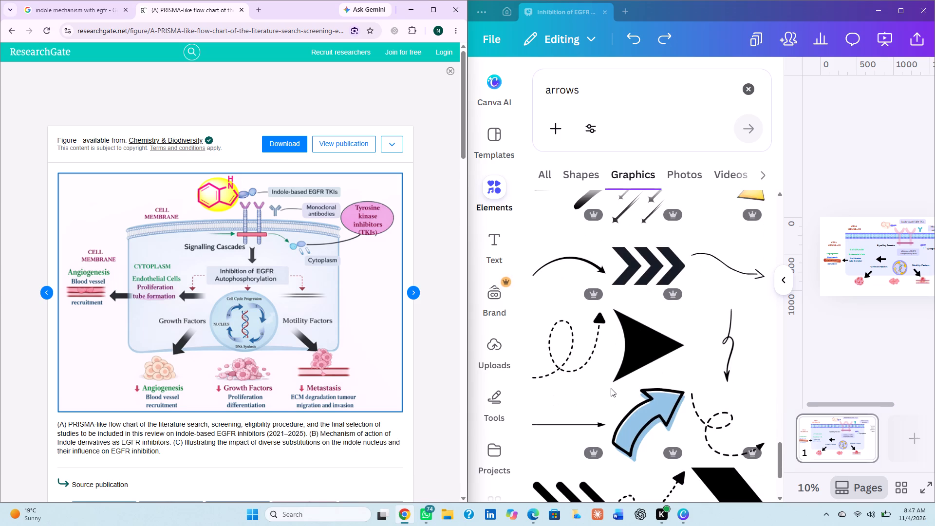
{"action": "scroll", "coordinate": [611, 388], "scroll_direction": "down", "scroll_amount": 3}
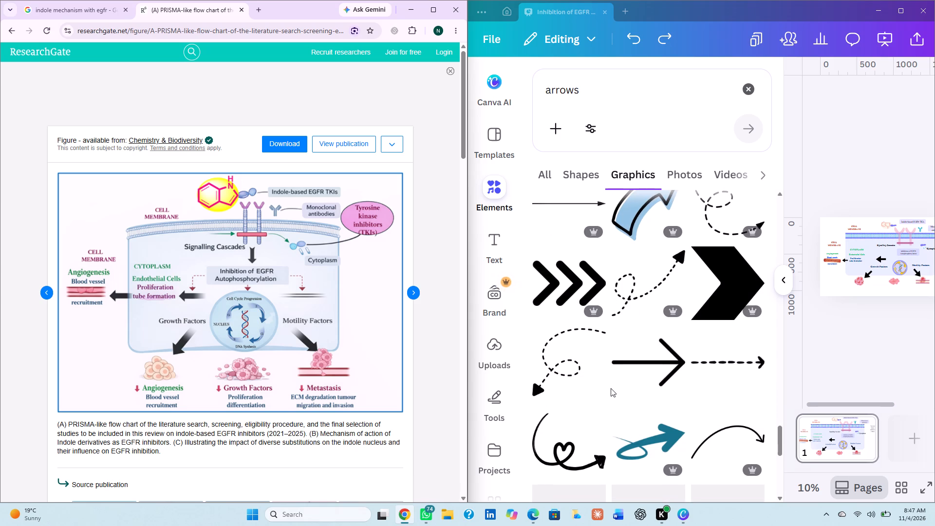
{"action": "scroll", "coordinate": [611, 388], "scroll_direction": "down", "scroll_amount": 3}
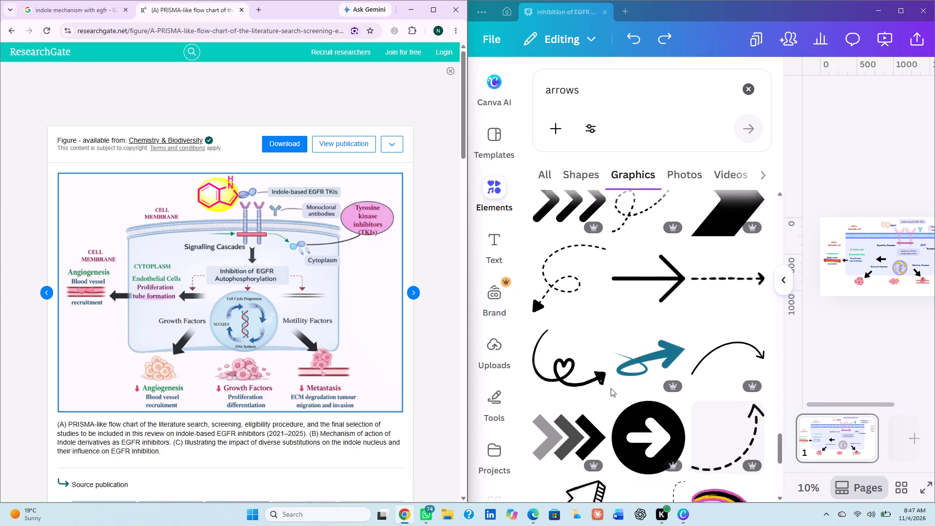
{"action": "scroll", "coordinate": [611, 388], "scroll_direction": "down", "scroll_amount": 3}
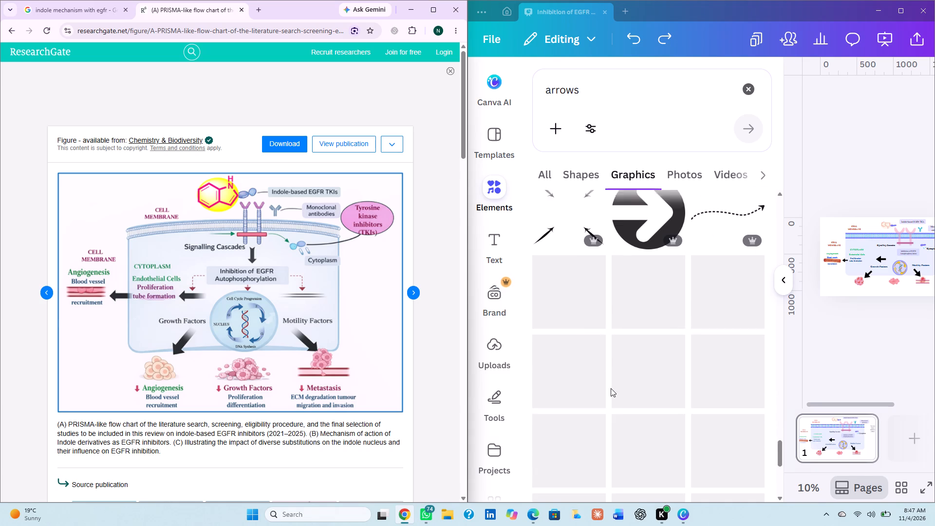
{"action": "scroll", "coordinate": [611, 388], "scroll_direction": "down", "scroll_amount": 2}
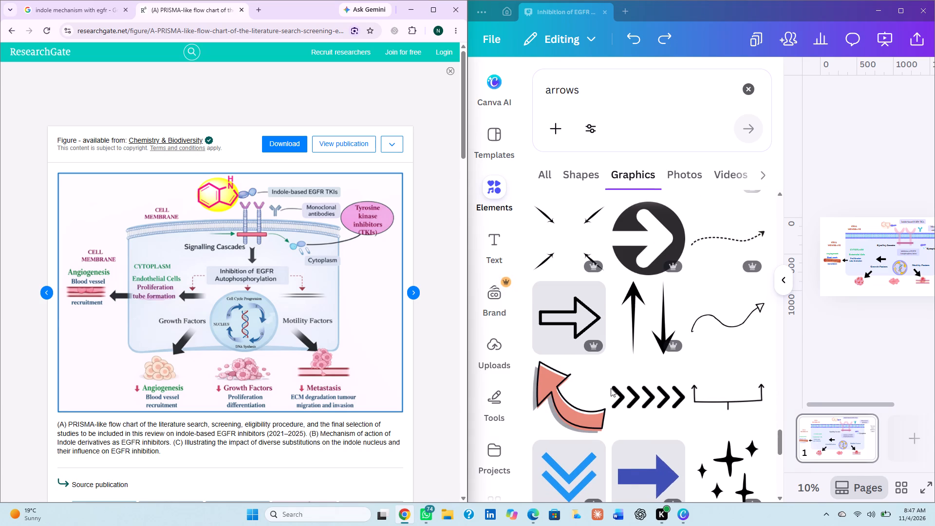
{"action": "scroll", "coordinate": [611, 388], "scroll_direction": "down", "scroll_amount": 3}
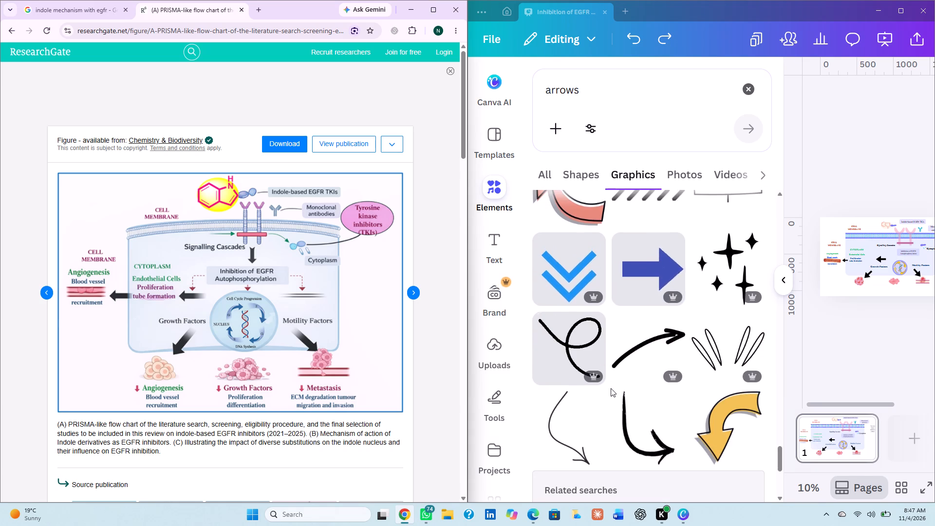
{"action": "scroll", "coordinate": [611, 388], "scroll_direction": "down", "scroll_amount": 2}
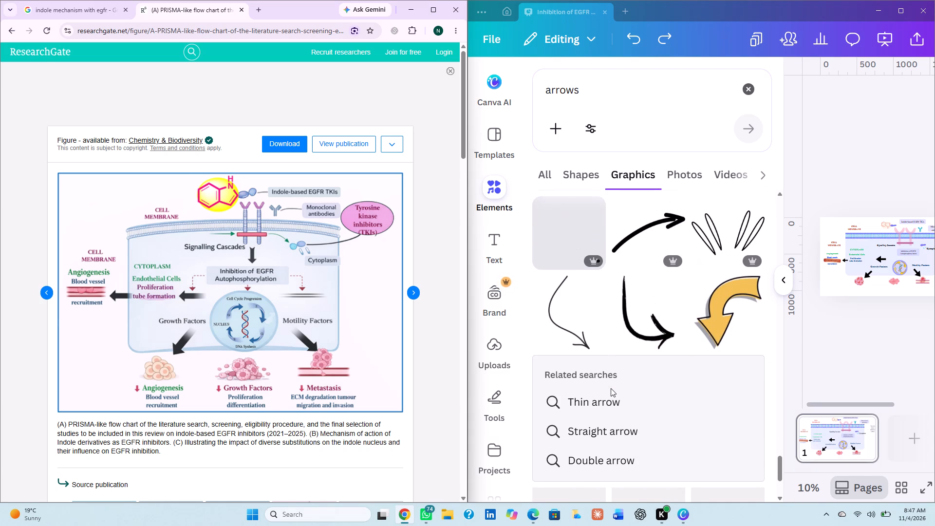
{"action": "scroll", "coordinate": [611, 388], "scroll_direction": "down", "scroll_amount": 2}
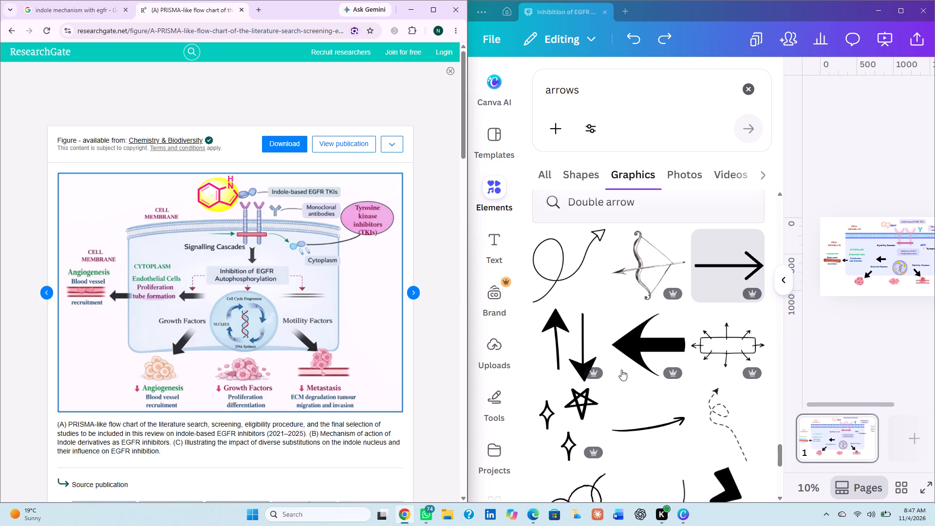
{"action": "scroll", "coordinate": [625, 417], "scroll_direction": "down", "scroll_amount": 3}
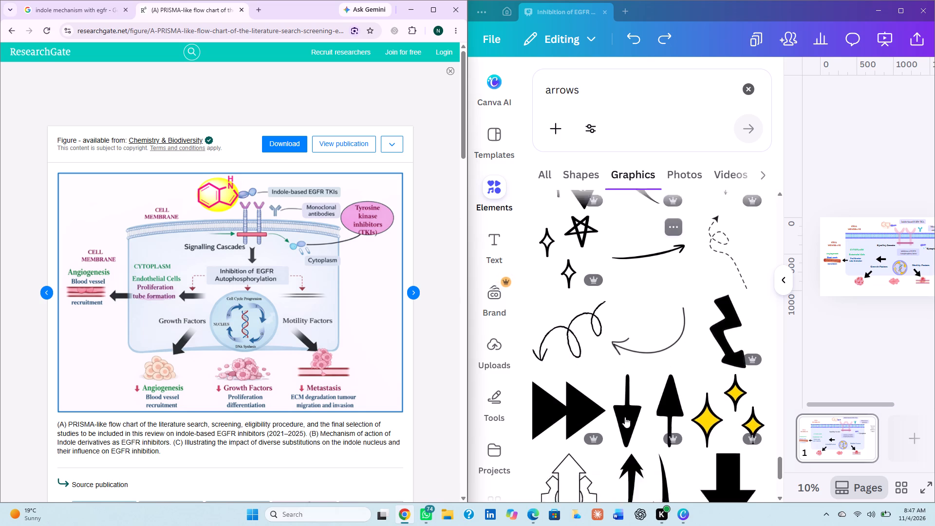
{"action": "scroll", "coordinate": [625, 417], "scroll_direction": "down", "scroll_amount": 1}
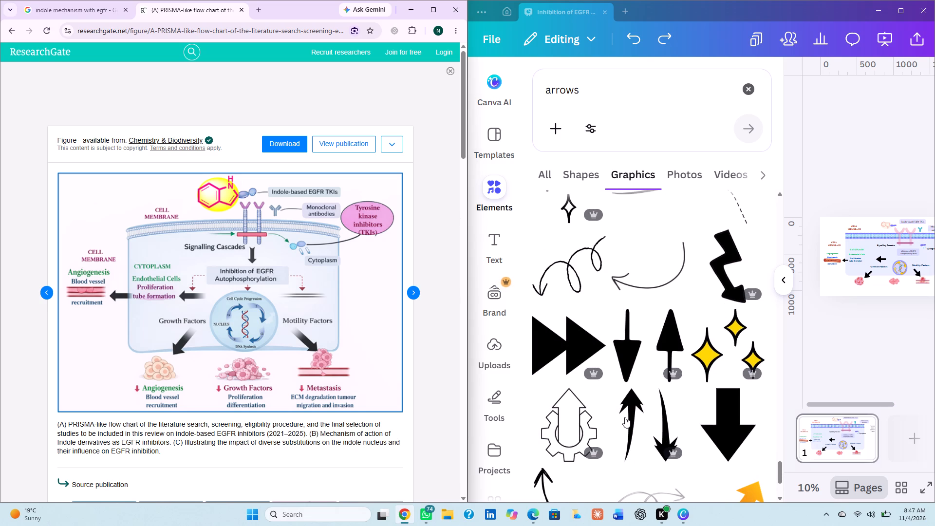
{"action": "scroll", "coordinate": [625, 417], "scroll_direction": "down", "scroll_amount": 1}
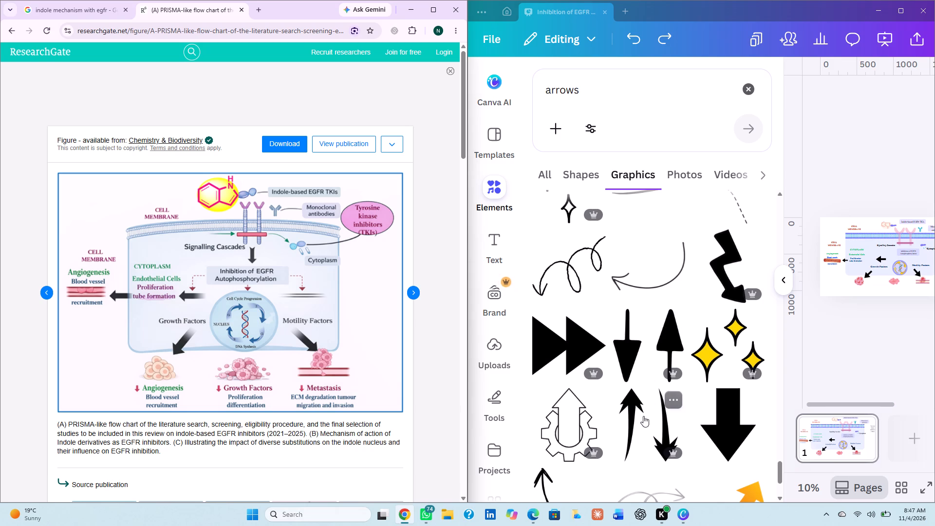
{"action": "scroll", "coordinate": [669, 444], "scroll_direction": "down", "scroll_amount": 2}
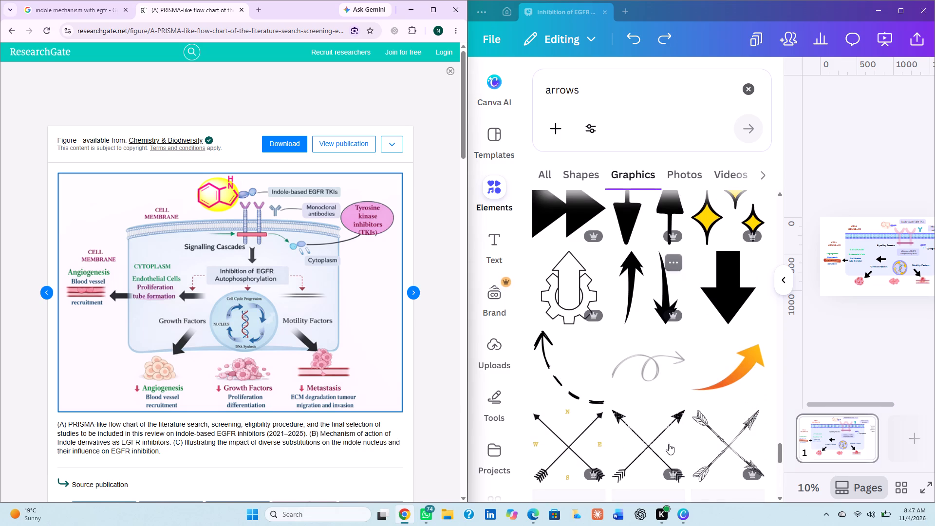
{"action": "scroll", "coordinate": [669, 444], "scroll_direction": "down", "scroll_amount": 4}
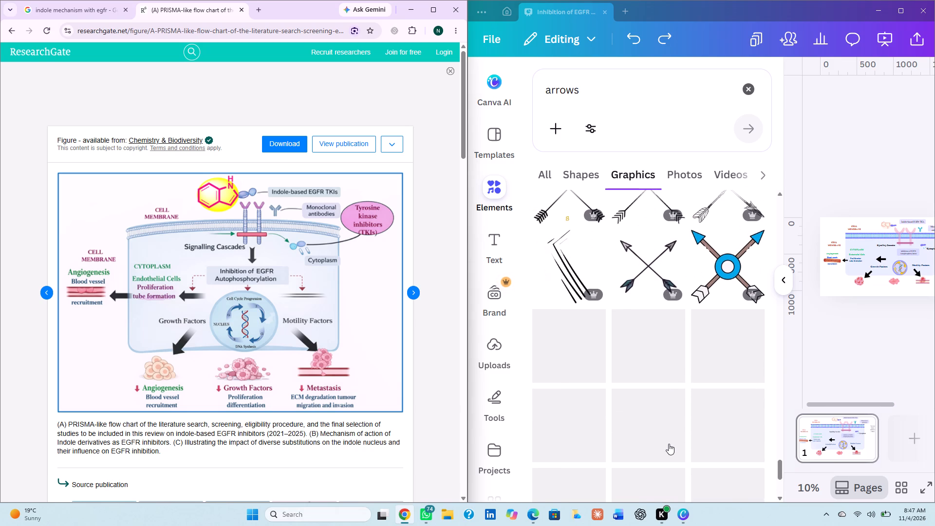
{"action": "scroll", "coordinate": [669, 444], "scroll_direction": "down", "scroll_amount": 5}
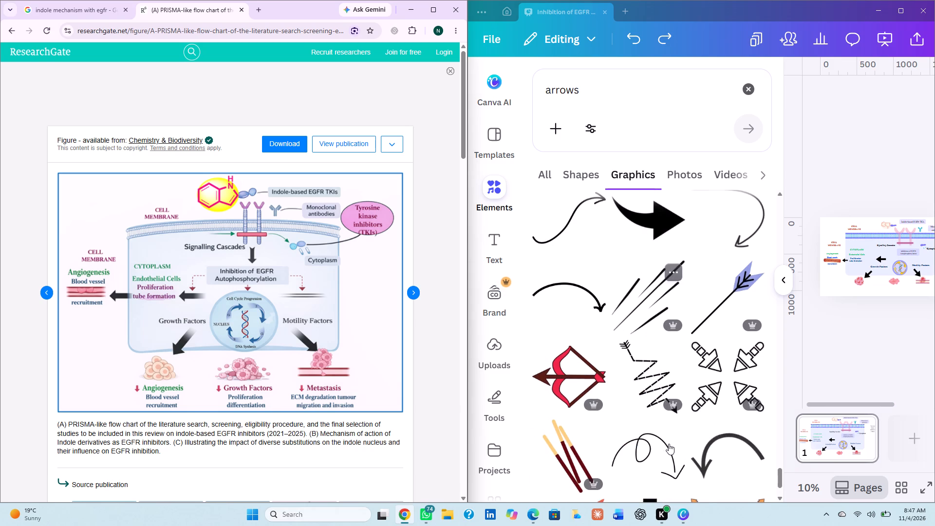
{"action": "scroll", "coordinate": [669, 444], "scroll_direction": "down", "scroll_amount": 4}
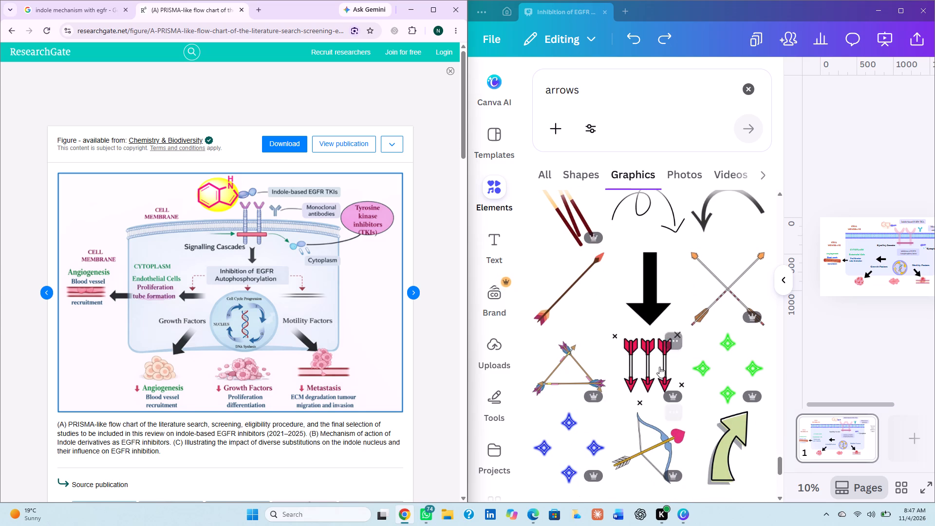
Insert the thick black downward arrow graphic and shrink it to about 100 wide beside the Signalling Cascades label.
{"action": "left_click", "coordinate": [661, 281]}
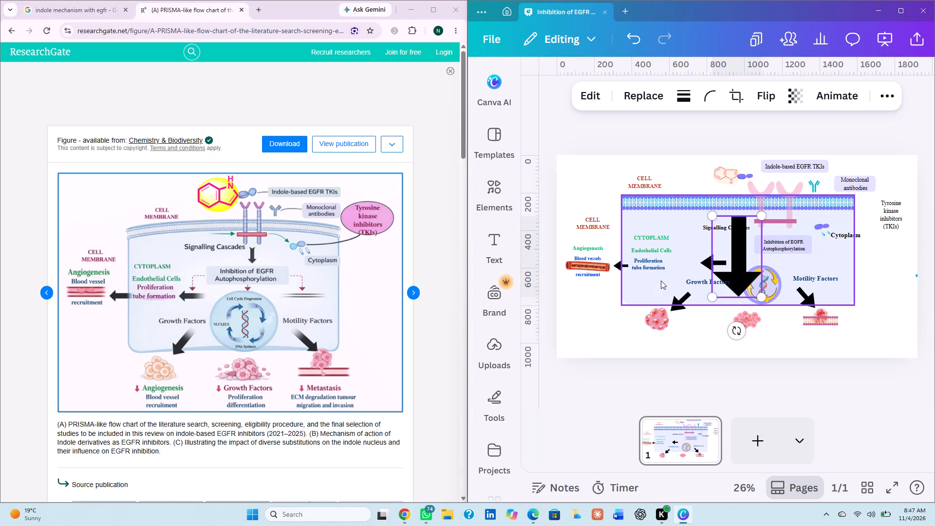
{"action": "left_click", "coordinate": [734, 285]}
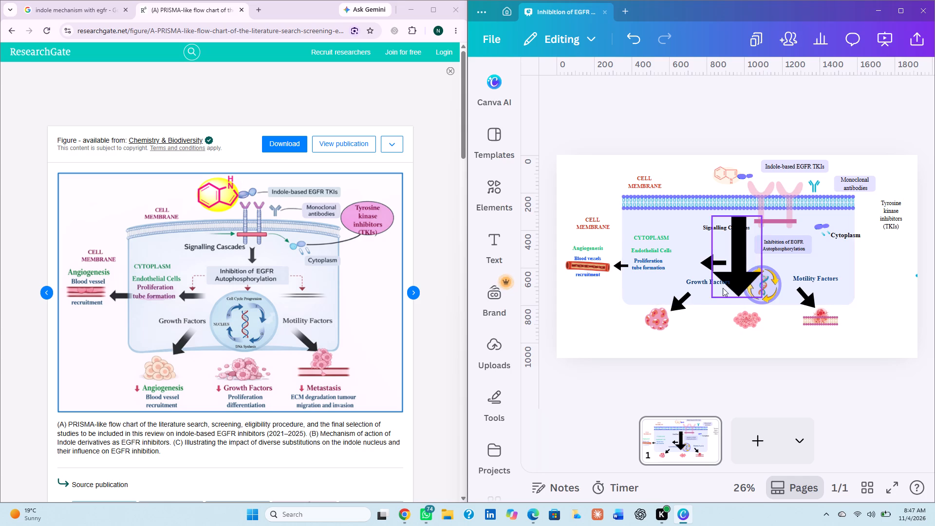
{"action": "left_click", "coordinate": [723, 286]}
{"action": "left_click", "coordinate": [734, 282]}
{"action": "left_click", "coordinate": [744, 278]}
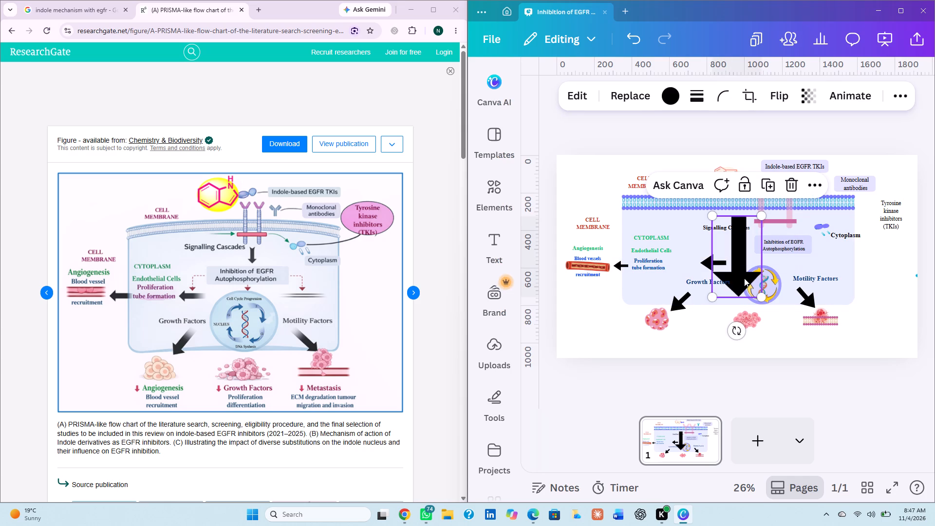
{"action": "left_click_drag", "start_coordinate": [712, 298], "coordinate": [746, 248]}
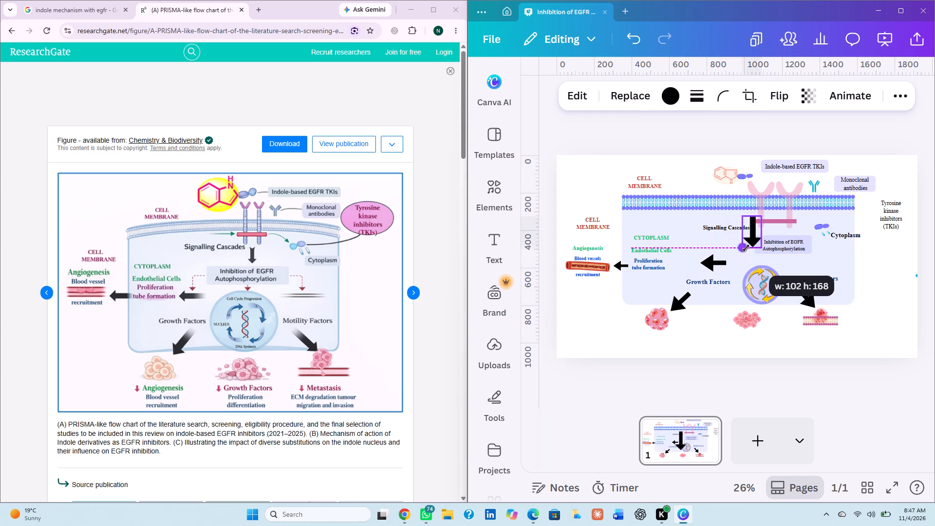
{"action": "left_click_drag", "start_coordinate": [746, 248], "coordinate": [746, 247]}
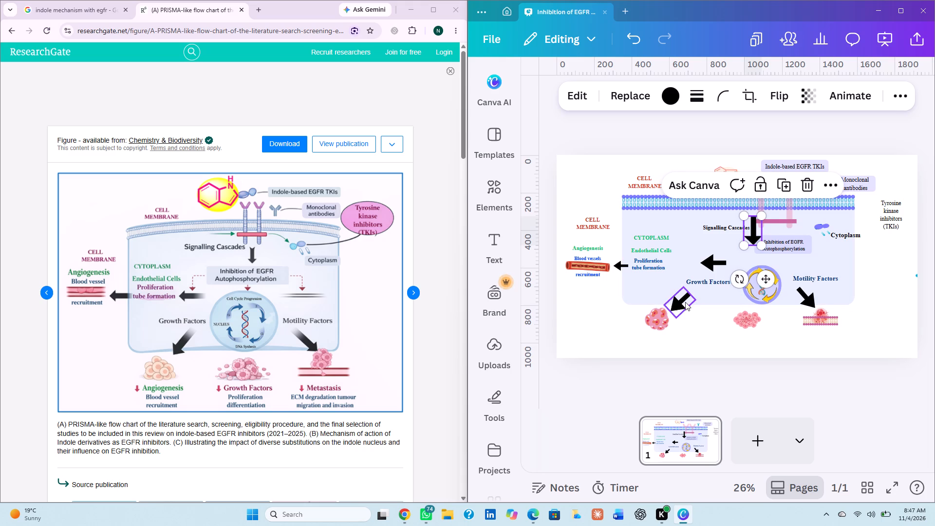
Delete the three old arrows: below Growth Factors, above Growth Factors, and below Motility Factors.
{"action": "left_click", "coordinate": [685, 302]}
{"action": "key", "text": "BackSpace"}
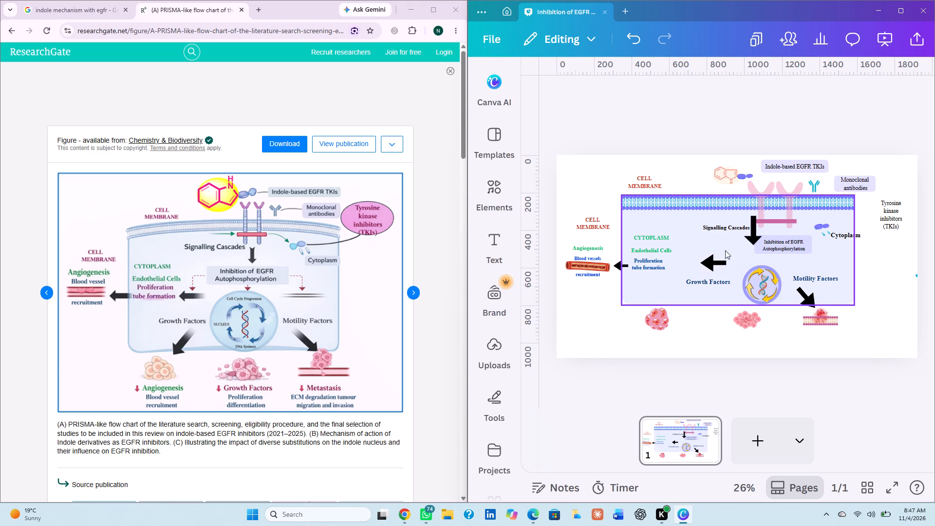
{"action": "left_click", "coordinate": [720, 256]}
{"action": "key", "text": "BackSpace"}
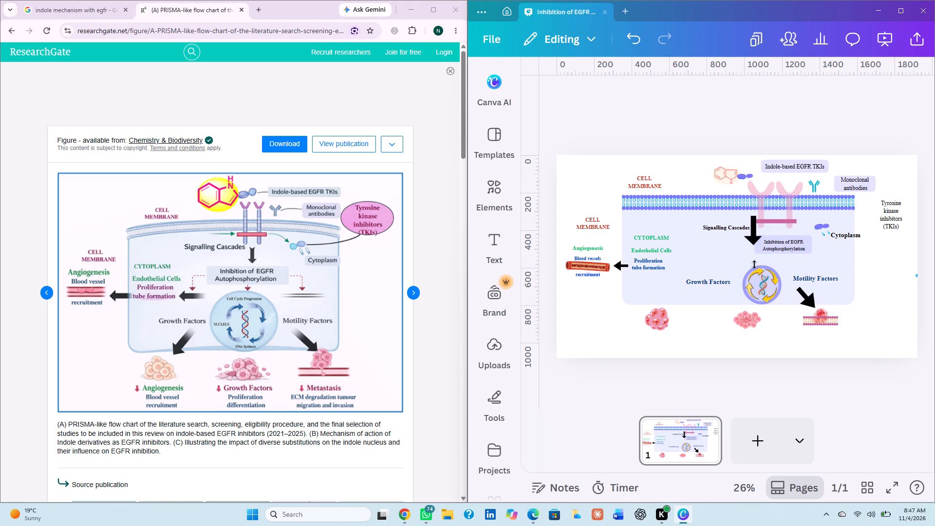
{"action": "left_click", "coordinate": [809, 303]}
{"action": "key", "text": "BackSpace"}
Move the new arrow below Growth Factors and rotate it about 37° so it points to the cell cluster under the cytoplasm box.
{"action": "left_click_drag", "start_coordinate": [755, 240], "coordinate": [698, 321]}
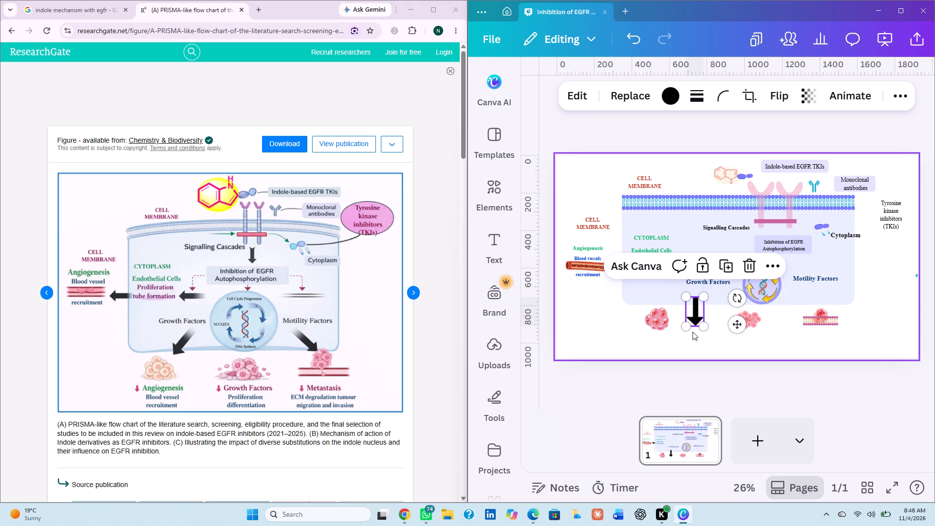
{"action": "left_click_drag", "start_coordinate": [692, 332], "coordinate": [678, 329]}
{"action": "left_click", "coordinate": [696, 324]}
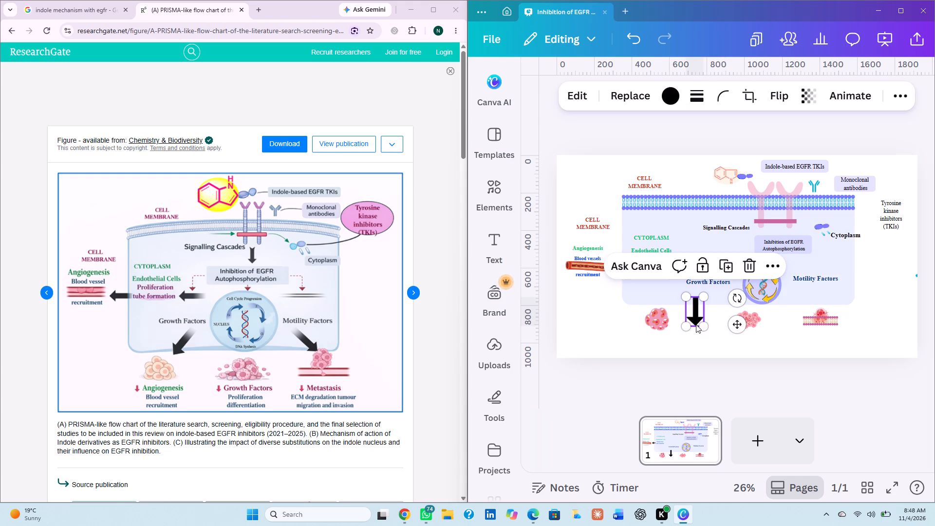
{"action": "left_click_drag", "start_coordinate": [735, 299], "coordinate": [747, 324]}
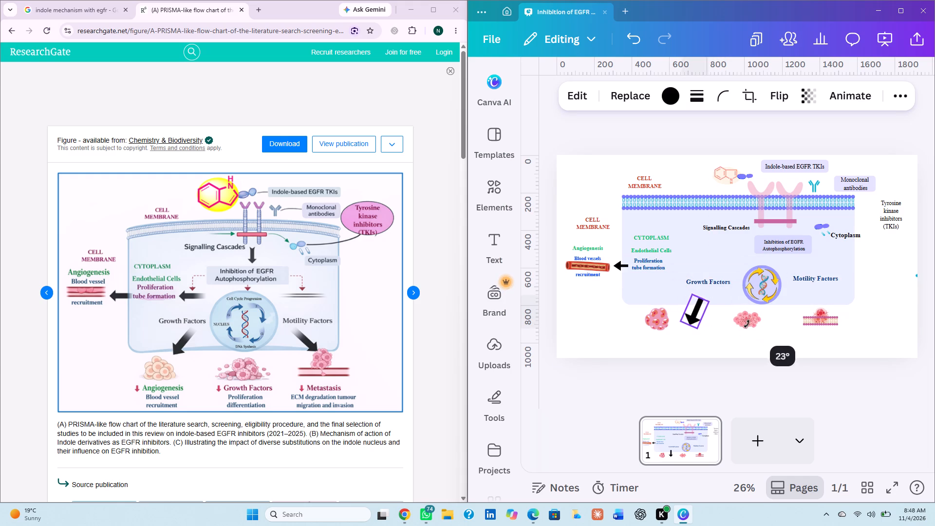
{"action": "left_click_drag", "start_coordinate": [747, 324], "coordinate": [748, 335]}
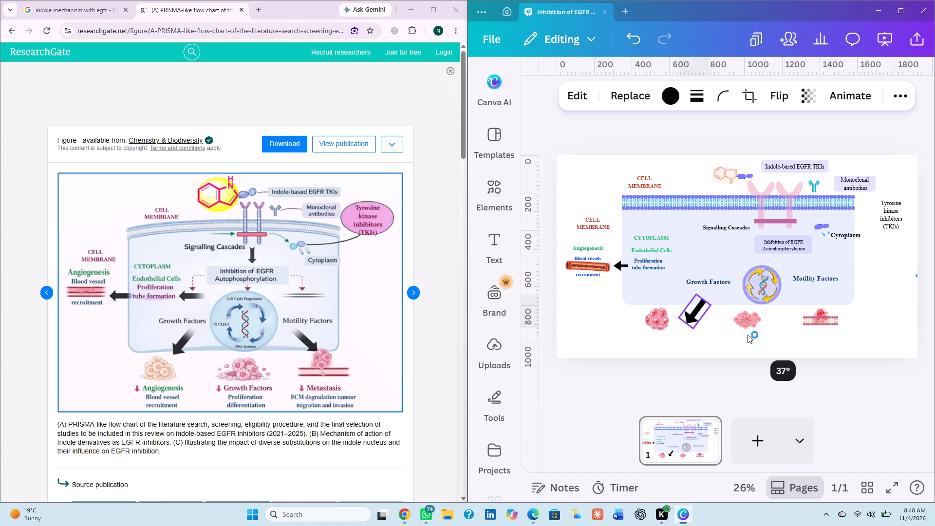
{"action": "left_click_drag", "start_coordinate": [692, 316], "coordinate": [683, 310]}
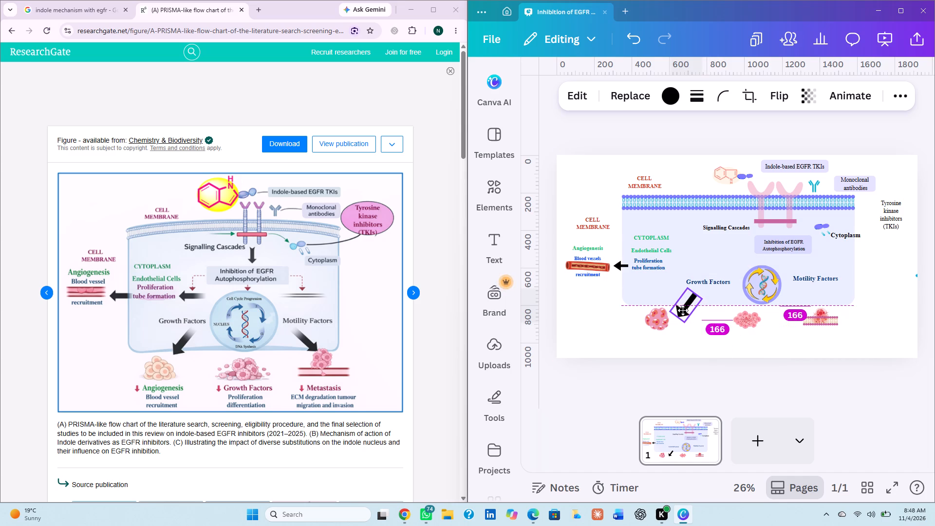
{"action": "left_click_drag", "start_coordinate": [683, 310], "coordinate": [682, 307]}
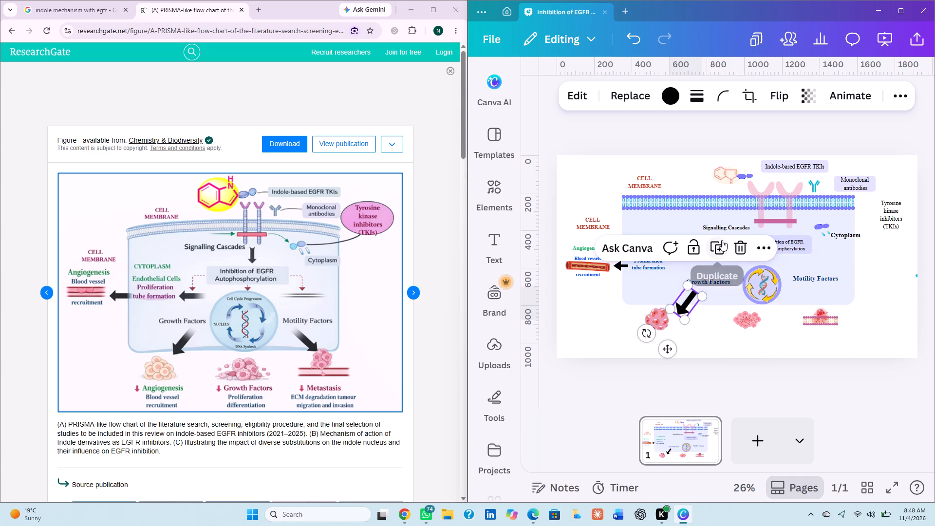
Duplicate the thick arrow below Growth Factors, place the copy under Motility Factors and rotate it to point down towards the tumour-on-vessel graphic.
{"action": "left_click", "coordinate": [717, 247]}
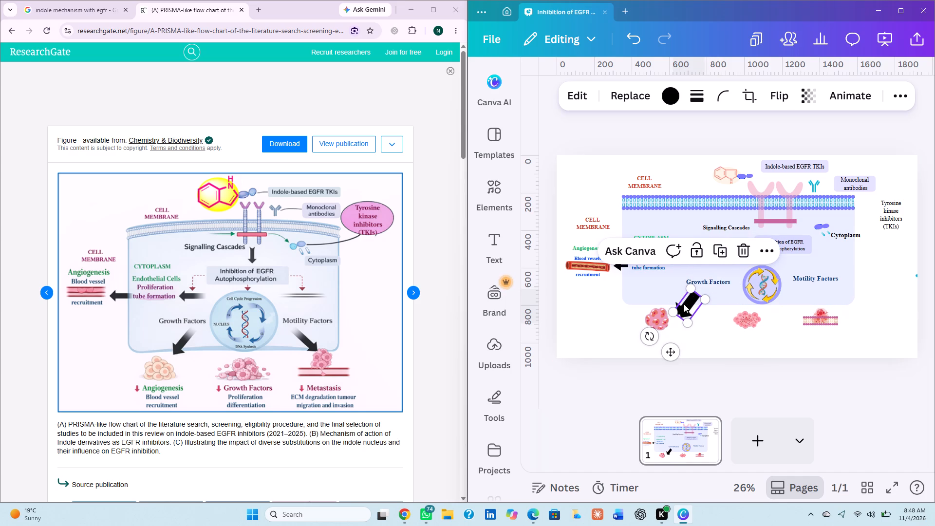
{"action": "left_click_drag", "start_coordinate": [687, 306], "coordinate": [793, 300]}
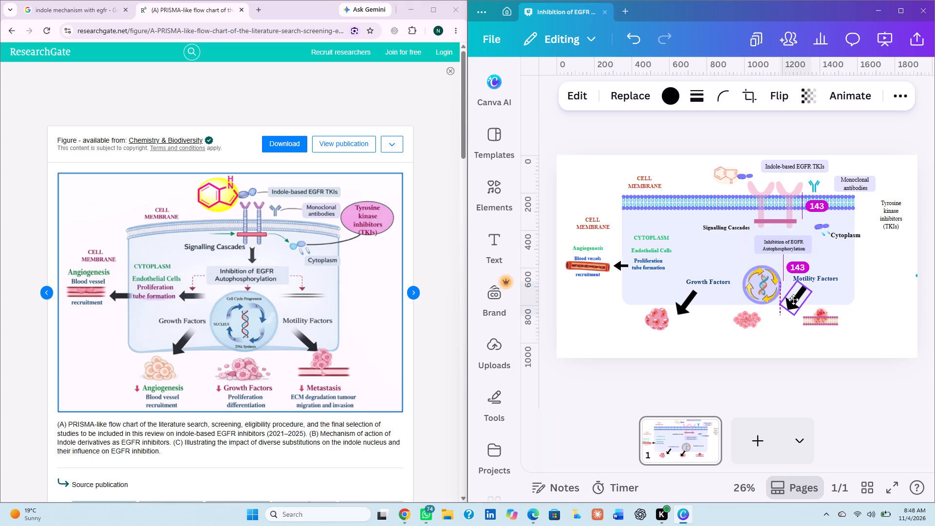
{"action": "left_click_drag", "start_coordinate": [793, 300], "coordinate": [796, 299]}
{"action": "left_click_drag", "start_coordinate": [760, 328], "coordinate": [796, 370]}
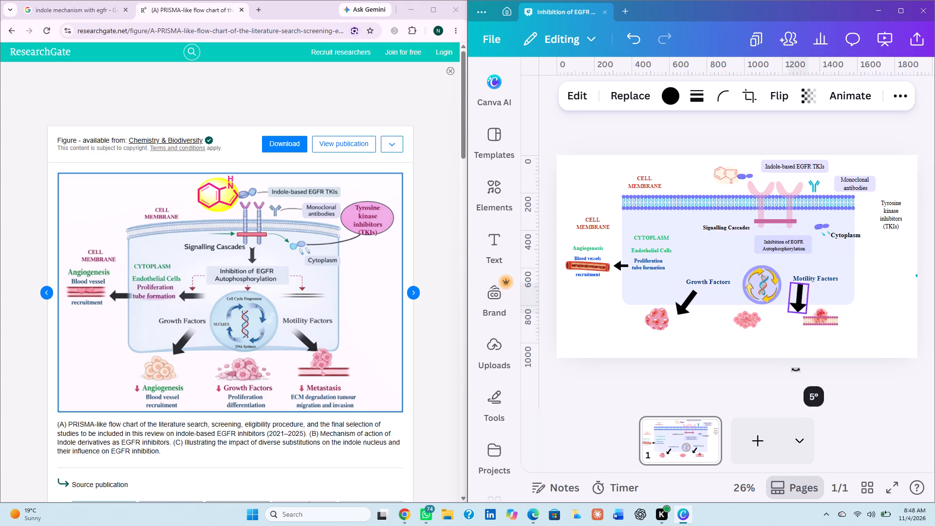
{"action": "left_click_drag", "start_coordinate": [796, 370], "coordinate": [810, 372]}
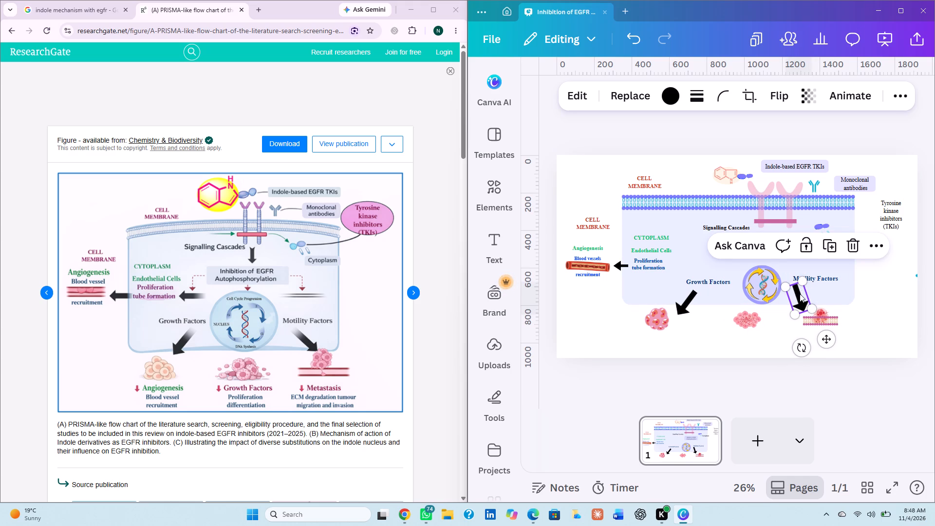
{"action": "left_click_drag", "start_coordinate": [800, 299], "coordinate": [809, 300]}
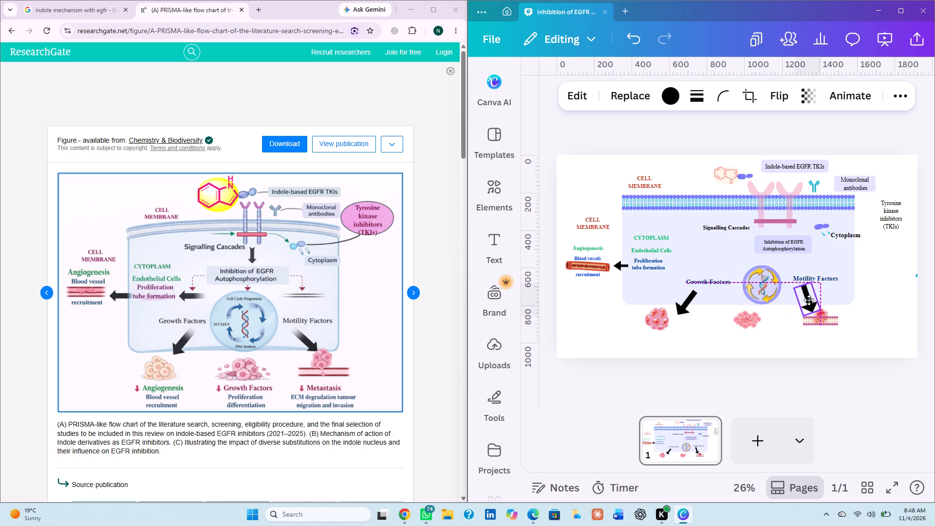
{"action": "left_click_drag", "start_coordinate": [809, 300], "coordinate": [809, 301]}
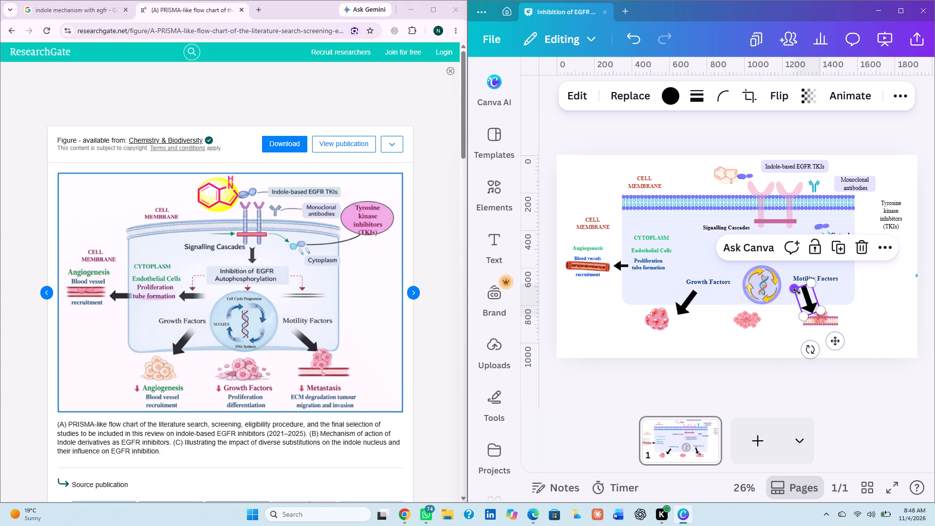
{"action": "left_click_drag", "start_coordinate": [797, 291], "coordinate": [798, 297]}
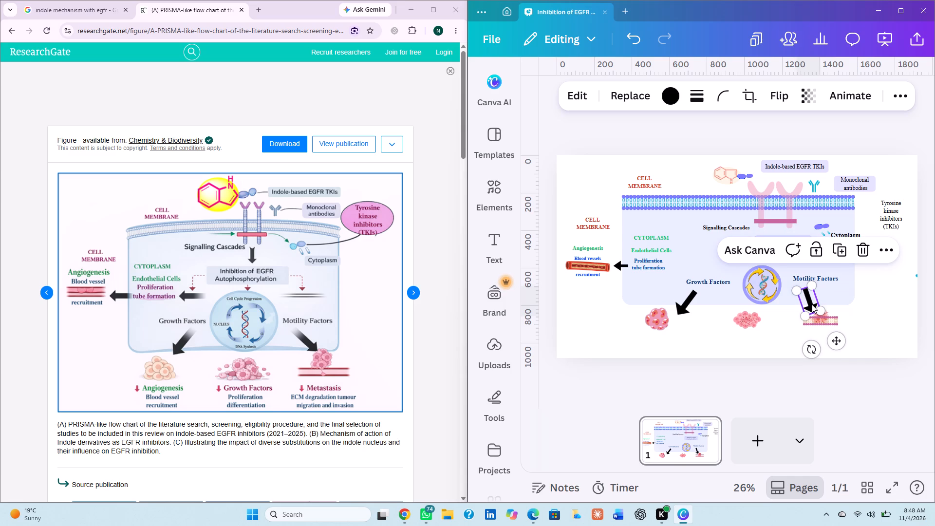
{"action": "left_click", "coordinate": [812, 304]}
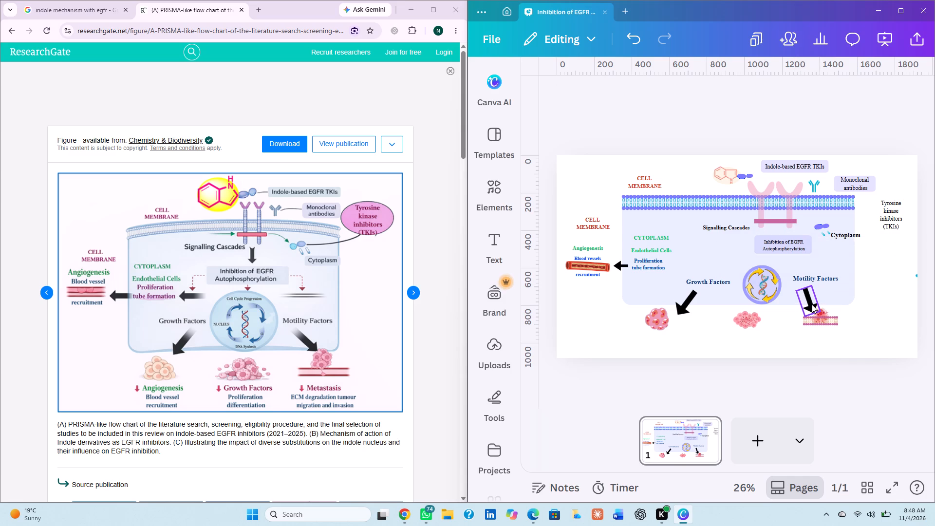
{"action": "left_click", "coordinate": [807, 301]}
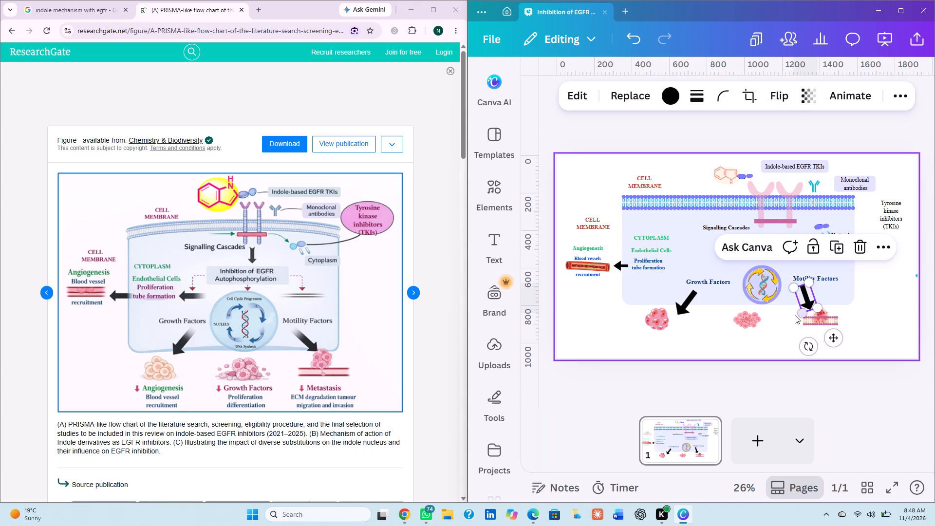
{"action": "left_click_drag", "start_coordinate": [804, 345], "coordinate": [812, 353]}
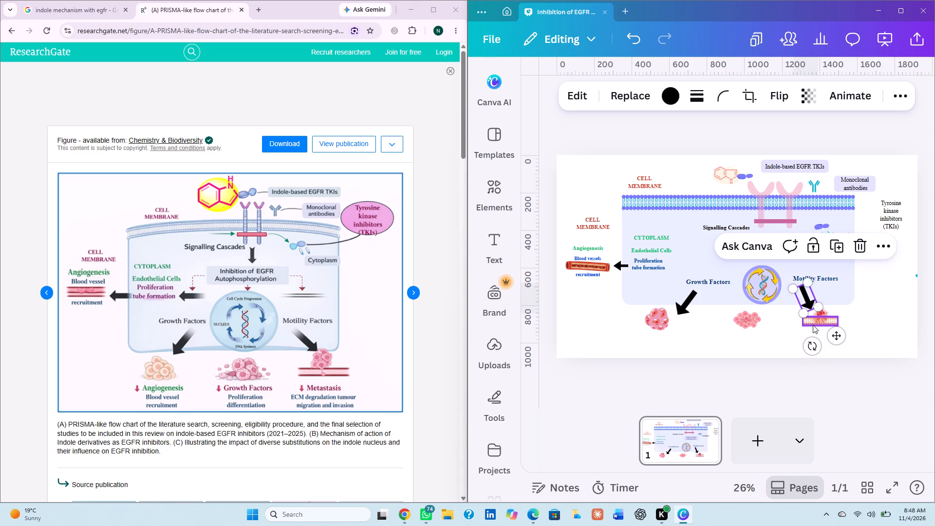
Shift the vessel band and its tumour cluster below Motility Factors slightly down and to the right, keeping them together.
{"action": "left_click_drag", "start_coordinate": [813, 323], "coordinate": [825, 332]}
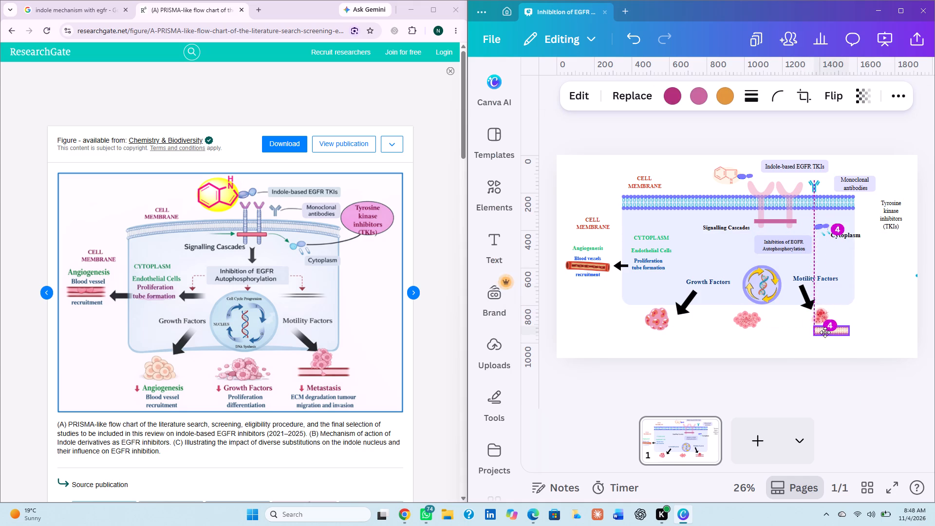
{"action": "left_click_drag", "start_coordinate": [825, 332], "coordinate": [826, 331]}
{"action": "left_click_drag", "start_coordinate": [825, 319], "coordinate": [836, 327]}
Move the Motility Factors arrow closer to the shifted tumour graphic and tilt it slightly more towards it.
{"action": "left_click_drag", "start_coordinate": [811, 305], "coordinate": [823, 312]}
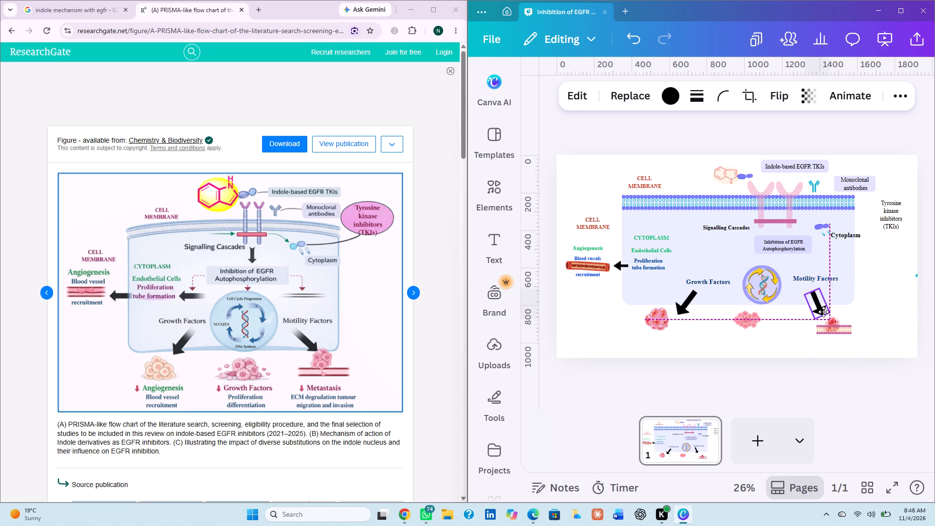
{"action": "left_click_drag", "start_coordinate": [823, 312], "coordinate": [823, 309]}
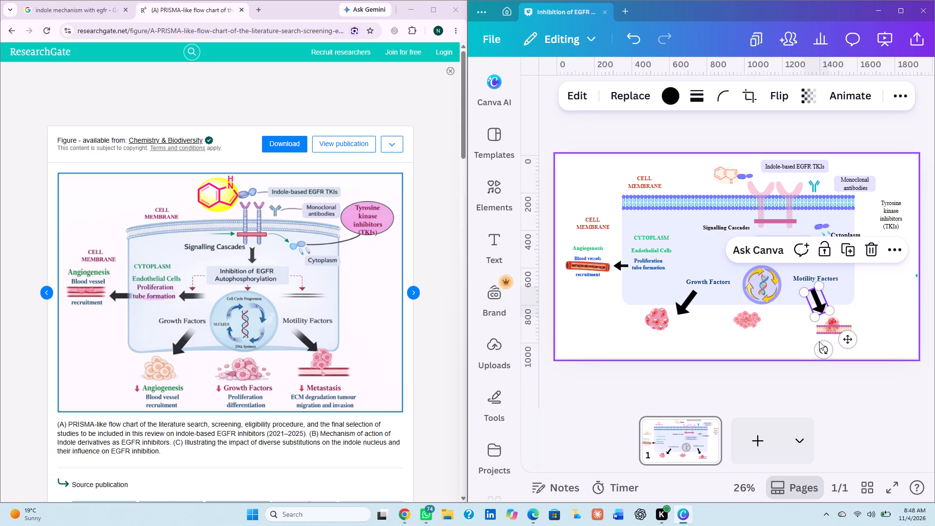
{"action": "left_click_drag", "start_coordinate": [820, 345], "coordinate": [830, 351]}
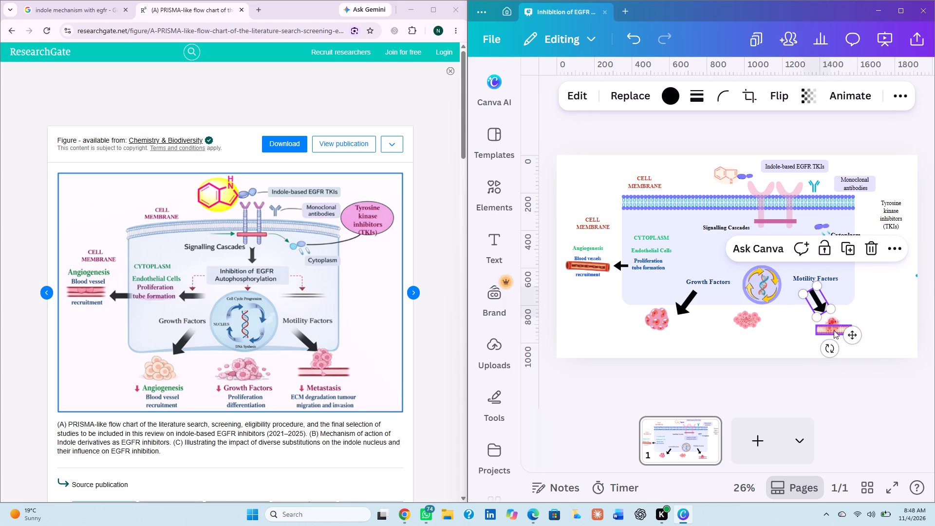
{"action": "left_click", "coordinate": [861, 315]}
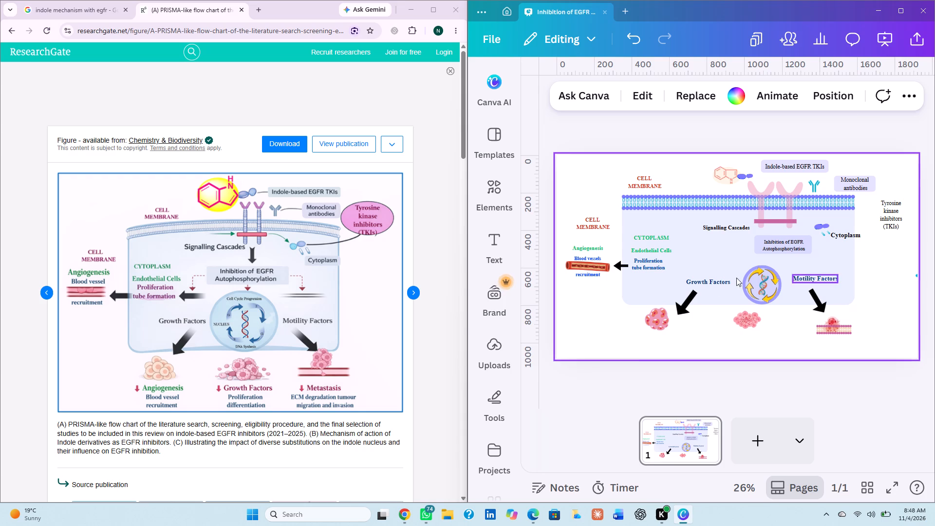
Duplicate the Growth Factors arrow, place the copy above that label and rotate it to about 90° so it points left towards Proliferation tube formation.
{"action": "left_click", "coordinate": [685, 299]}
{"action": "left_click", "coordinate": [717, 251]}
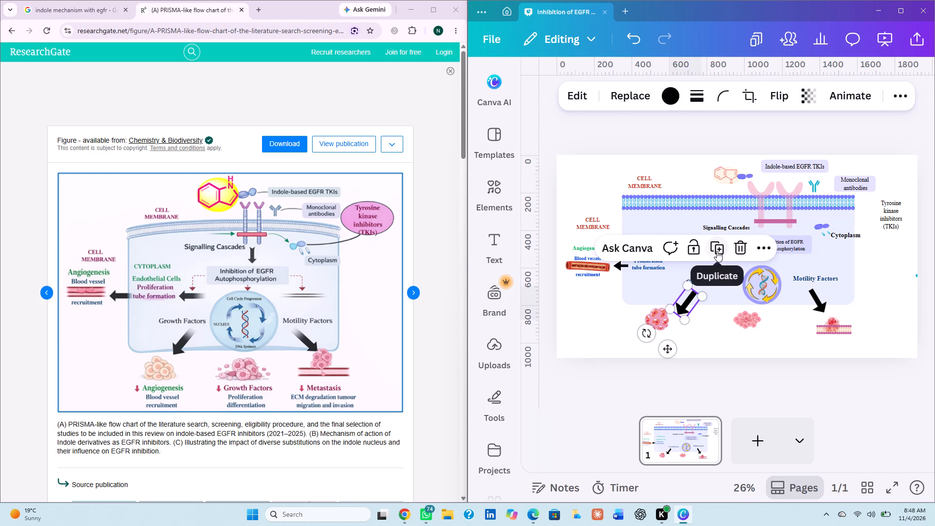
{"action": "left_click_drag", "start_coordinate": [690, 310], "coordinate": [731, 260]}
{"action": "left_click_drag", "start_coordinate": [694, 286], "coordinate": [670, 242]}
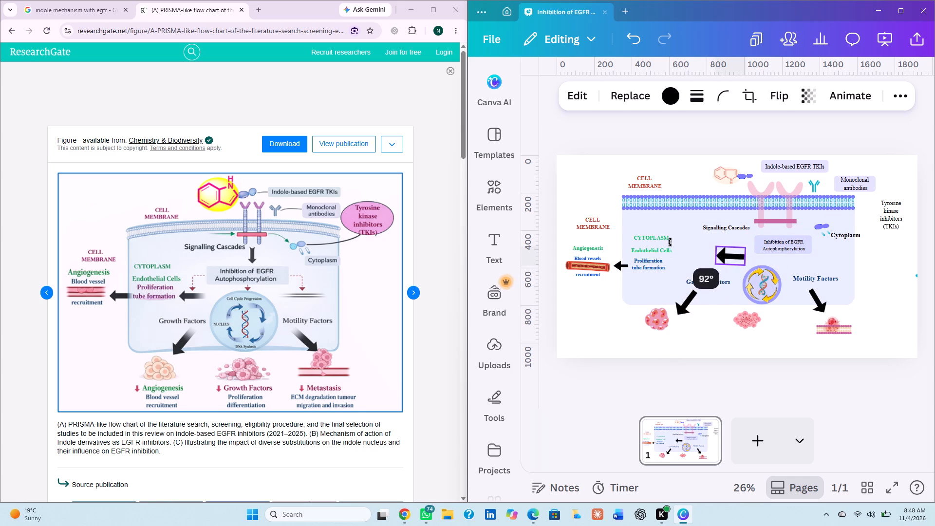
{"action": "left_click_drag", "start_coordinate": [670, 242], "coordinate": [669, 244]}
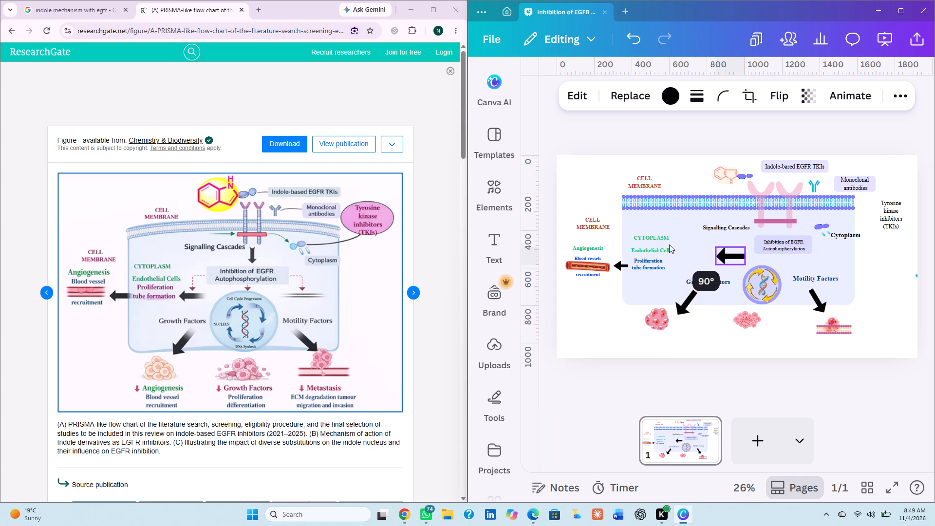
{"action": "left_click_drag", "start_coordinate": [747, 298], "coordinate": [734, 298]}
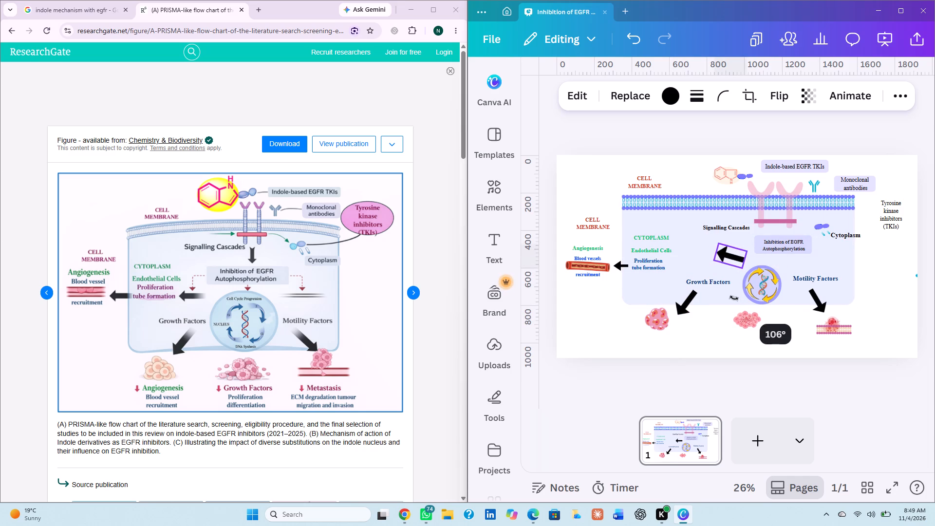
{"action": "left_click_drag", "start_coordinate": [734, 298], "coordinate": [747, 294]}
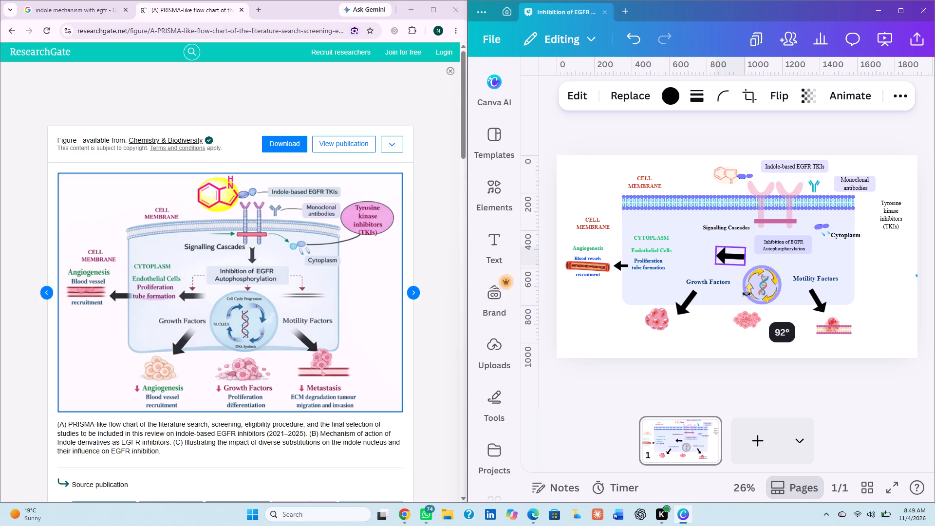
{"action": "left_click_drag", "start_coordinate": [747, 294], "coordinate": [747, 293]}
{"action": "left_click_drag", "start_coordinate": [735, 259], "coordinate": [724, 263]}
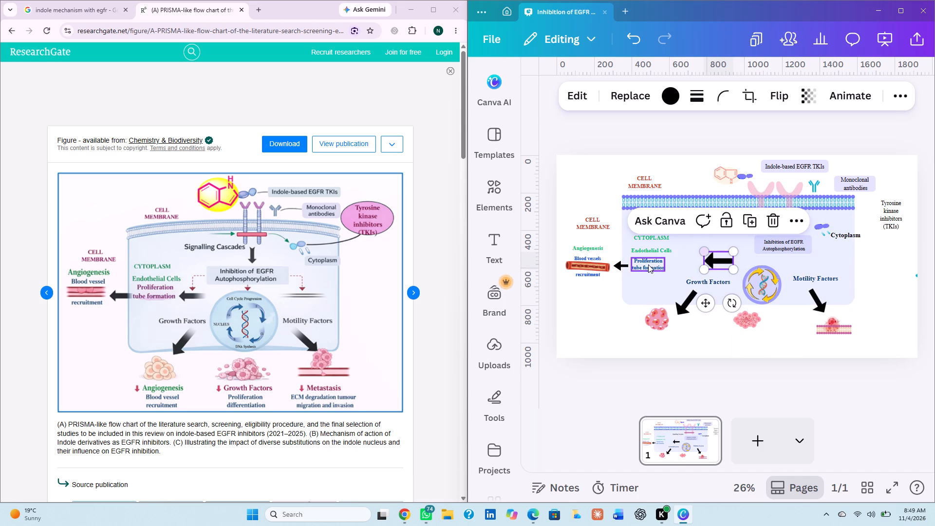
Set the Proliferation tube formation label's font size to 29.6 and widen its text box so the text fits on two lines.
{"action": "left_click", "coordinate": [649, 264]}
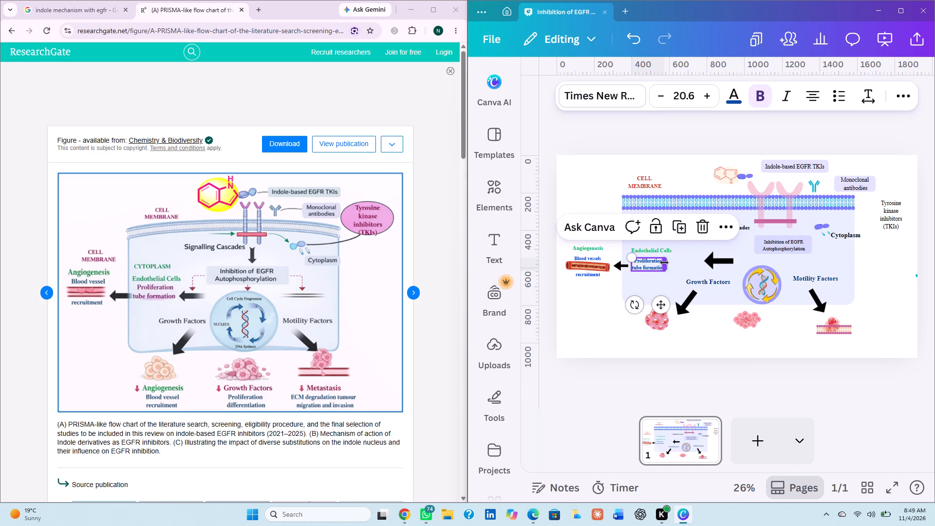
{"action": "left_click_drag", "start_coordinate": [664, 263], "coordinate": [674, 266]}
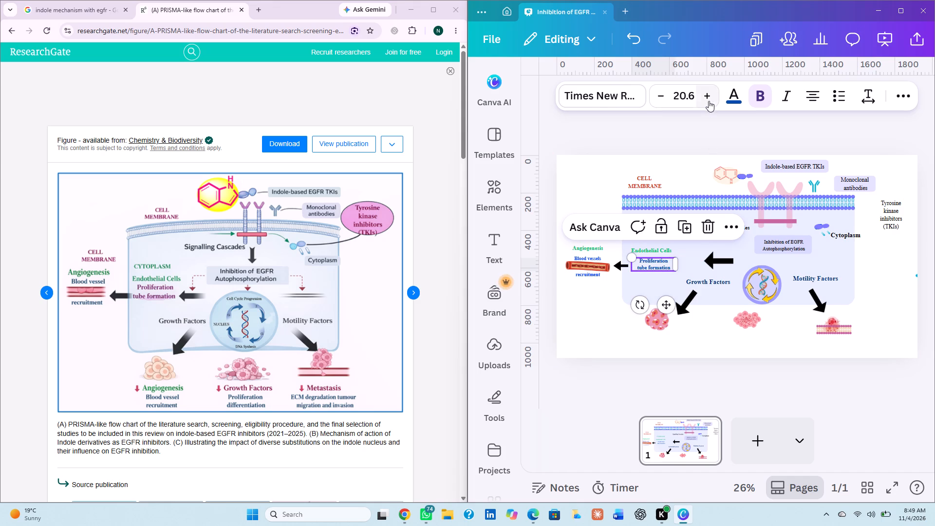
{"action": "triple_click", "coordinate": [708, 98]}
{"action": "triple_click", "coordinate": [708, 98]}
{"action": "triple_click", "coordinate": [708, 98]}
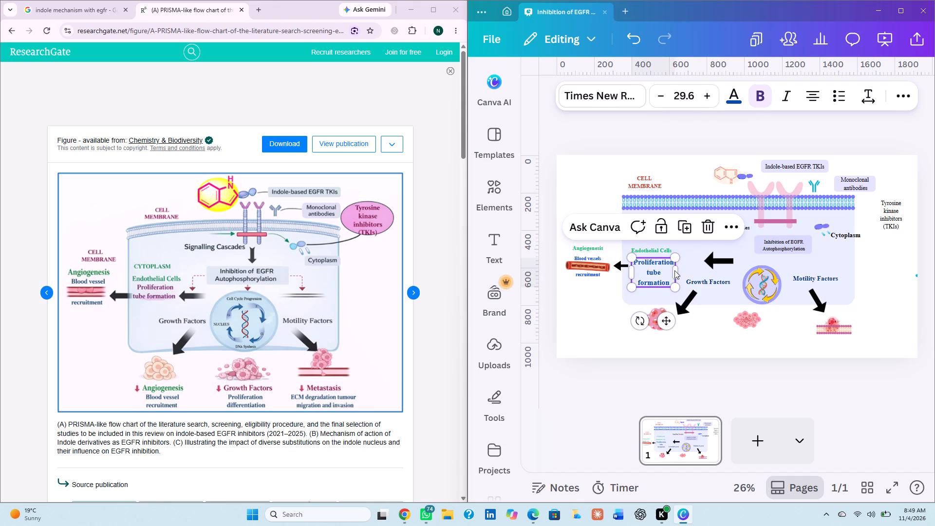
{"action": "left_click_drag", "start_coordinate": [678, 275], "coordinate": [688, 276]}
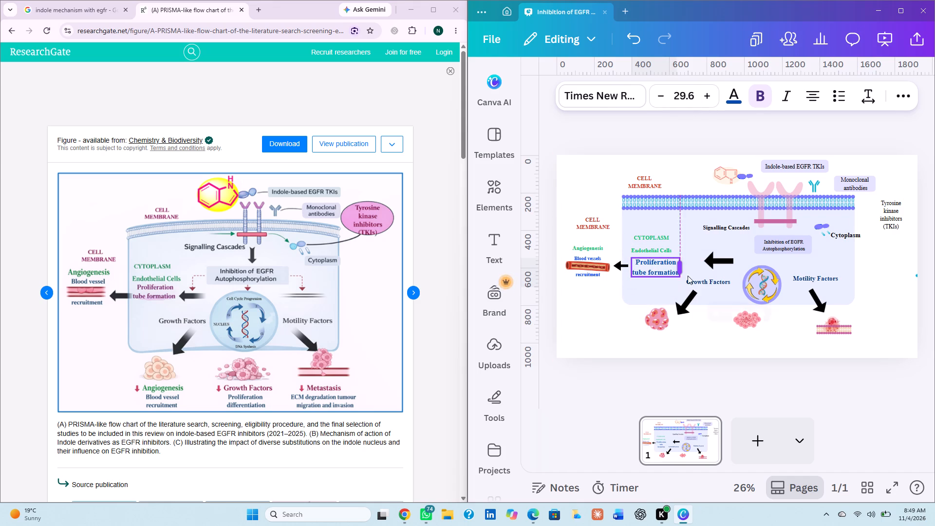
{"action": "left_click_drag", "start_coordinate": [688, 276], "coordinate": [688, 278]}
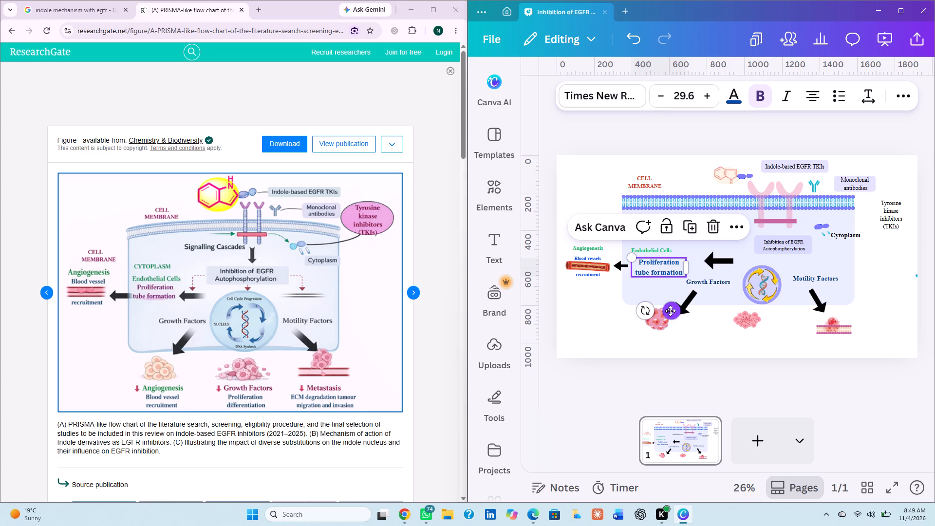
Move the Proliferation tube formation label right and slightly up, level with the new left-pointing arrow.
{"action": "left_click_drag", "start_coordinate": [670, 311], "coordinate": [676, 305]}
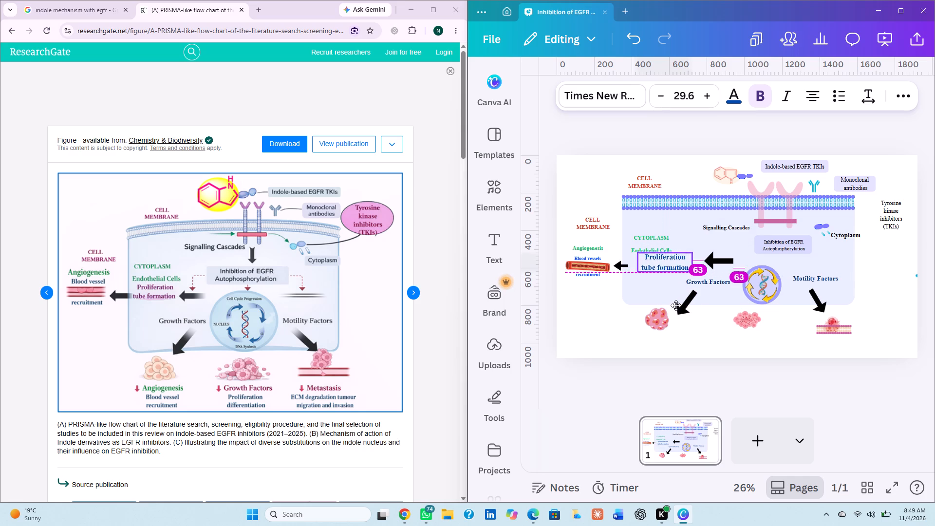
{"action": "left_click_drag", "start_coordinate": [676, 305], "coordinate": [679, 308]}
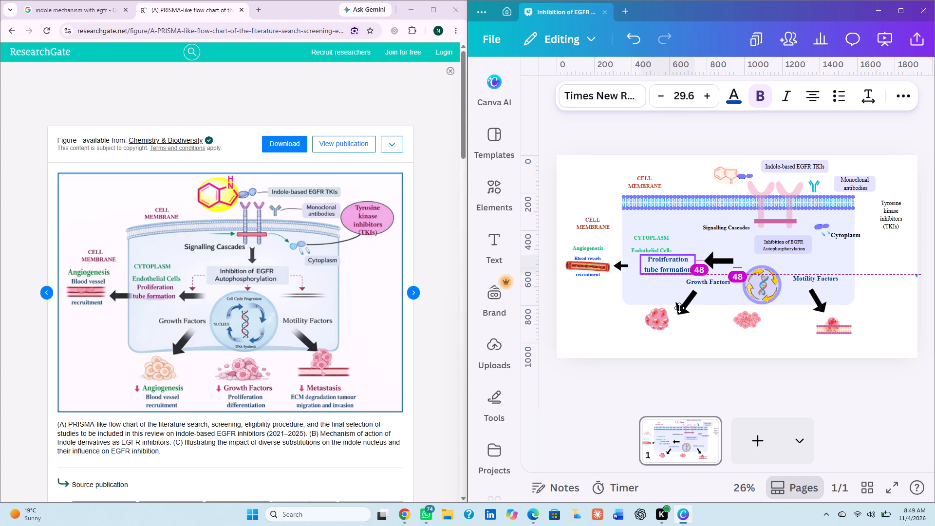
{"action": "left_click_drag", "start_coordinate": [679, 308], "coordinate": [679, 304]}
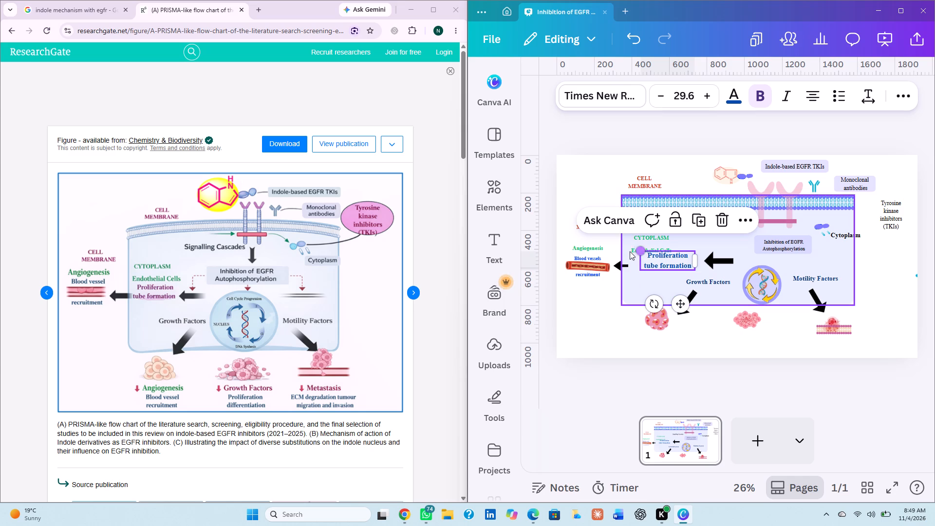
Set the Endothelial Cells label's font size to 24 and move it up and slightly right, just below CYTOPLASM.
{"action": "left_click", "coordinate": [631, 251]}
{"action": "left_click", "coordinate": [639, 250]}
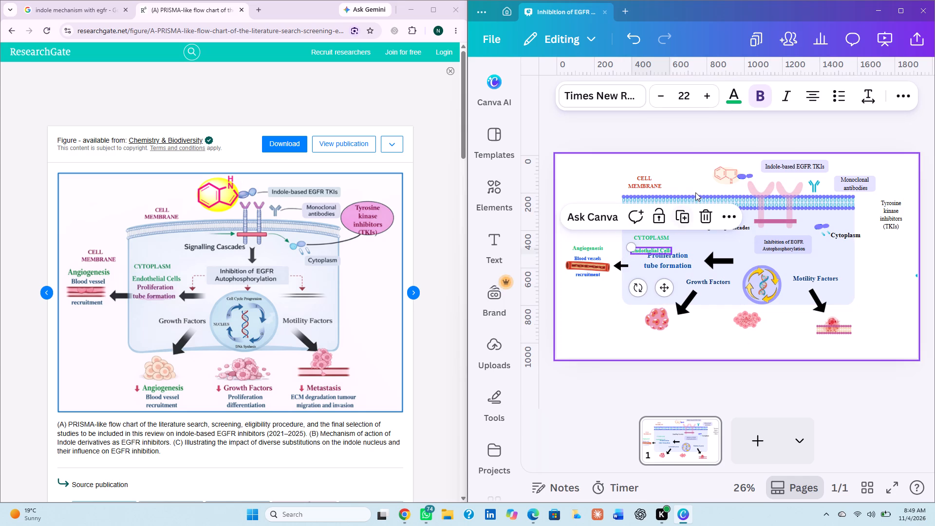
{"action": "left_click", "coordinate": [713, 97]}
{"action": "left_click", "coordinate": [713, 97]}
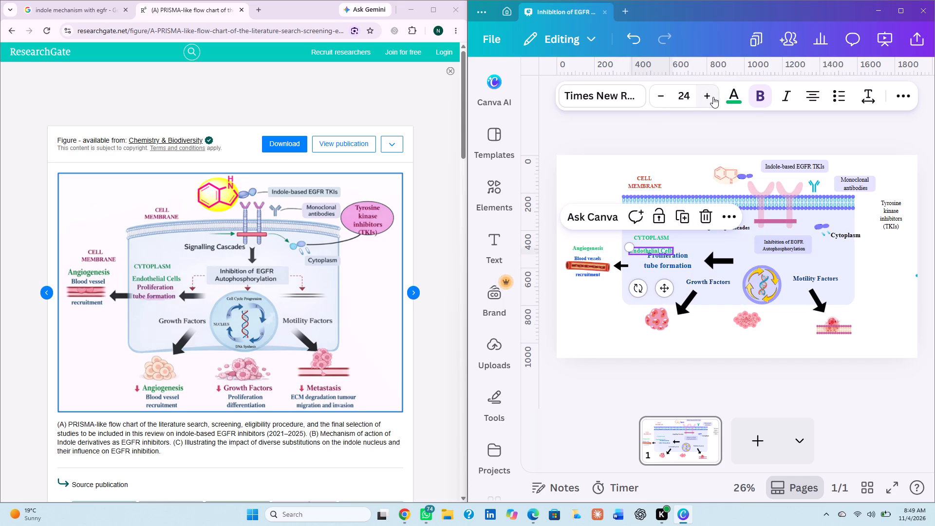
{"action": "left_click", "coordinate": [664, 289]}
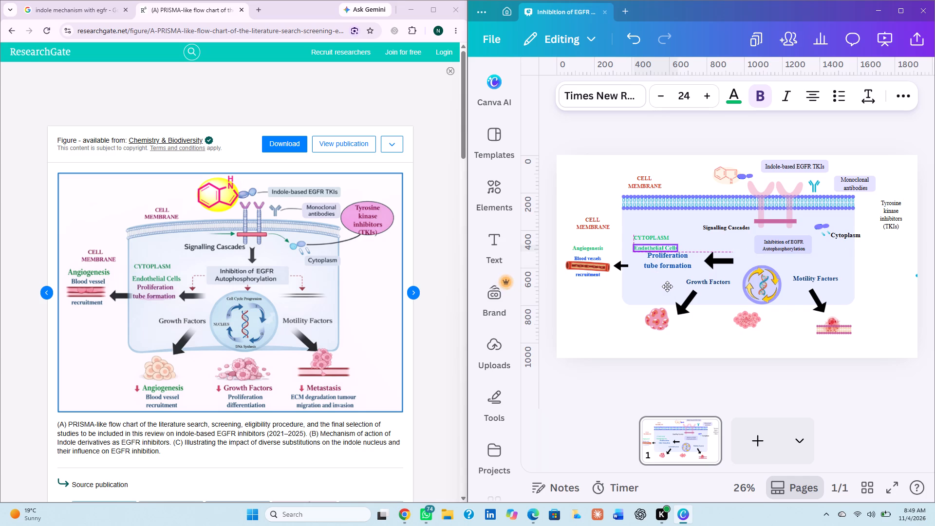
Move the Proliferation tube formation label slightly left beneath Endothelial Cells, keeping it level with the left-pointing arrow.
{"action": "left_click", "coordinate": [669, 262]}
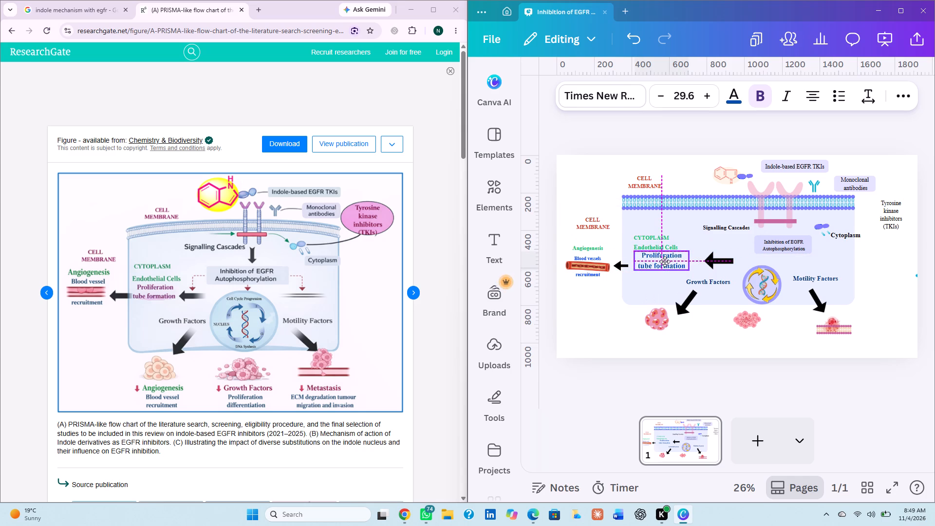
Delete the old thin arrow between the Proliferation tube formation label and the blood vessel graphic.
{"action": "left_click", "coordinate": [625, 267]}
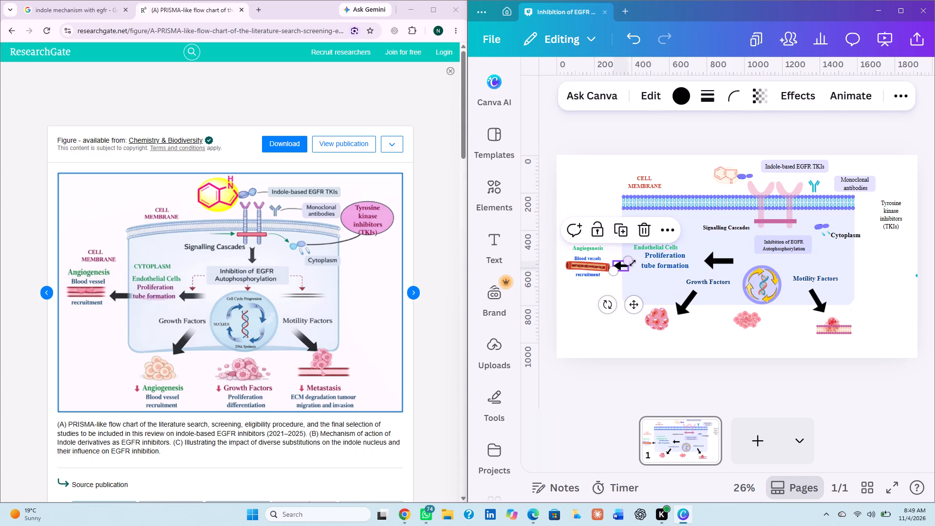
{"action": "left_click_drag", "start_coordinate": [631, 262], "coordinate": [635, 257]}
{"action": "left_click", "coordinate": [643, 226]}
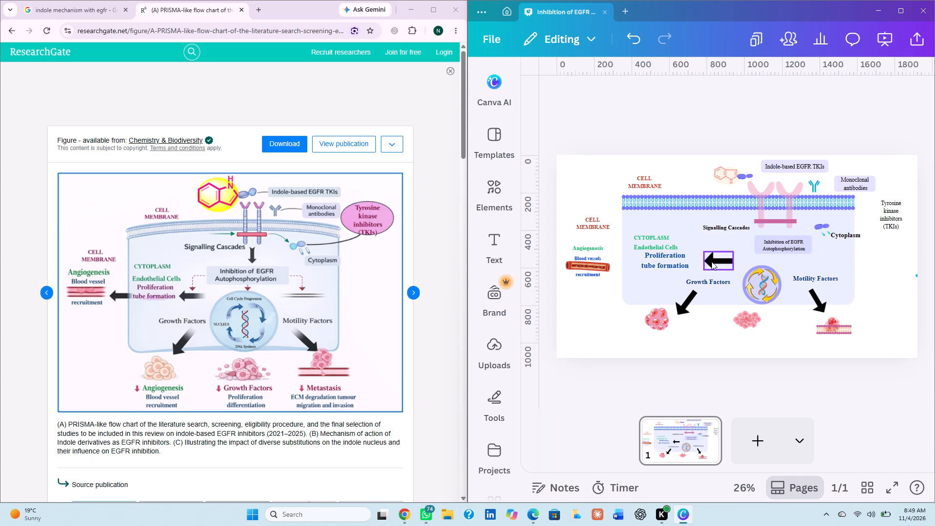
Duplicate the thick left-pointing arrow and place the copy between the blood vessel graphic and the Proliferation tube formation label.
{"action": "left_click", "coordinate": [711, 262]}
{"action": "left_click", "coordinate": [753, 223]}
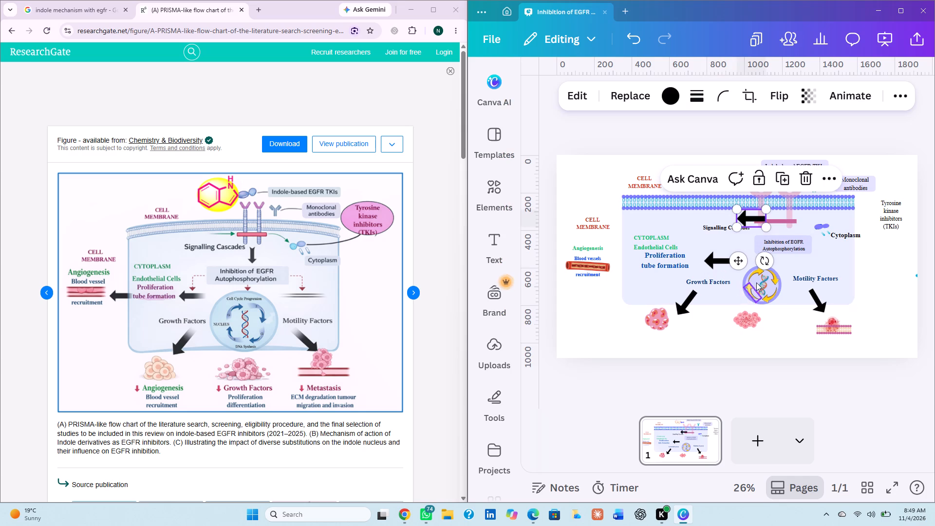
{"action": "left_click_drag", "start_coordinate": [741, 262], "coordinate": [649, 294]}
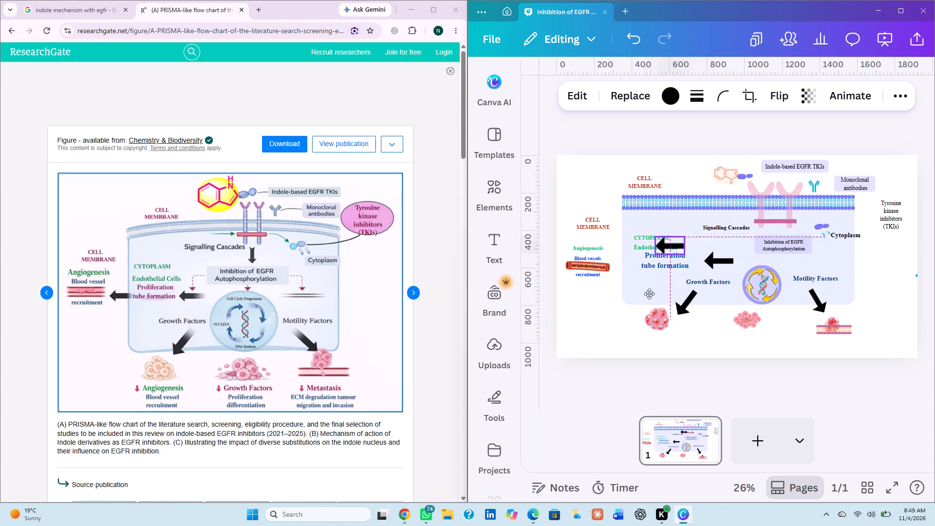
{"action": "left_click_drag", "start_coordinate": [649, 294], "coordinate": [614, 305]}
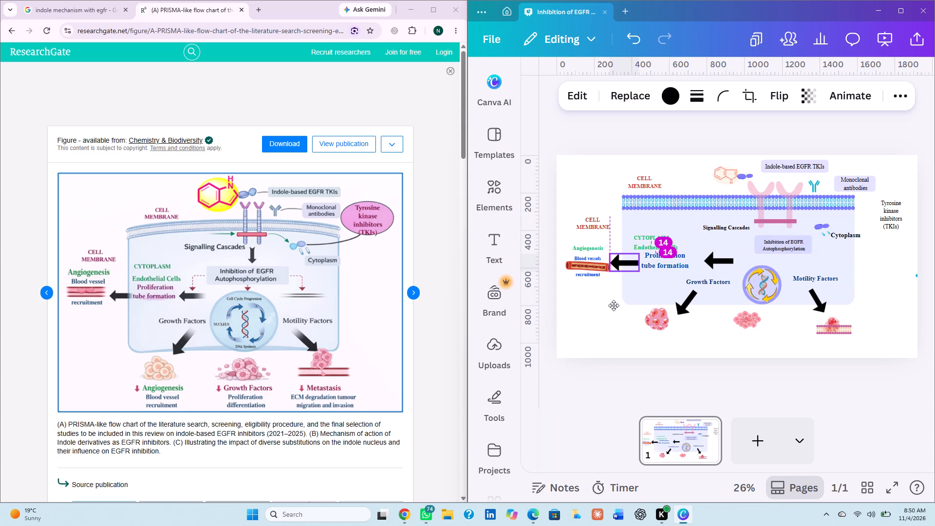
{"action": "left_click_drag", "start_coordinate": [614, 305], "coordinate": [615, 304]}
{"action": "left_click", "coordinate": [576, 320]}
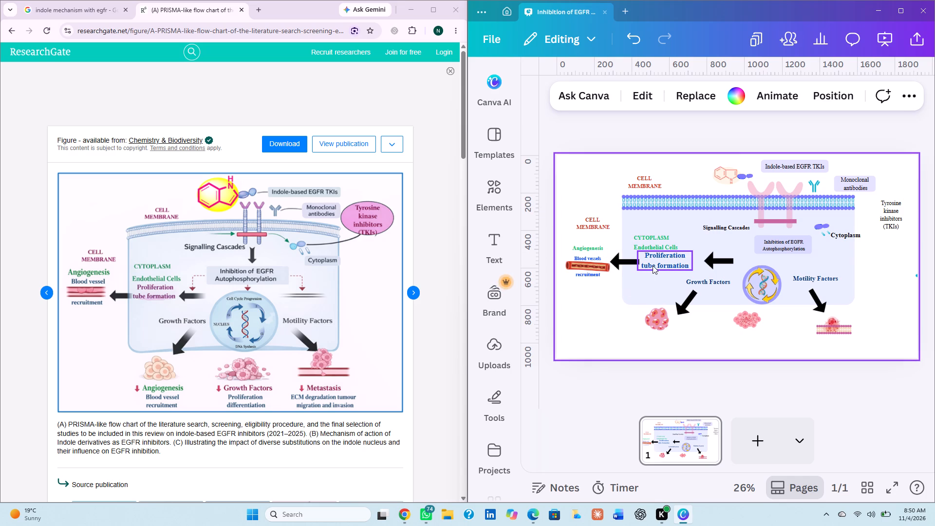
Move the Proliferation tube formation label slightly right so it sits between the two left-pointing arrows, level with them.
{"action": "left_click_drag", "start_coordinate": [658, 265], "coordinate": [662, 267]}
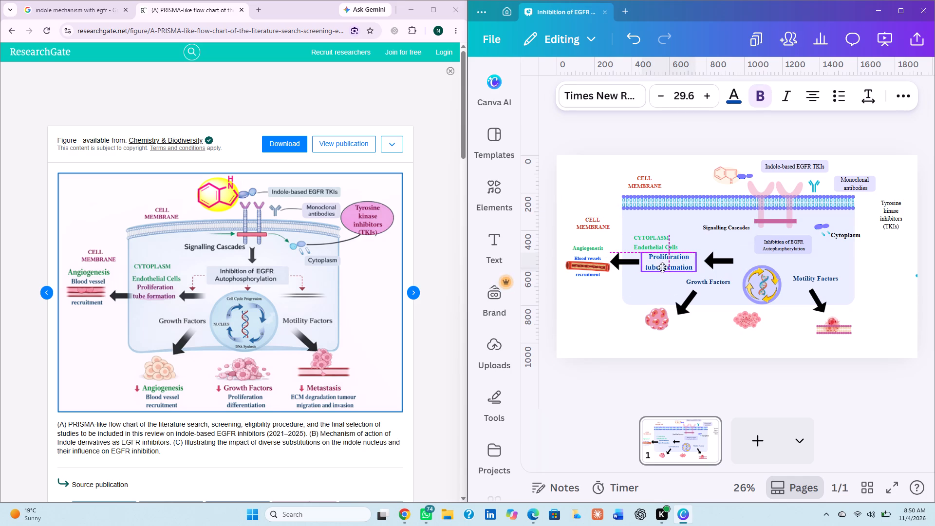
{"action": "left_click_drag", "start_coordinate": [662, 267], "coordinate": [663, 266]}
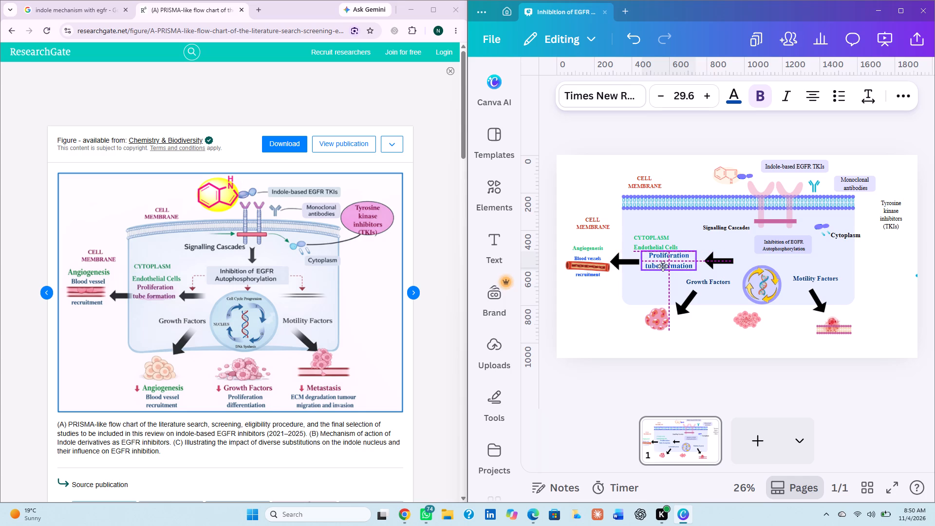
{"action": "left_click_drag", "start_coordinate": [663, 266], "coordinate": [663, 266]}
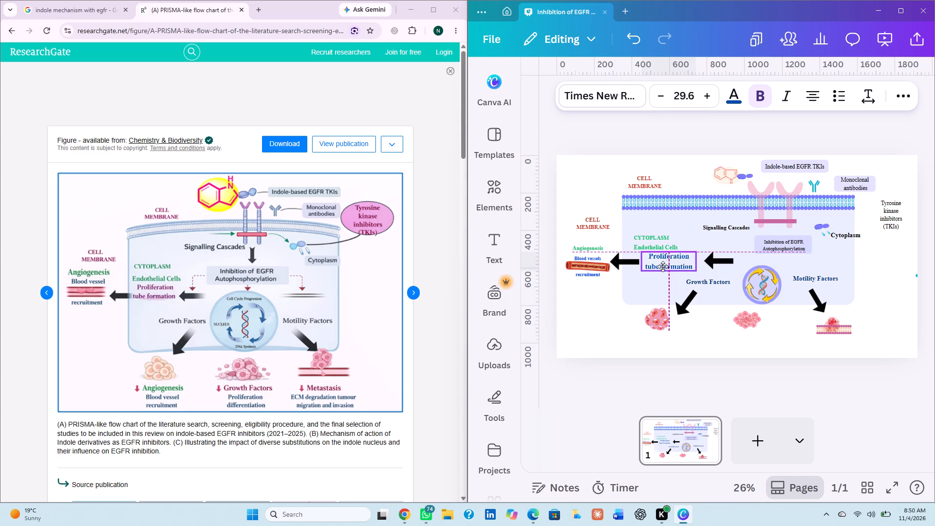
{"action": "left_click_drag", "start_coordinate": [663, 266], "coordinate": [662, 266]}
{"action": "left_click", "coordinate": [700, 176]}
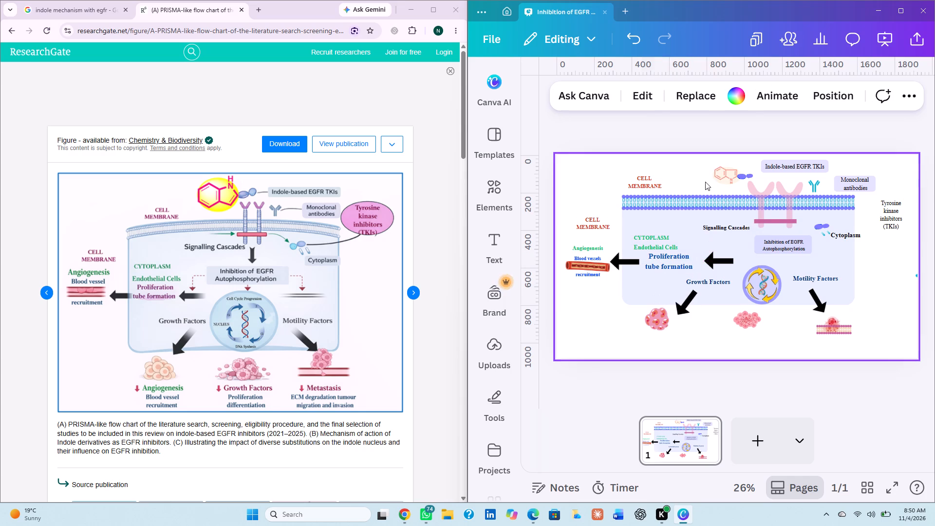
Set the Signalling Cascades label's font size to 27 and move it slightly left and down.
{"action": "left_click", "coordinate": [724, 228]}
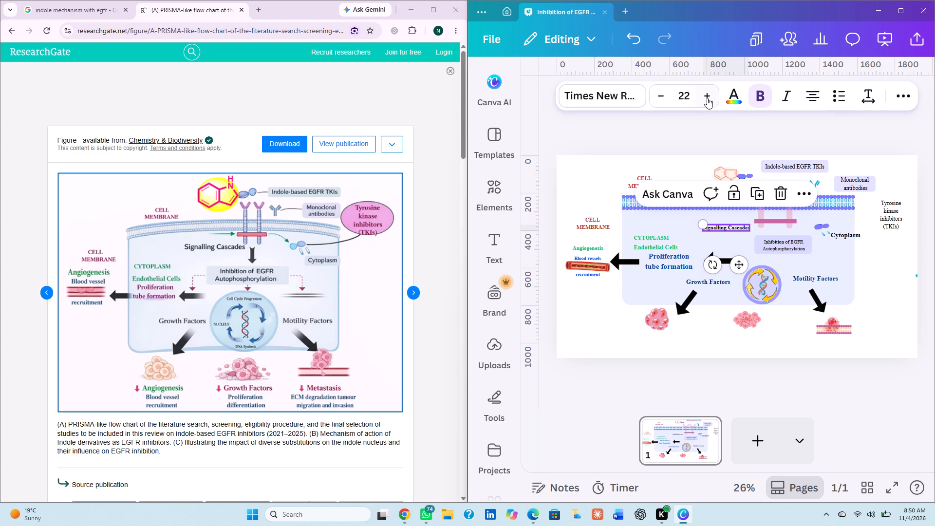
{"action": "triple_click", "coordinate": [707, 97]}
{"action": "double_click", "coordinate": [707, 97]}
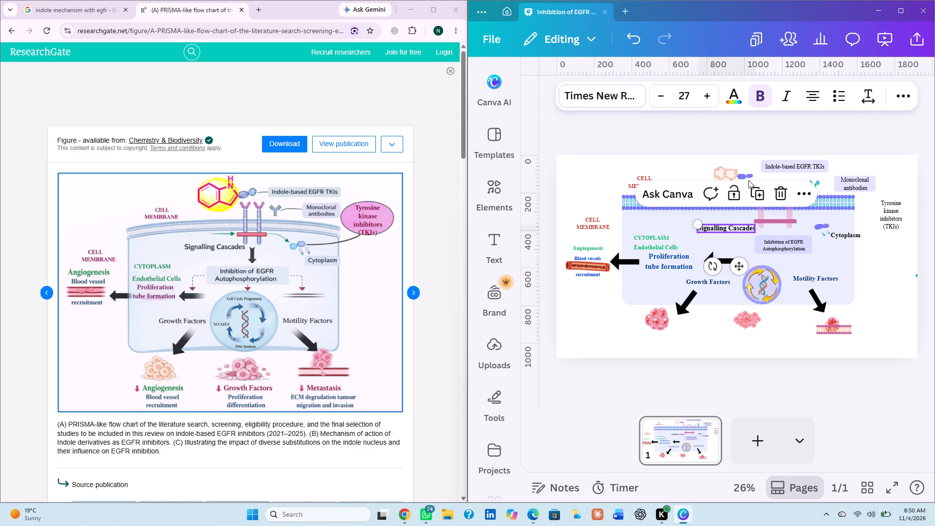
{"action": "left_click_drag", "start_coordinate": [738, 267], "coordinate": [737, 267]}
{"action": "left_click_drag", "start_coordinate": [737, 267], "coordinate": [733, 269]}
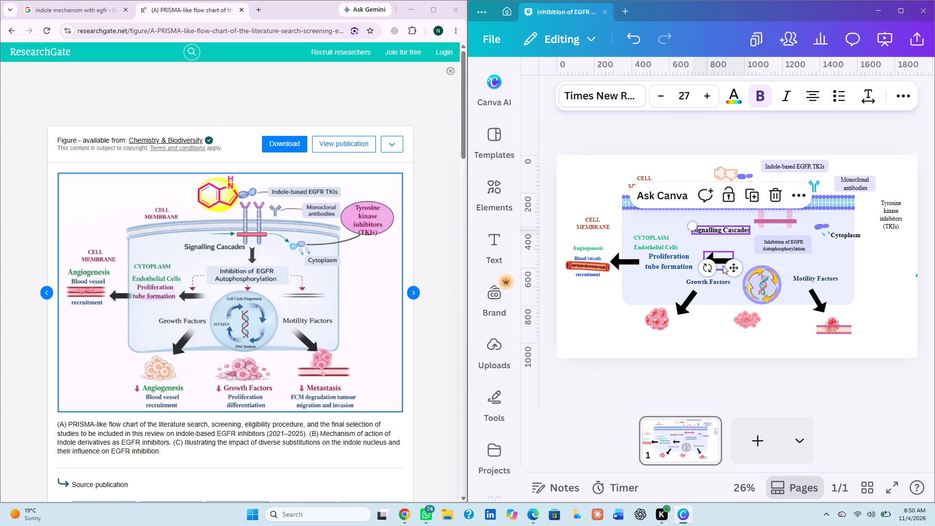
Duplicate the left-pointing arrow beside the nucleus and rotate the copy to point down above the nucleus.
{"action": "left_click", "coordinate": [723, 265]}
{"action": "left_click", "coordinate": [750, 229]}
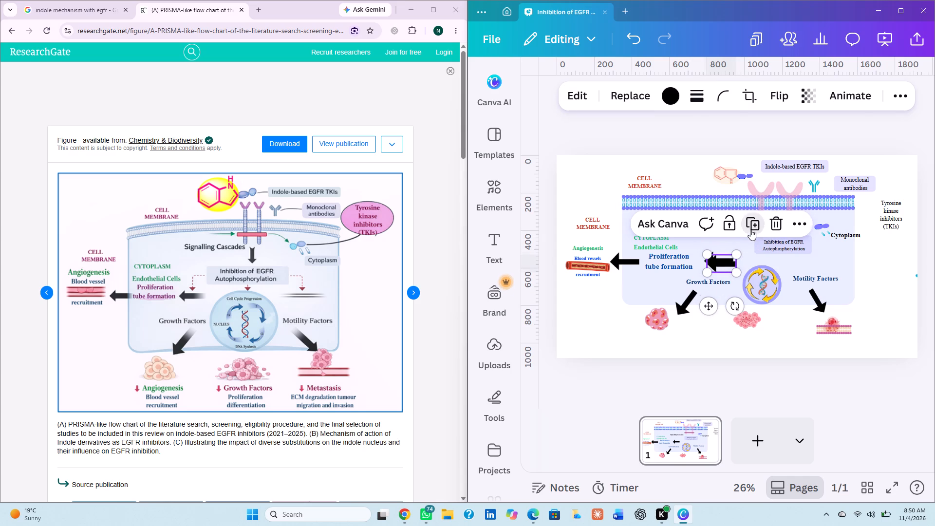
{"action": "left_click_drag", "start_coordinate": [711, 307], "coordinate": [758, 295]}
{"action": "left_click_drag", "start_coordinate": [783, 297], "coordinate": [791, 239]}
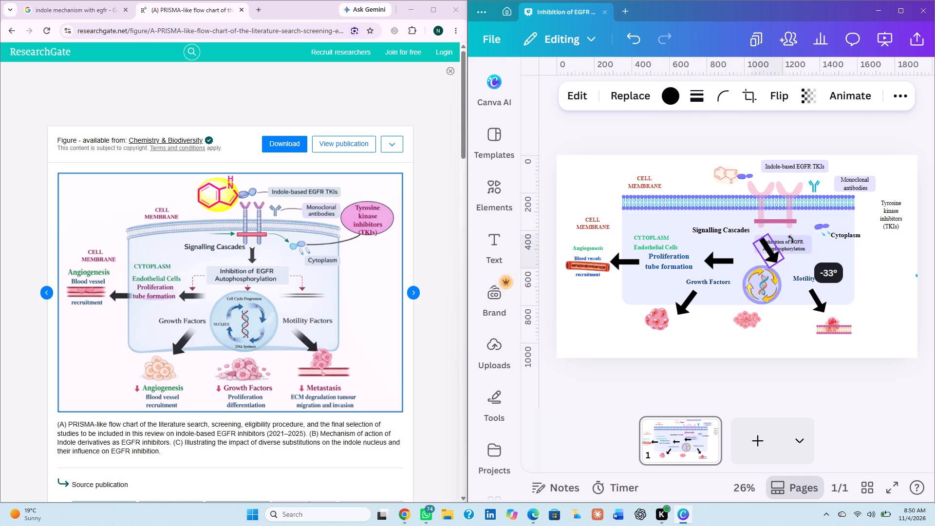
{"action": "left_click_drag", "start_coordinate": [791, 239], "coordinate": [790, 248]}
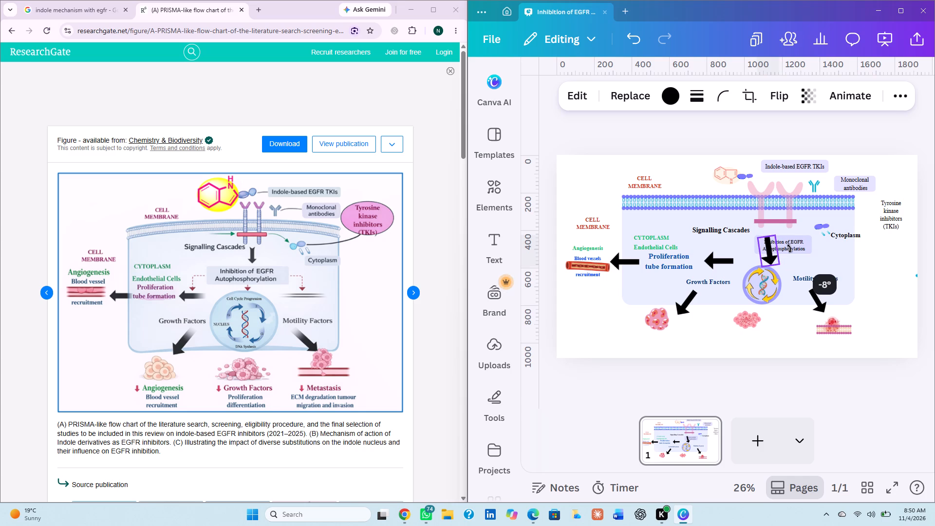
{"action": "left_click_drag", "start_coordinate": [790, 248], "coordinate": [791, 251]}
Shrink the down-pointing arrow and place it between the receptor's base and the Inhibition of EGFR Autophosphorylation box.
{"action": "left_click_drag", "start_coordinate": [776, 238], "coordinate": [761, 261]}
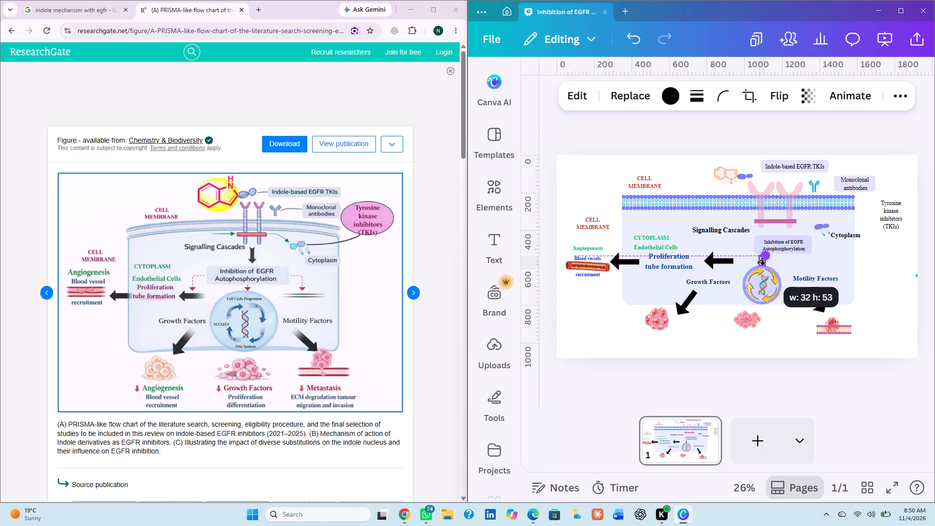
{"action": "left_click_drag", "start_coordinate": [761, 261], "coordinate": [765, 256]}
{"action": "left_click_drag", "start_coordinate": [775, 297], "coordinate": [789, 267]}
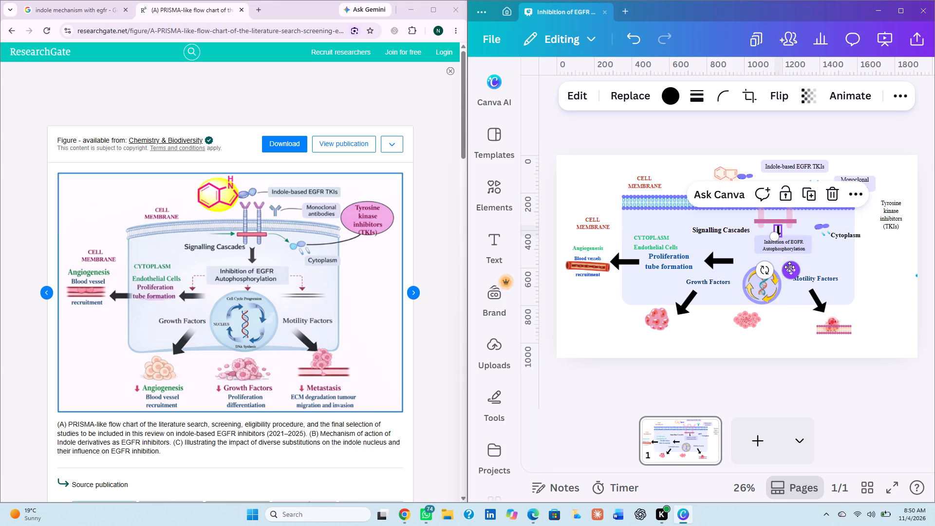
{"action": "left_click", "coordinate": [791, 298]}
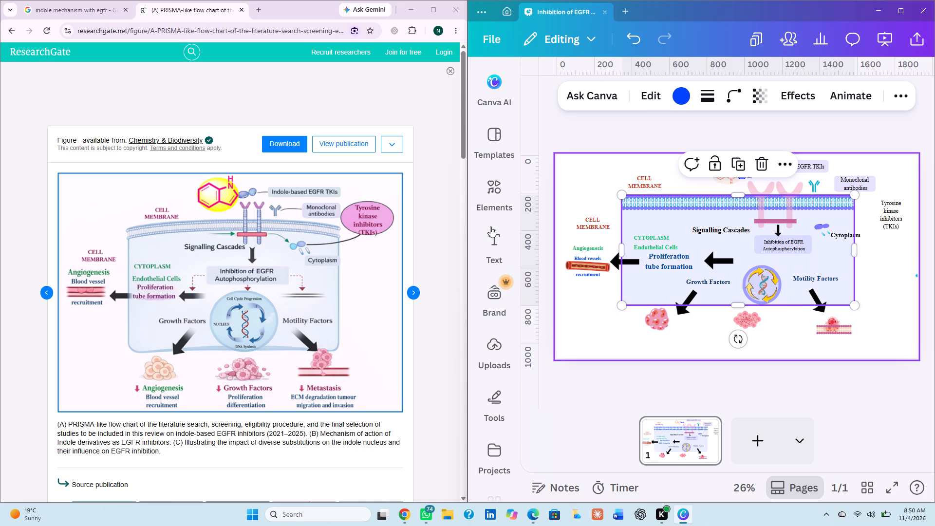
Look through the arrows graphics results for an arrow suited to the branches beside the Inhibition of EGFR Autophosphorylation box.
{"action": "left_click", "coordinate": [491, 196]}
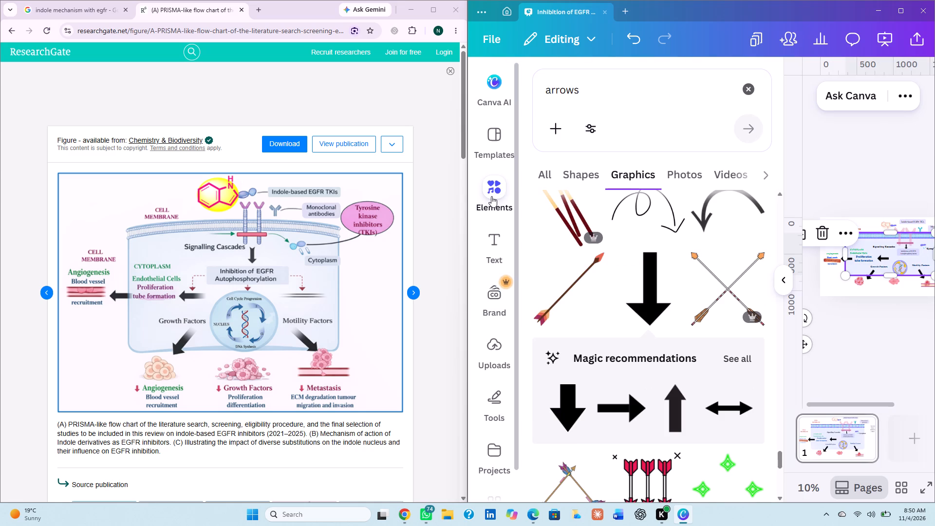
{"action": "scroll", "coordinate": [646, 309], "scroll_direction": "up", "scroll_amount": 18}
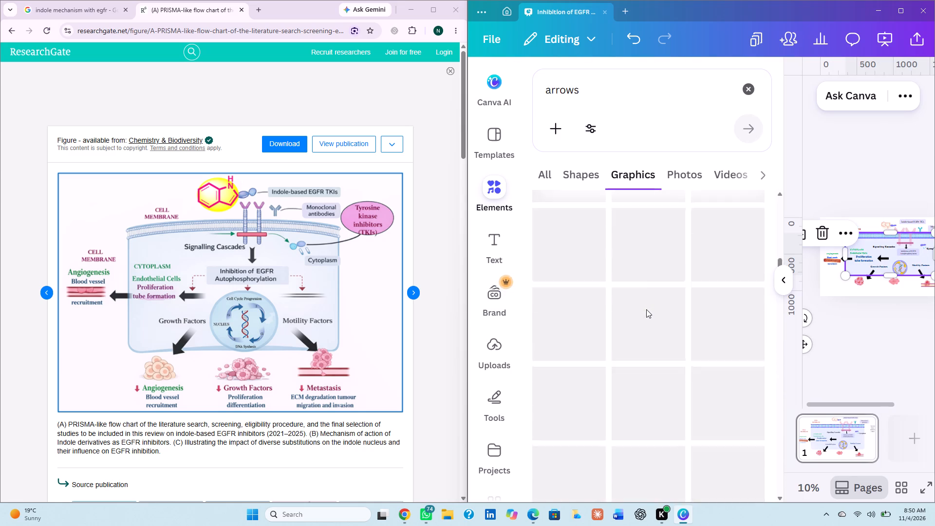
{"action": "scroll", "coordinate": [646, 309], "scroll_direction": "up", "scroll_amount": 12}
{"action": "scroll", "coordinate": [657, 394], "scroll_direction": "down", "scroll_amount": 2}
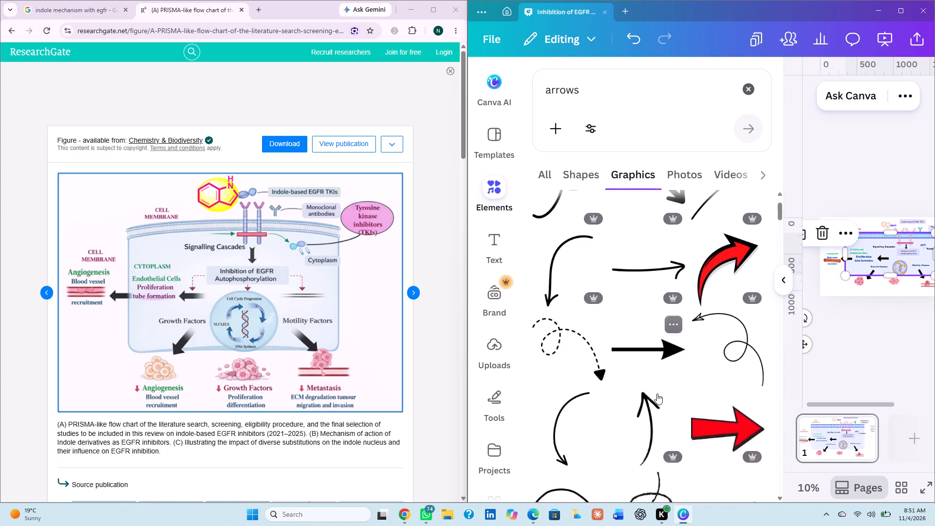
{"action": "scroll", "coordinate": [657, 394], "scroll_direction": "down", "scroll_amount": 5}
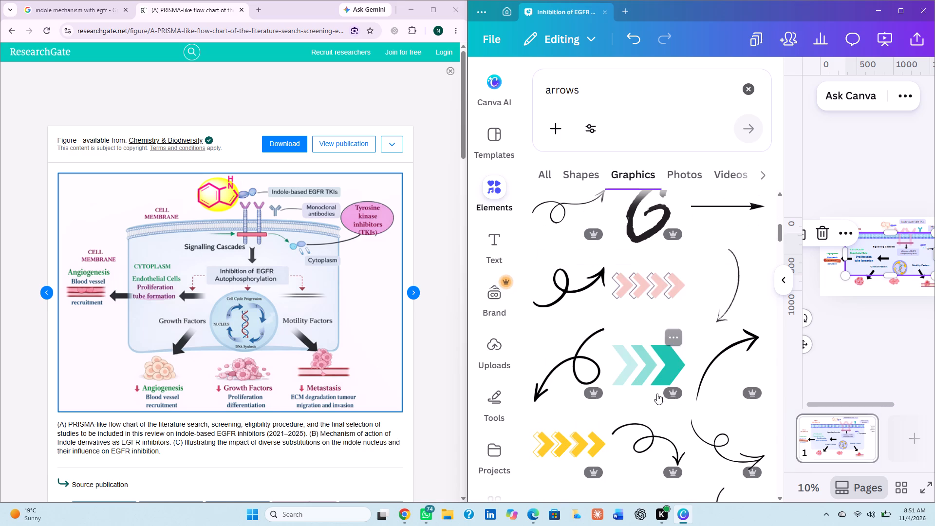
{"action": "scroll", "coordinate": [657, 394], "scroll_direction": "down", "scroll_amount": 4}
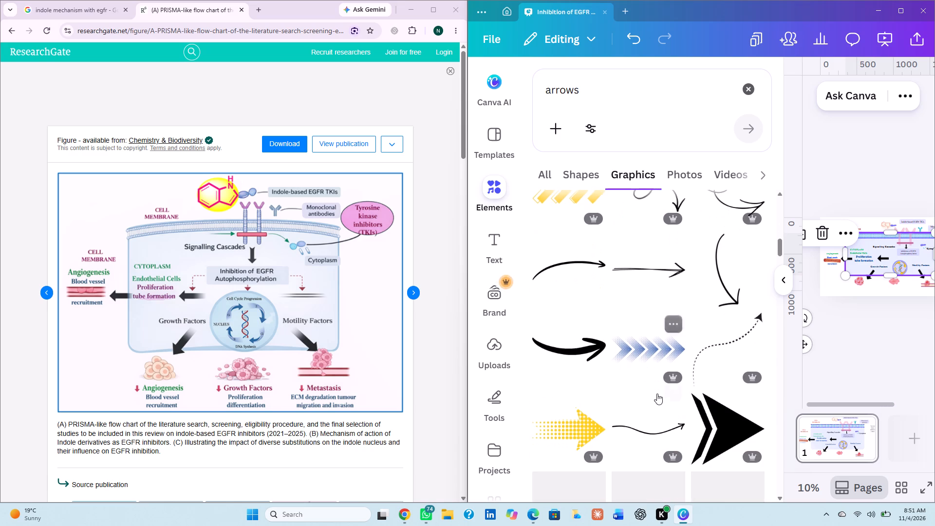
{"action": "scroll", "coordinate": [657, 394], "scroll_direction": "down", "scroll_amount": 5}
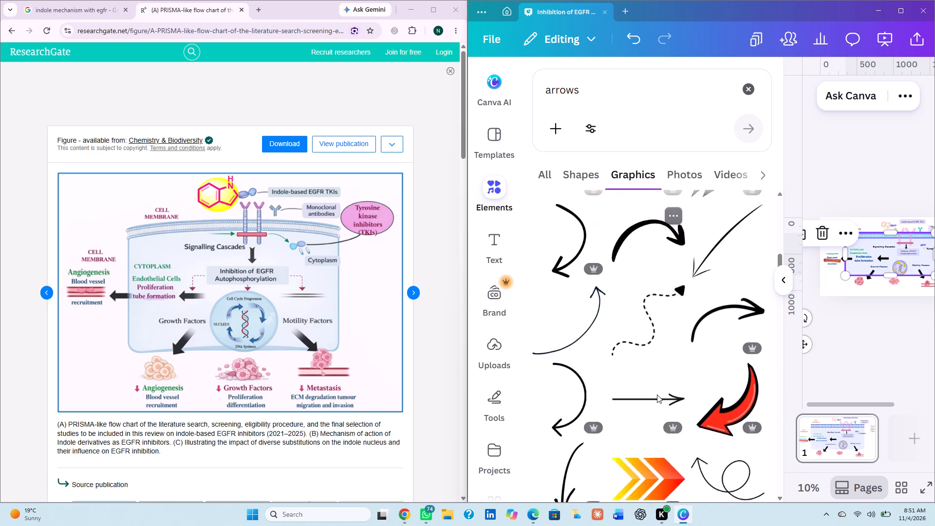
{"action": "scroll", "coordinate": [657, 394], "scroll_direction": "down", "scroll_amount": 3}
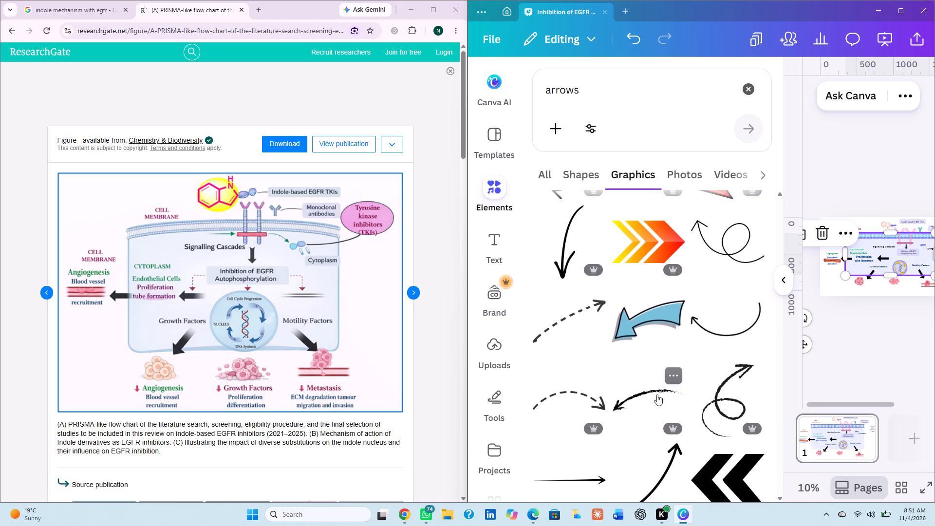
{"action": "scroll", "coordinate": [657, 394], "scroll_direction": "down", "scroll_amount": 2}
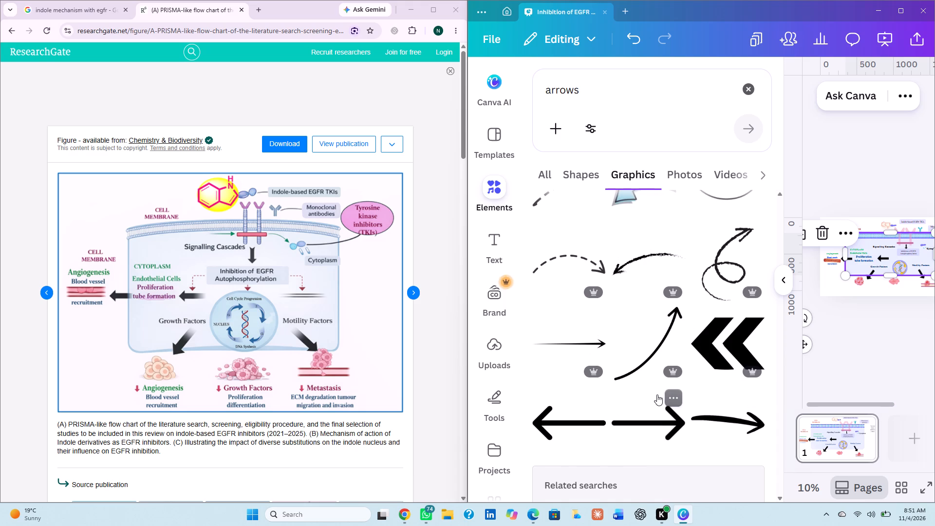
{"action": "scroll", "coordinate": [657, 394], "scroll_direction": "down", "scroll_amount": 6}
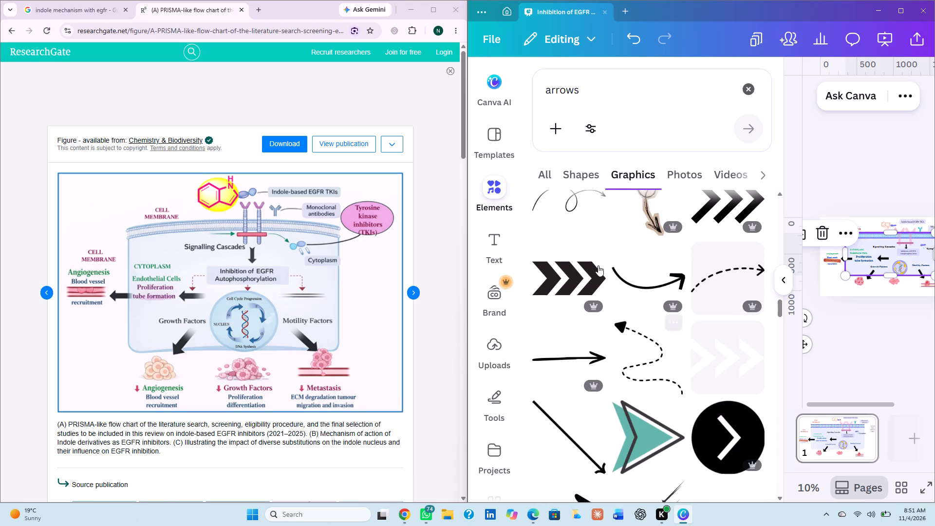
Draw a bent connector line just below the Signalling Cascades label, ending beside the Inhibition of EGFR Autophosphorylation box.
{"action": "left_click", "coordinate": [490, 395]}
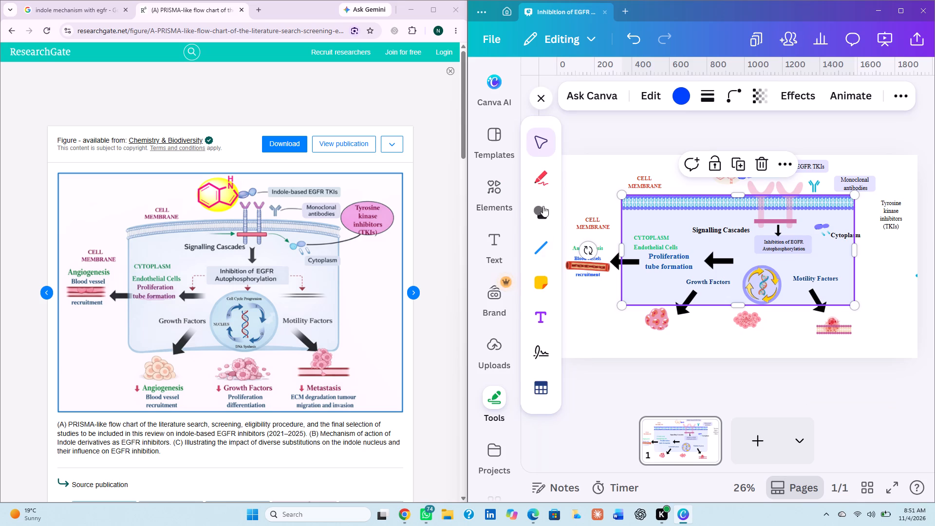
{"action": "left_click", "coordinate": [546, 139]}
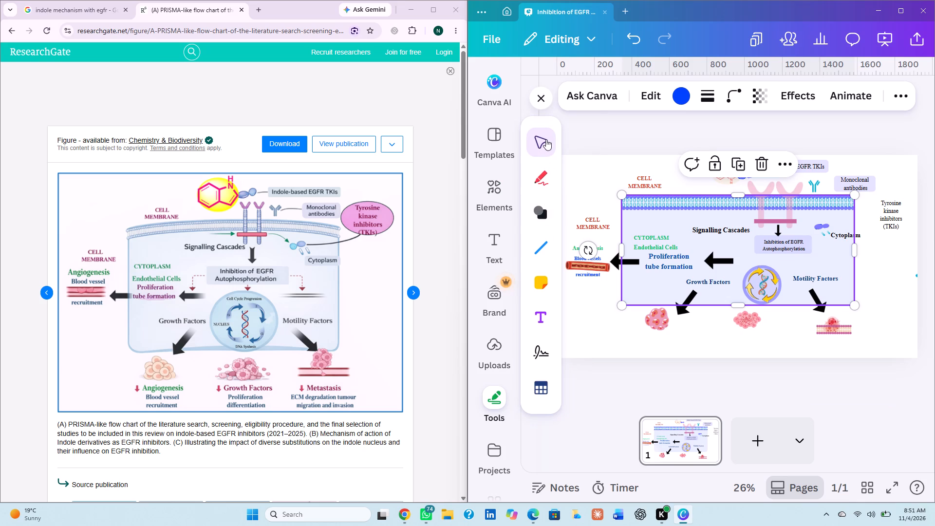
{"action": "left_click", "coordinate": [538, 144]}
{"action": "left_click", "coordinate": [543, 251]}
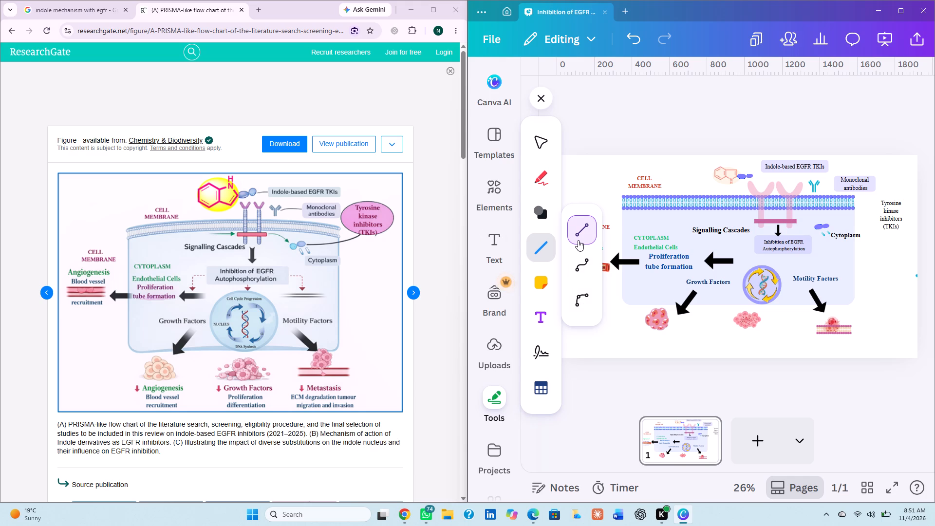
{"action": "left_click", "coordinate": [584, 276]}
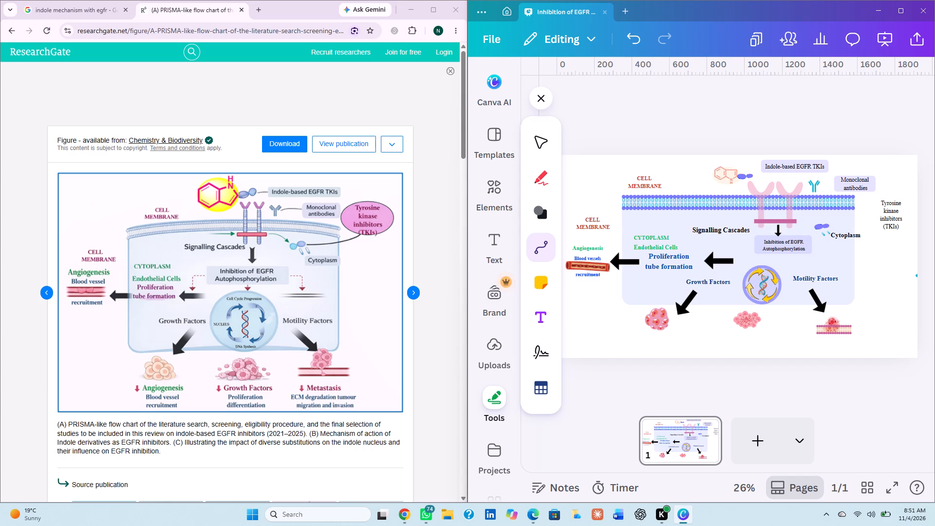
{"action": "left_click_drag", "start_coordinate": [704, 242], "coordinate": [743, 243]}
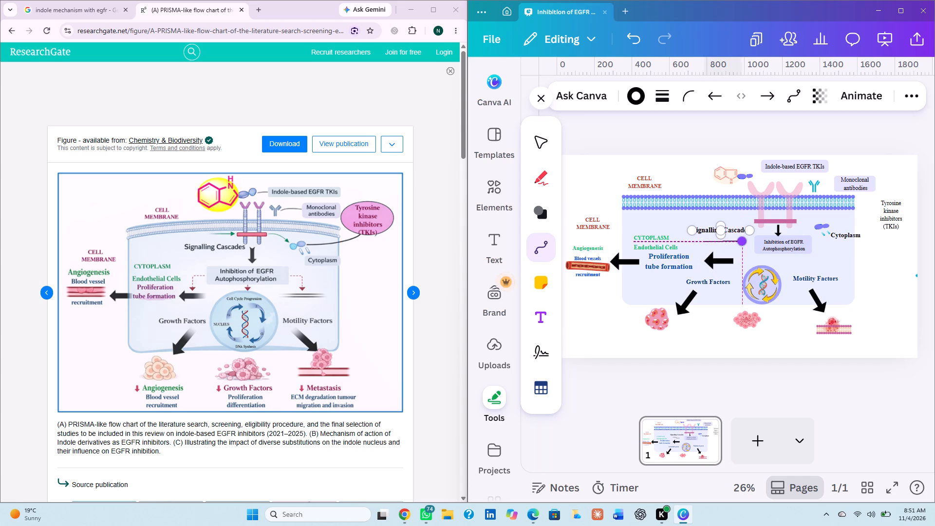
{"action": "left_click_drag", "start_coordinate": [743, 243], "coordinate": [748, 241]}
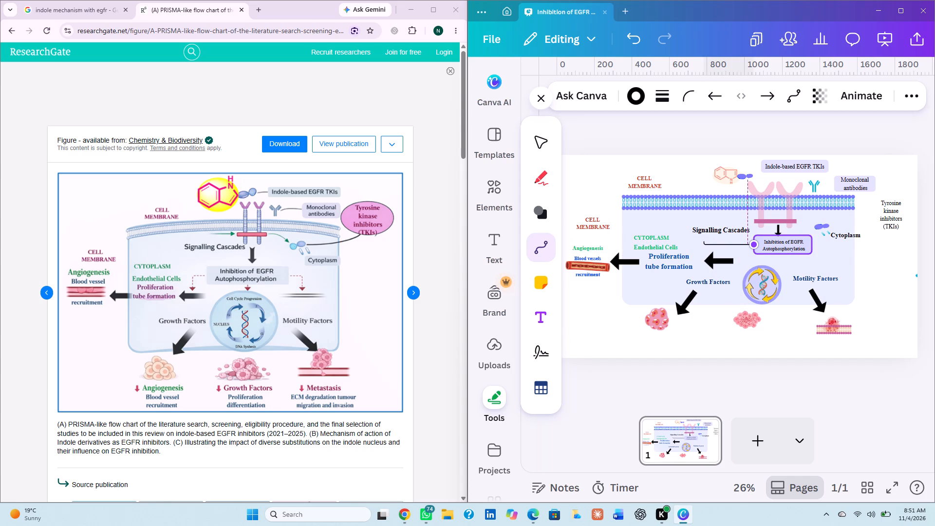
{"action": "left_click_drag", "start_coordinate": [748, 241], "coordinate": [746, 244]}
{"action": "left_click_drag", "start_coordinate": [746, 244], "coordinate": [747, 239]}
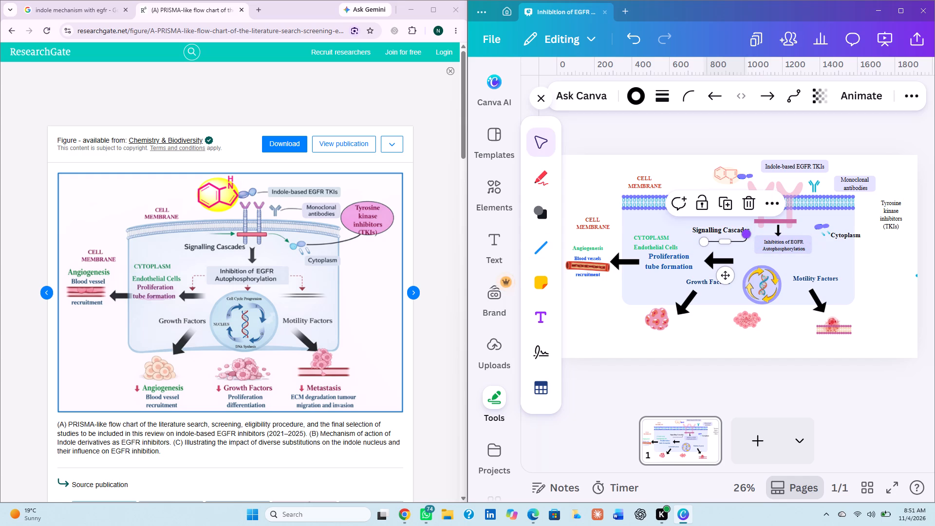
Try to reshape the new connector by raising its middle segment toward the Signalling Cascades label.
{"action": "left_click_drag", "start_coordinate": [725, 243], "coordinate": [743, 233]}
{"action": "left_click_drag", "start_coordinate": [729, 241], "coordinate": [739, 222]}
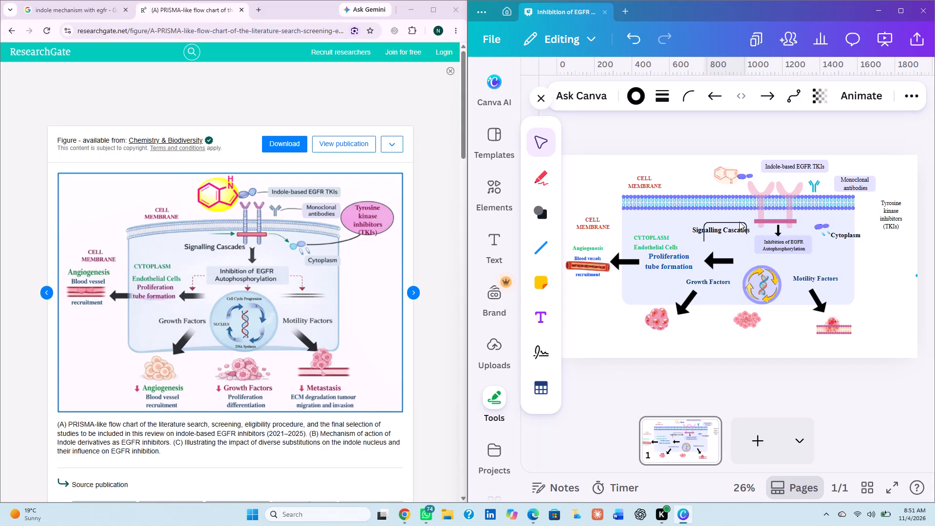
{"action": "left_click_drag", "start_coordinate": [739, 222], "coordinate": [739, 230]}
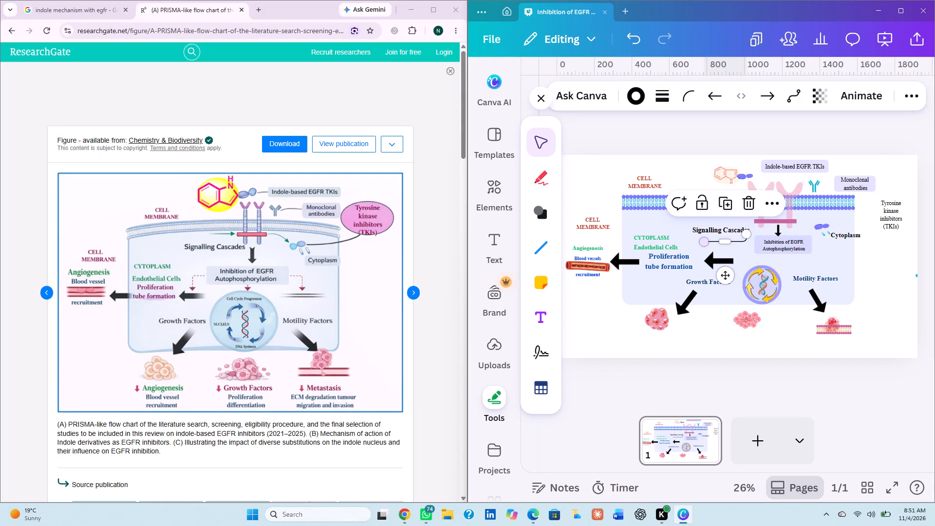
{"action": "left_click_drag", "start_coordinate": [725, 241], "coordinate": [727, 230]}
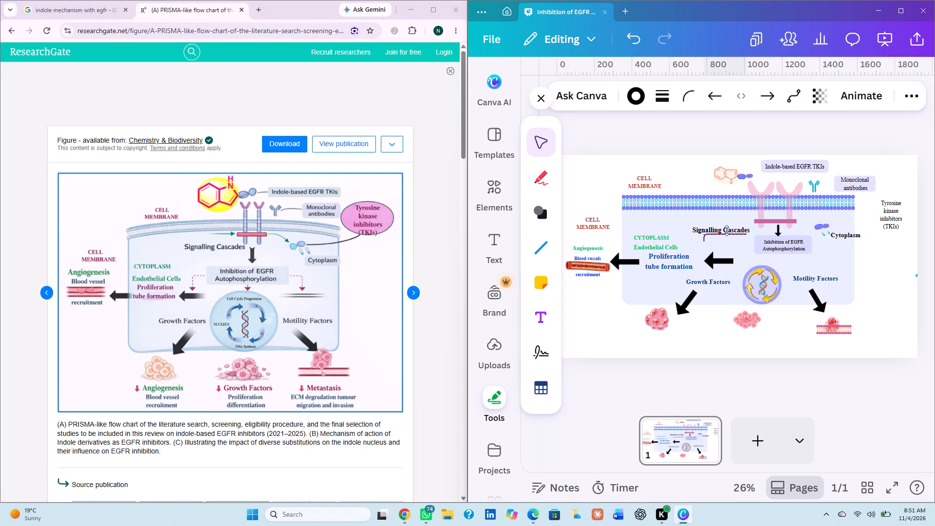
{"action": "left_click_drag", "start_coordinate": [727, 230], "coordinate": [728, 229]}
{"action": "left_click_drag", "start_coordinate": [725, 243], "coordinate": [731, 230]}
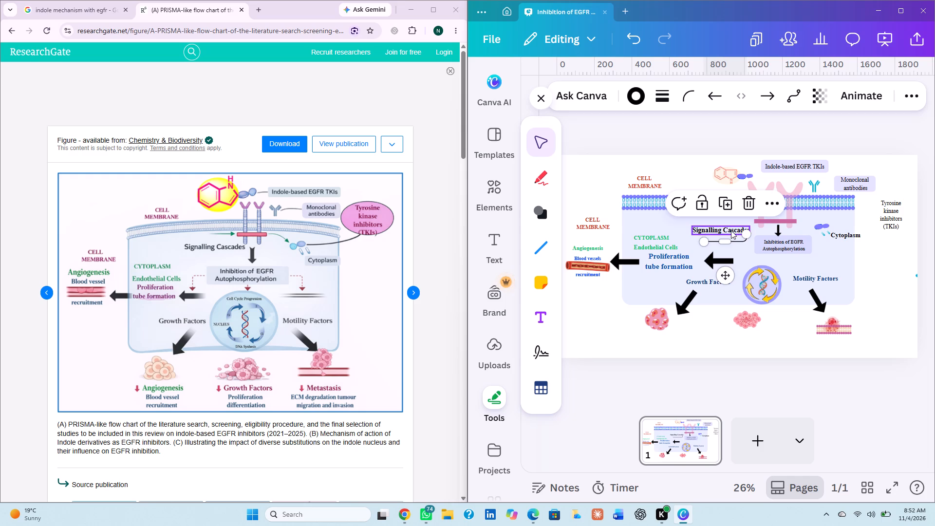
Give the connector a solid triangular arrowhead at its end and a short-dashed stroke.
{"action": "left_click", "coordinate": [764, 100]}
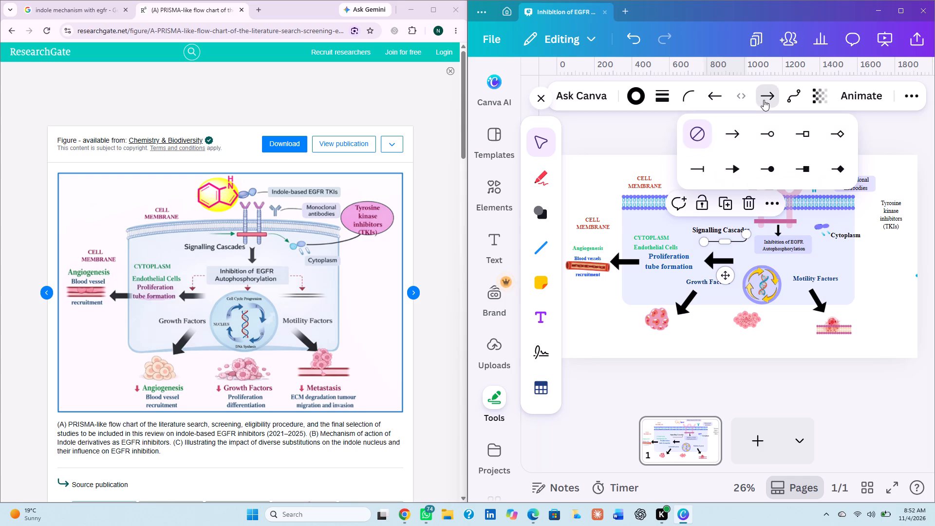
{"action": "left_click", "coordinate": [736, 137]}
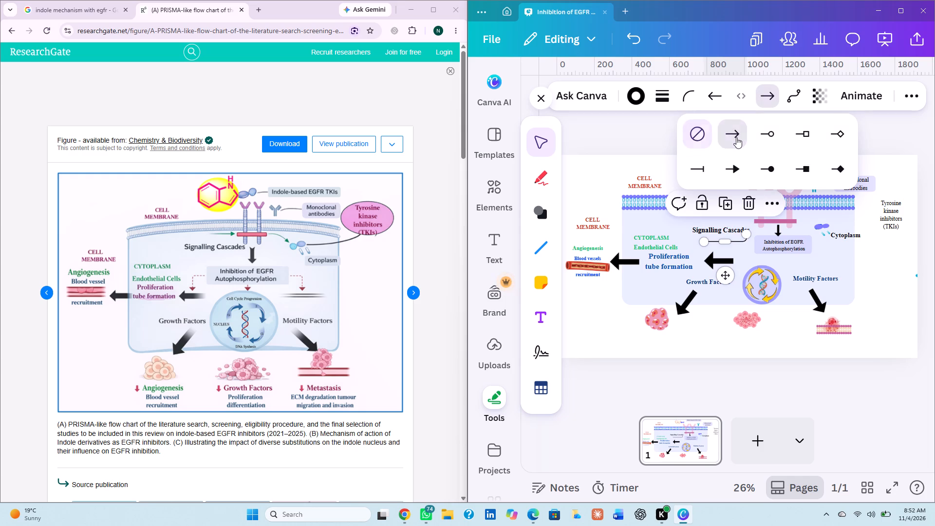
{"action": "double_click", "coordinate": [736, 137]}
{"action": "left_click", "coordinate": [735, 177]}
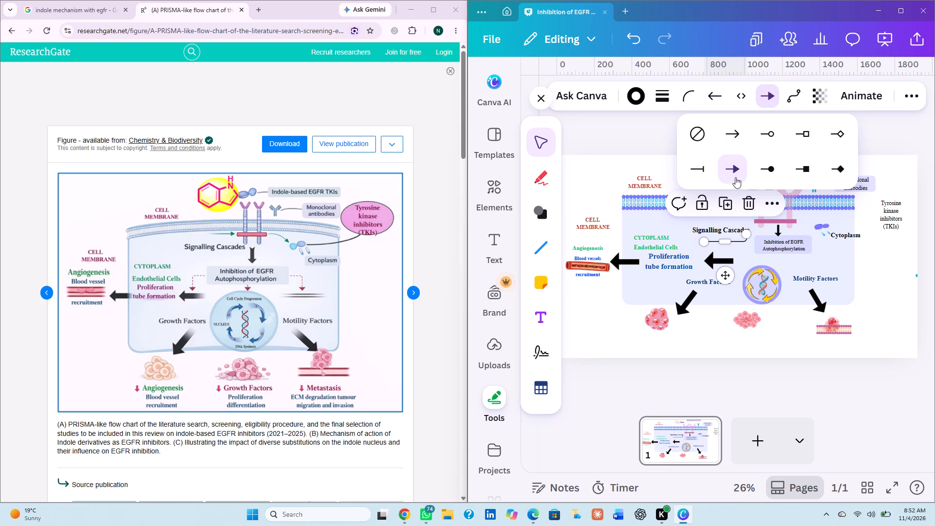
{"action": "left_click", "coordinate": [670, 98]}
{"action": "left_click", "coordinate": [692, 140]}
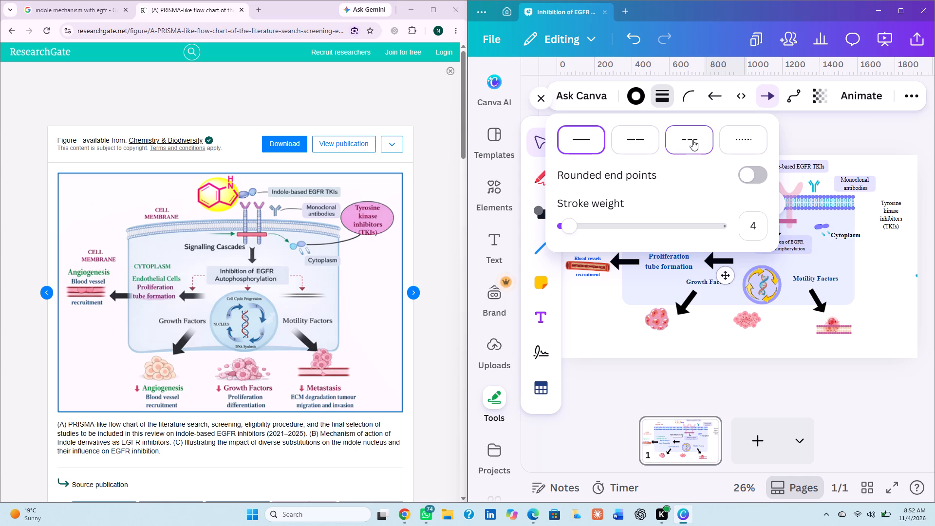
{"action": "left_click", "coordinate": [608, 311]}
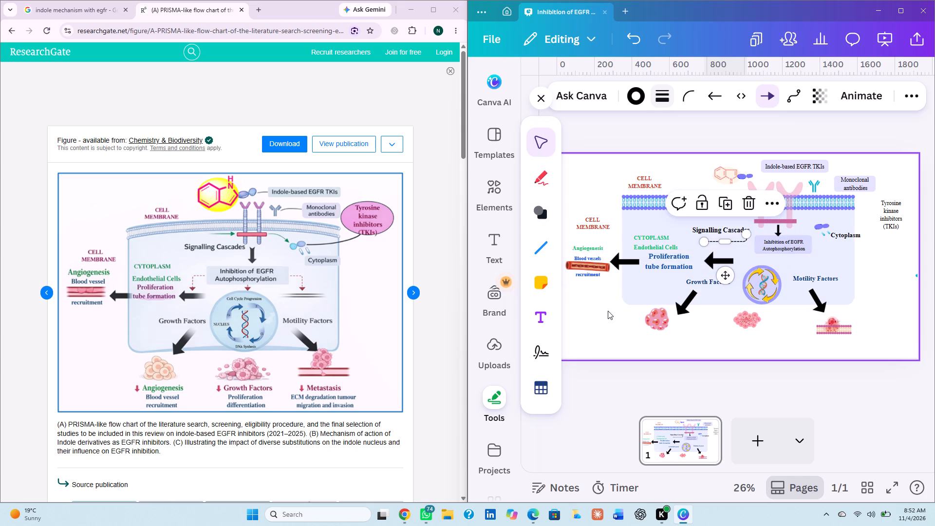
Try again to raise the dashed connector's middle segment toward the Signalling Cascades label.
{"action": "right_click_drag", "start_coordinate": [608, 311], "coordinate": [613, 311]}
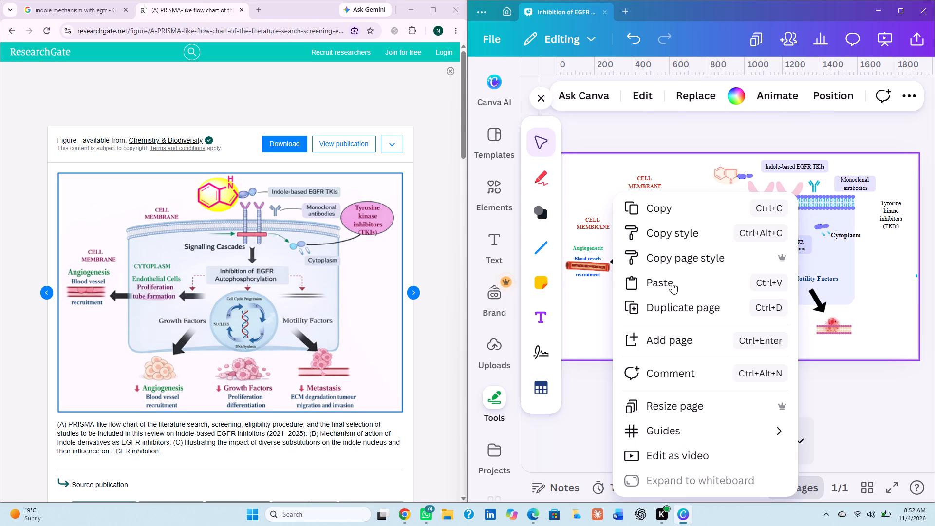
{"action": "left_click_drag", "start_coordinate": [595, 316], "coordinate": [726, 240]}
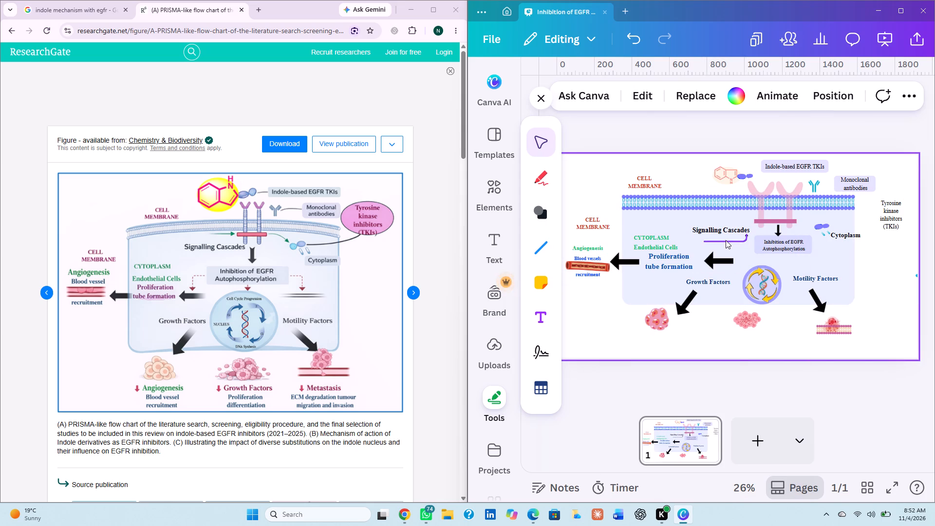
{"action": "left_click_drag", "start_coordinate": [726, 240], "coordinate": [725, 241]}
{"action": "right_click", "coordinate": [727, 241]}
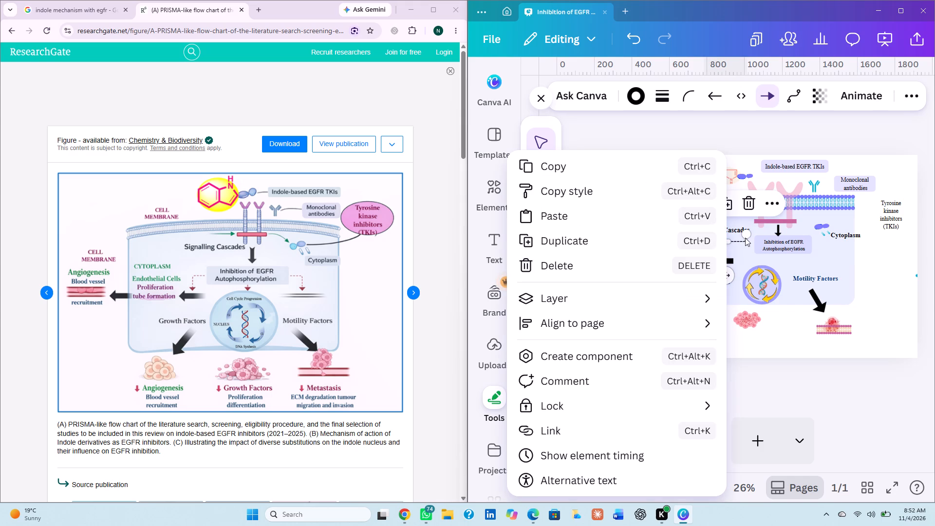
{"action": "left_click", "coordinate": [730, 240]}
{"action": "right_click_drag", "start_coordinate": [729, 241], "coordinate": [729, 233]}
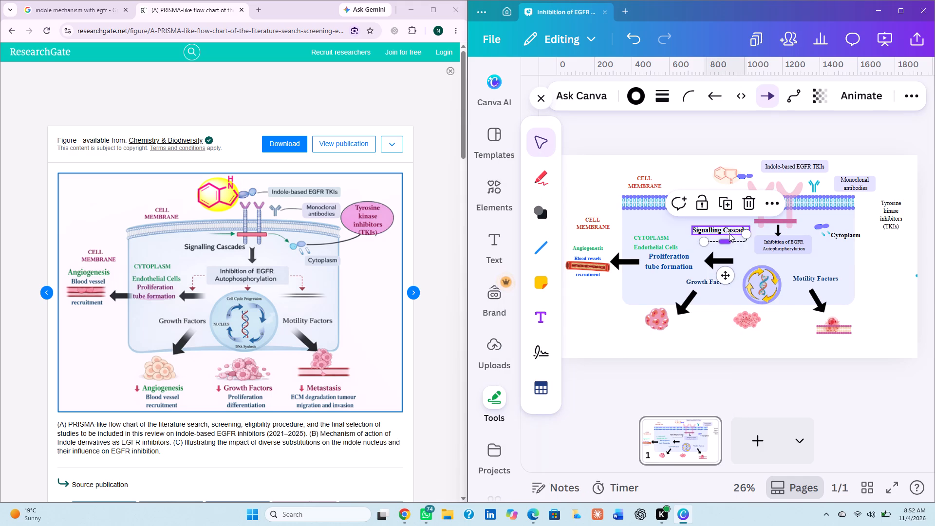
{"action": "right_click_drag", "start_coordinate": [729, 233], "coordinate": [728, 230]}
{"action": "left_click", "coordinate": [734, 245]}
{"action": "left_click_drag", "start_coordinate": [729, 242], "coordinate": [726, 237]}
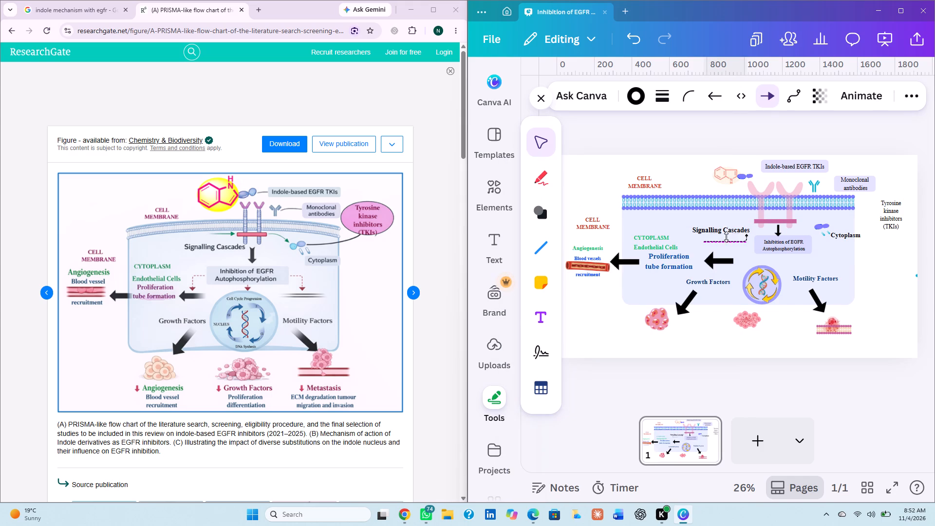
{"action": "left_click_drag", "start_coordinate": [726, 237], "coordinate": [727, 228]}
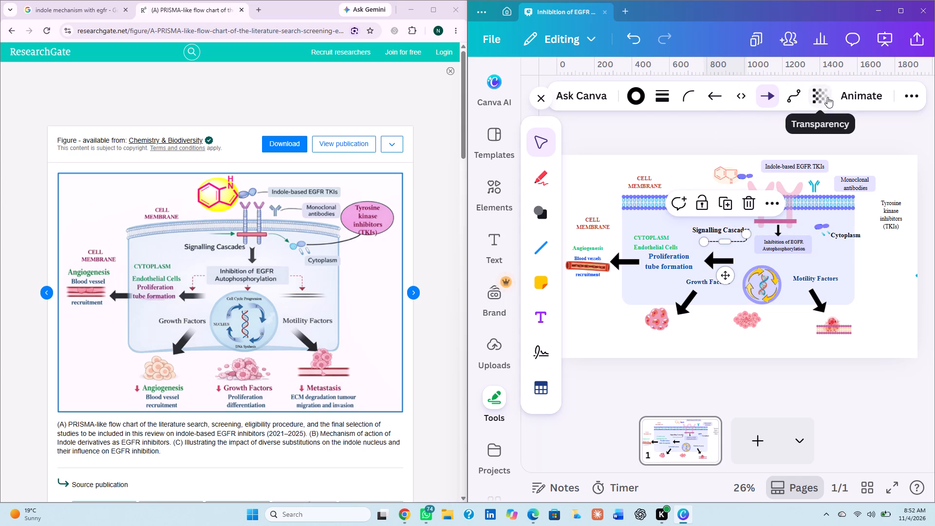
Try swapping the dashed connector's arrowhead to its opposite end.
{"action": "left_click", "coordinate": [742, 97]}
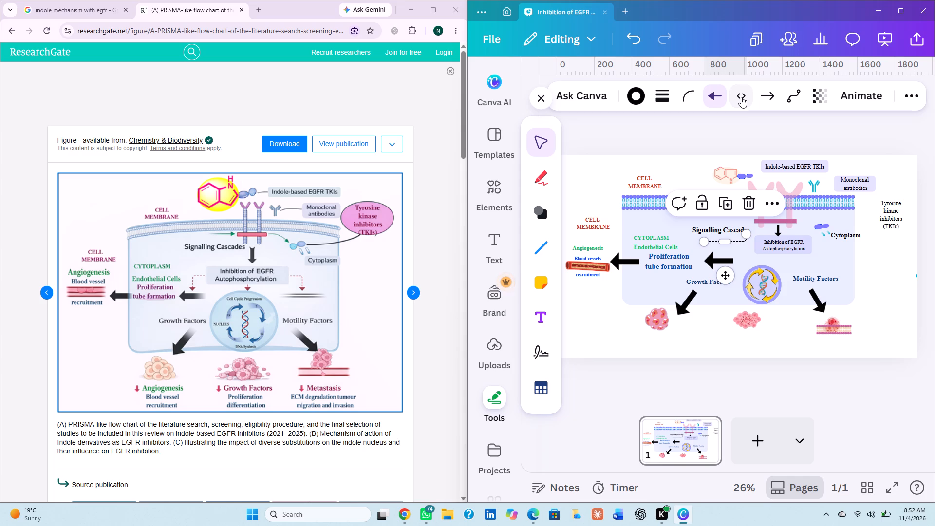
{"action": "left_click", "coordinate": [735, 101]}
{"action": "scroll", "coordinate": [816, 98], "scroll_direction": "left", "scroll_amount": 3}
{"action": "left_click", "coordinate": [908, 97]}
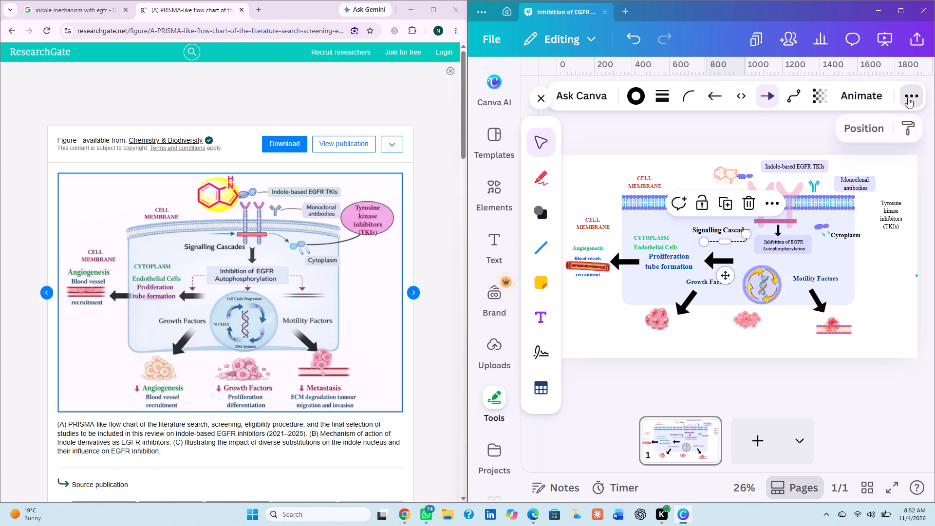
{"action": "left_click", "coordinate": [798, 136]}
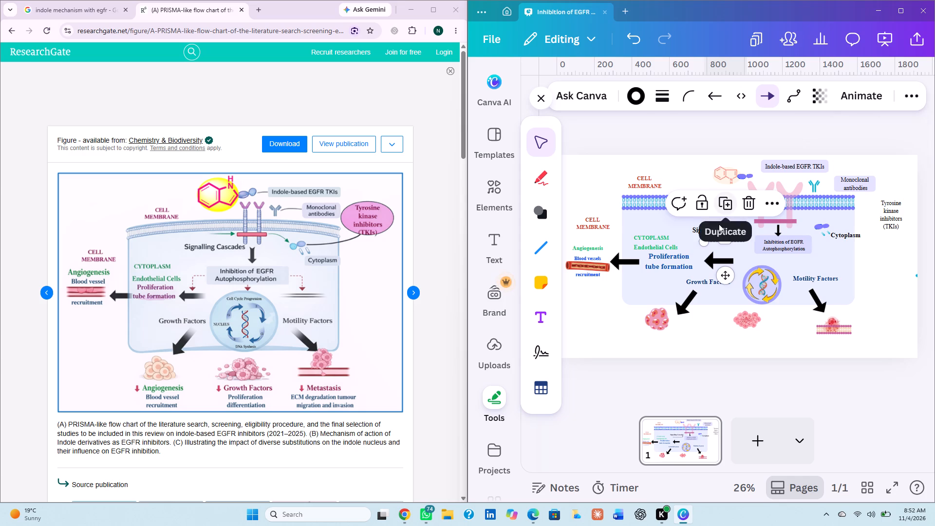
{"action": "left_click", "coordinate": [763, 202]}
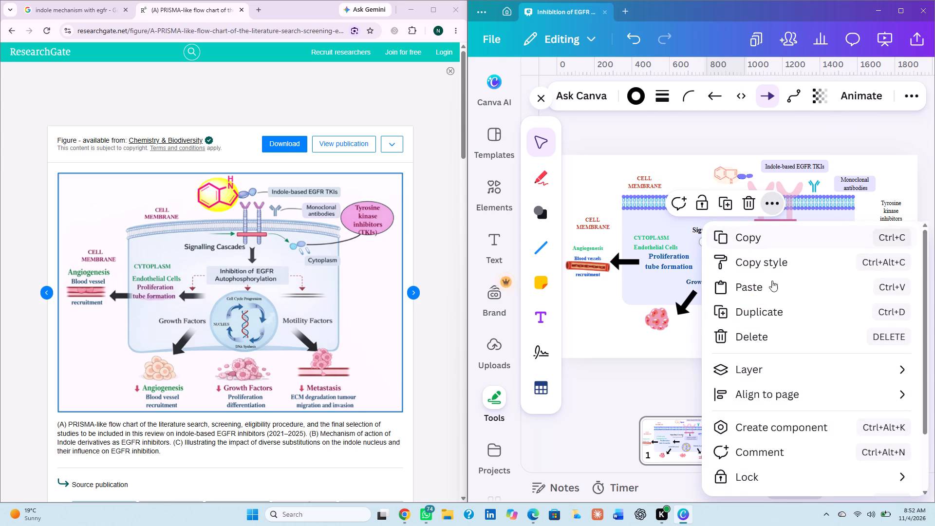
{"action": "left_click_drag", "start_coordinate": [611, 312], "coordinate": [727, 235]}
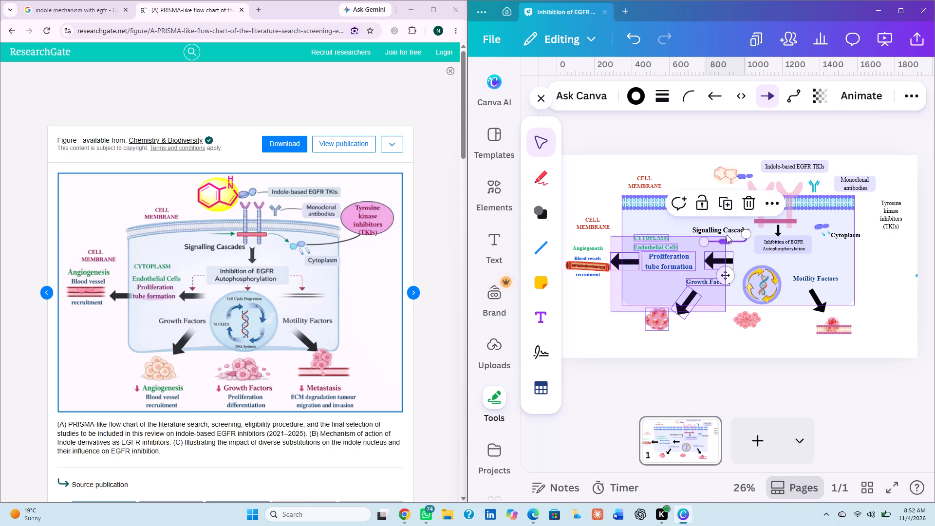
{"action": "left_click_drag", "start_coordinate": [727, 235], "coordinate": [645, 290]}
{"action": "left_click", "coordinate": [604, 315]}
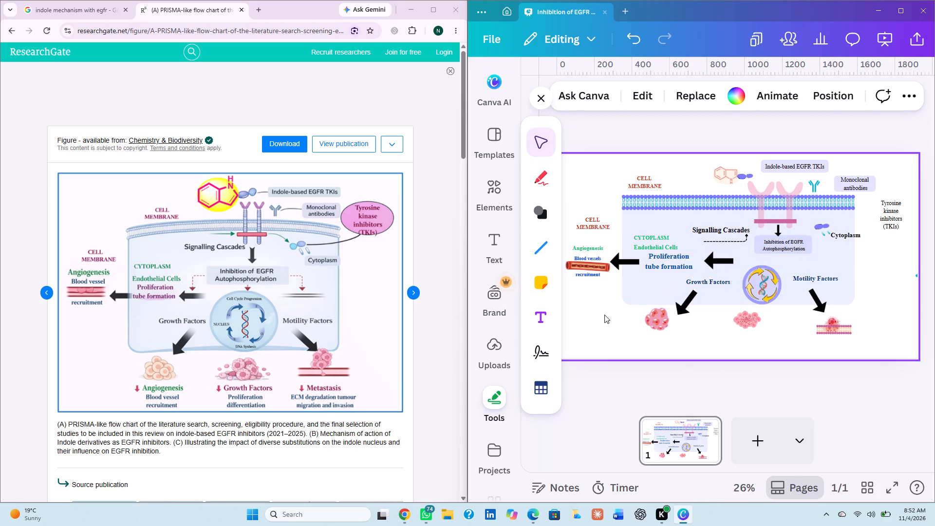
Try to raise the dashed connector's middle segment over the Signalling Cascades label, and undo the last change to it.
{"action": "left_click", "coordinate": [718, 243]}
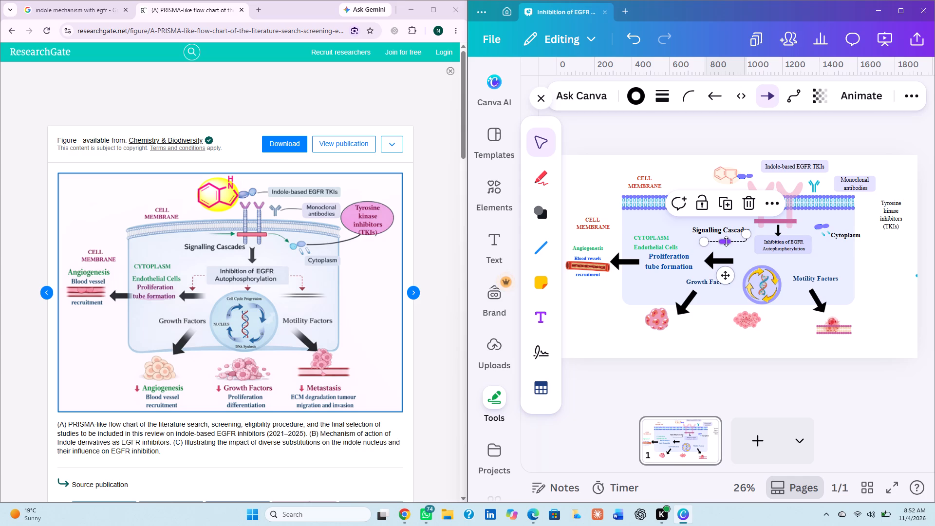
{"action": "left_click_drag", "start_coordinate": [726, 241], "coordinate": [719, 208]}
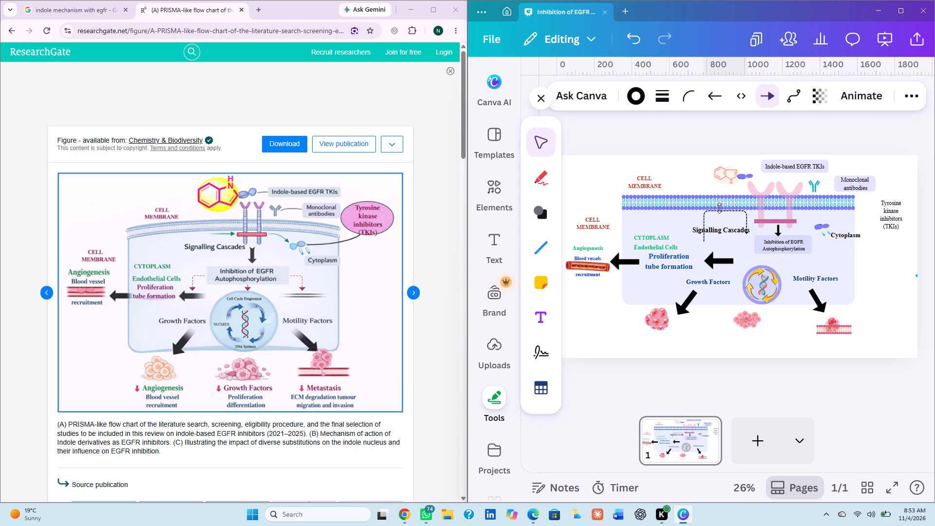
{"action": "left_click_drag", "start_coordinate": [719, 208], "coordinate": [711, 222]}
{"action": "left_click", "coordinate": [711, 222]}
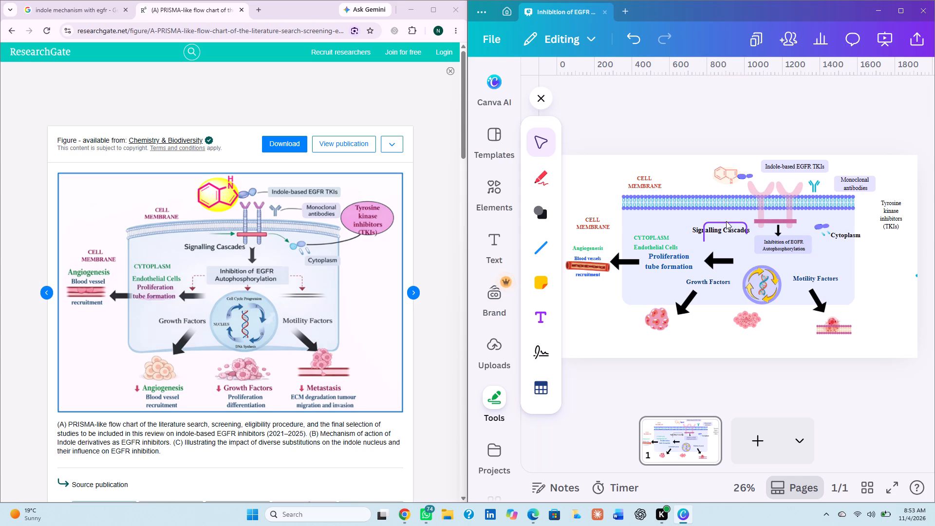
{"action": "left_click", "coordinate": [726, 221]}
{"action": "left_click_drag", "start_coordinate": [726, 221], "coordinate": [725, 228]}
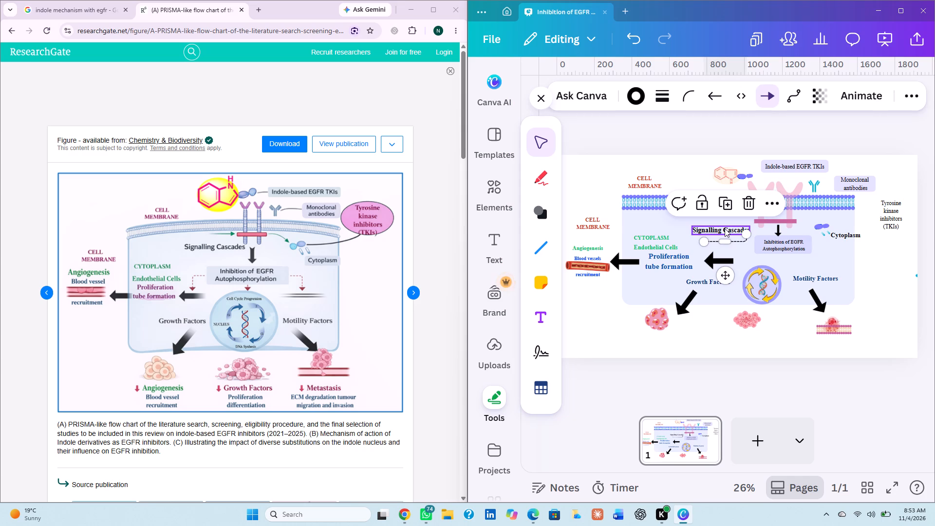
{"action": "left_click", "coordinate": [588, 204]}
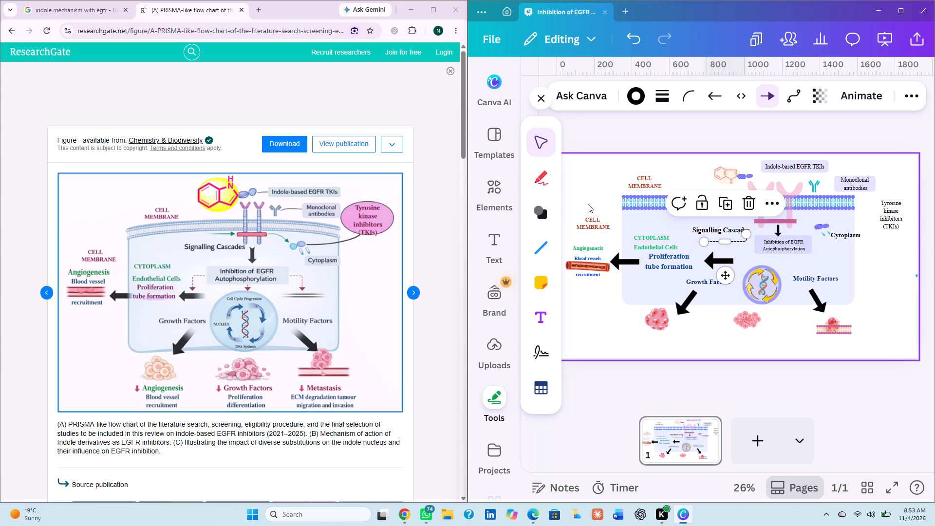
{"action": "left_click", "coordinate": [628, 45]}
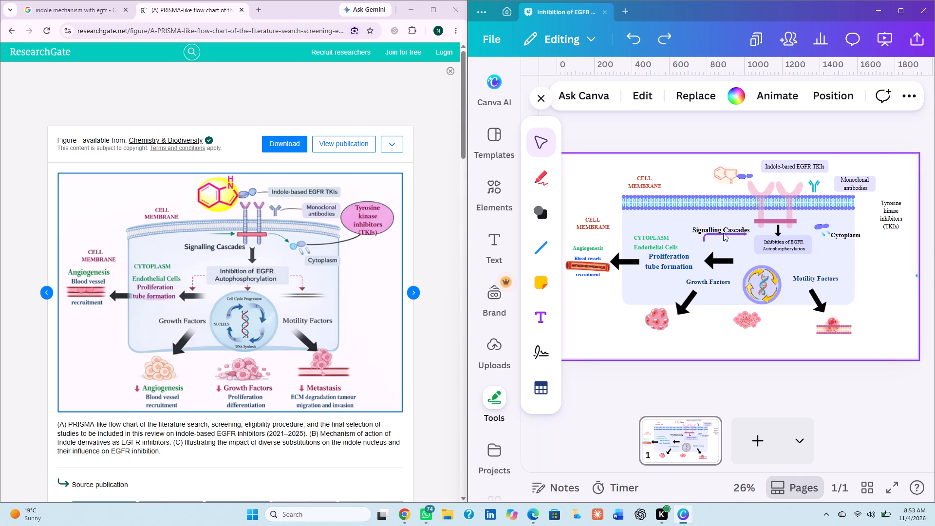
Delete the dashed connector beneath the Signalling Cascades label.
{"action": "left_click", "coordinate": [723, 233]}
{"action": "key", "text": "BackSpace"}
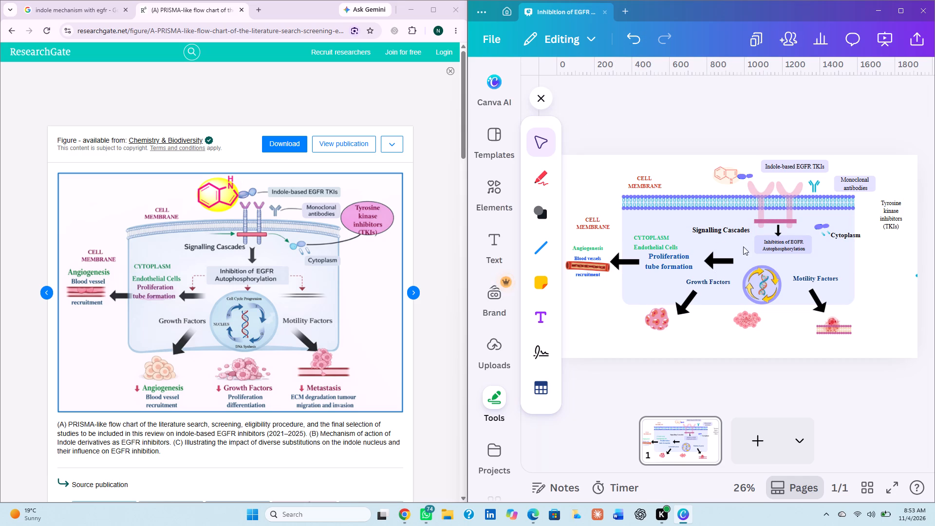
{"action": "left_click", "coordinate": [742, 244]}
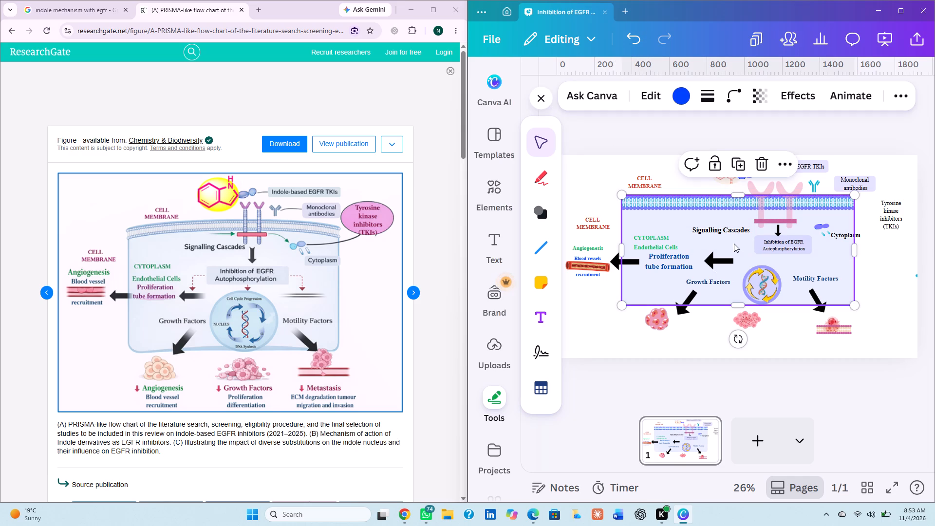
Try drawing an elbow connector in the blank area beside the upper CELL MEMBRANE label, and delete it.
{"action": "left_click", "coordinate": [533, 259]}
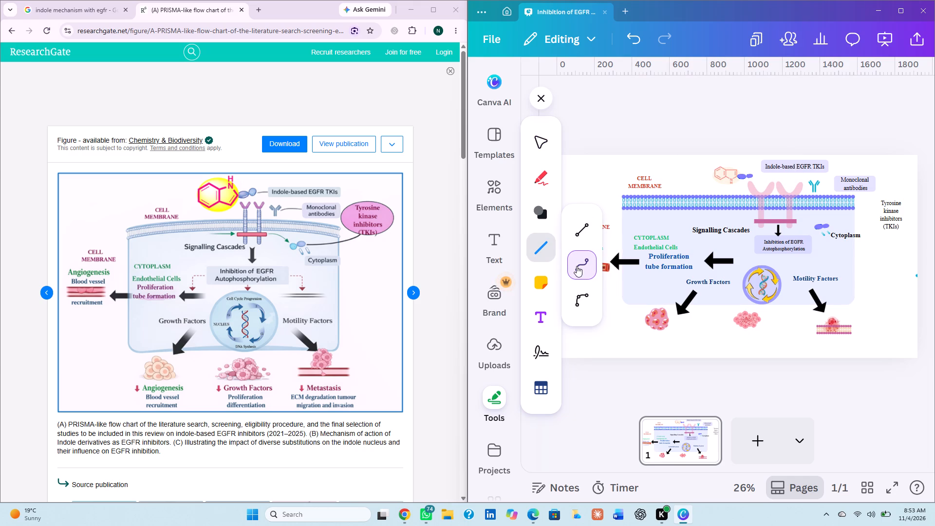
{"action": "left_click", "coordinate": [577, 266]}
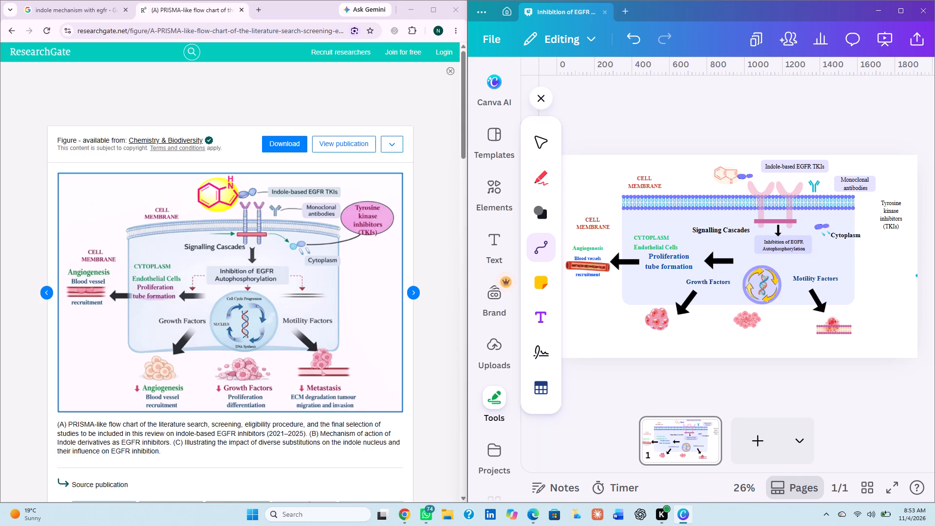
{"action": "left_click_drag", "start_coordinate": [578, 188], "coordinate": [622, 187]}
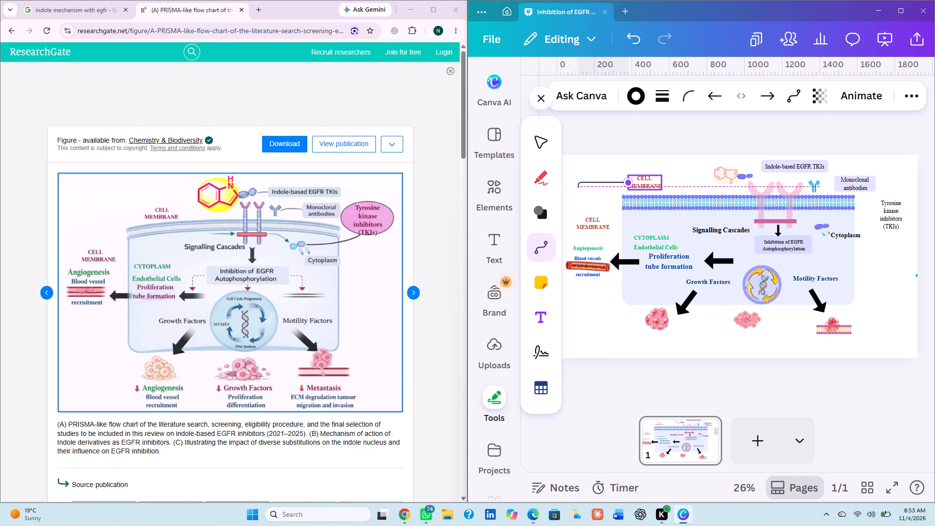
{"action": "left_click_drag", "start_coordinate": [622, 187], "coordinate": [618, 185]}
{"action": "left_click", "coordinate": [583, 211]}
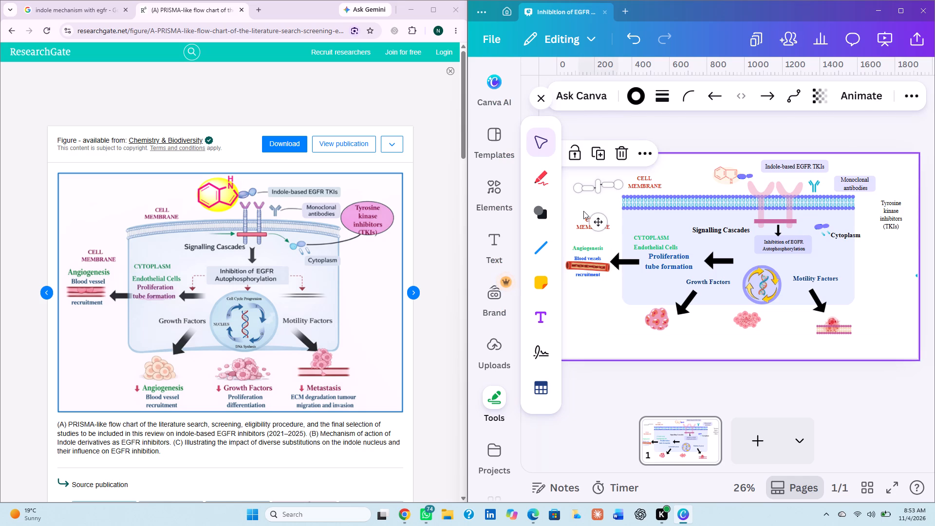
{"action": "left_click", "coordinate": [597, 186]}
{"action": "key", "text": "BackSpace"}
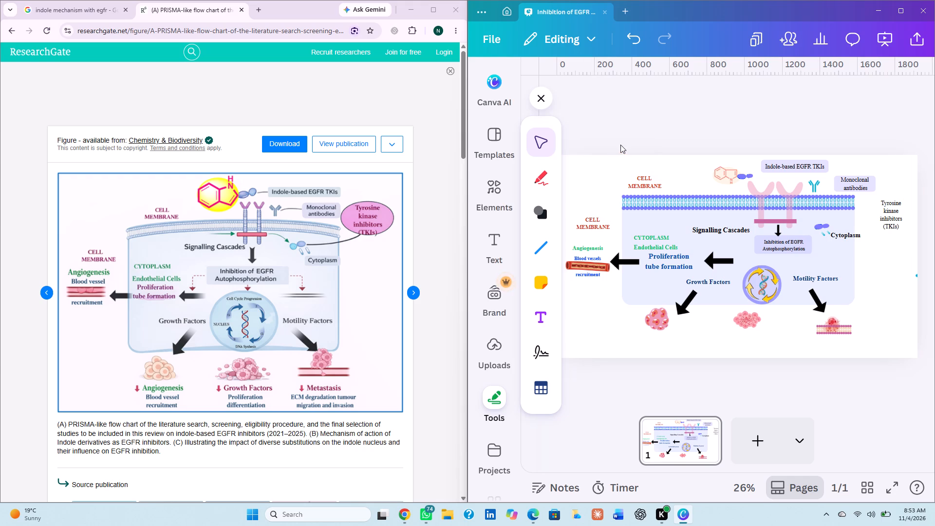
Draw a short horizontal elbow connector from near the upper CELL MEMBRANE label toward the page's left edge.
{"action": "left_click", "coordinate": [538, 246]}
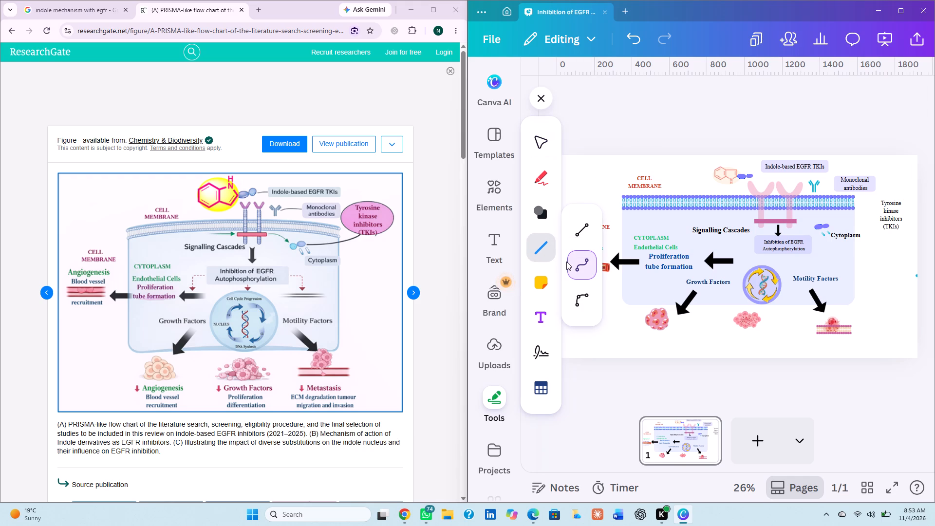
{"action": "left_click", "coordinate": [573, 265]}
{"action": "left_click_drag", "start_coordinate": [607, 186], "coordinate": [597, 187]}
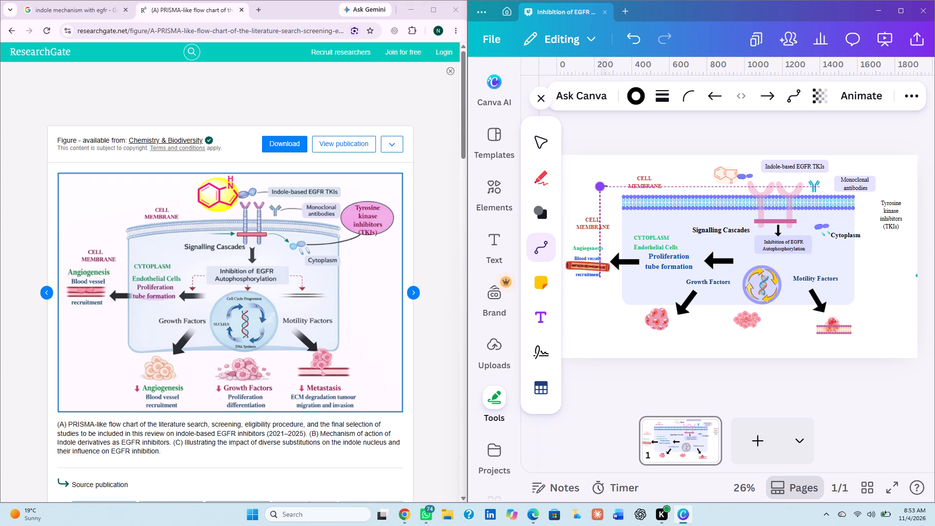
{"action": "left_click_drag", "start_coordinate": [597, 187], "coordinate": [564, 186]}
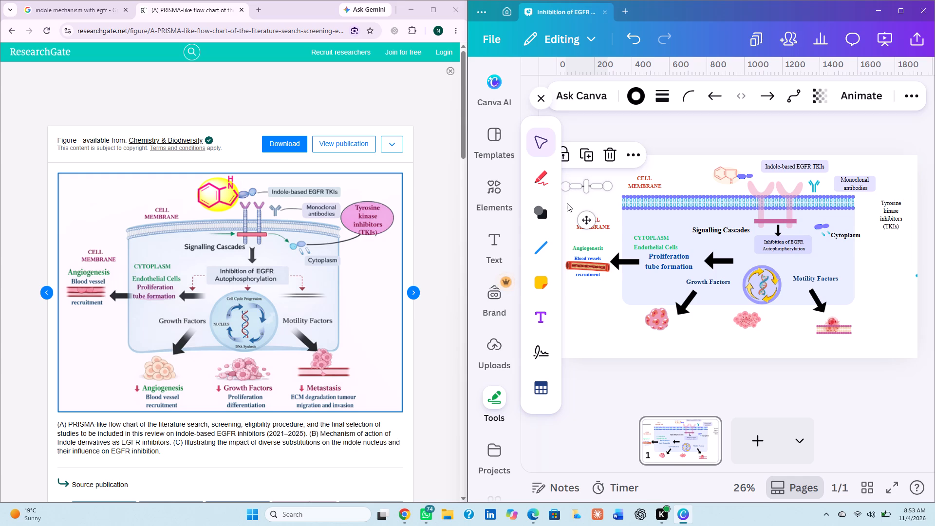
{"action": "left_click", "coordinate": [572, 199]}
Reshape the new connector into a single right-angle bend by raising its middle segment and its end nearest the CELL MEMBRANE label.
{"action": "left_click", "coordinate": [584, 187]}
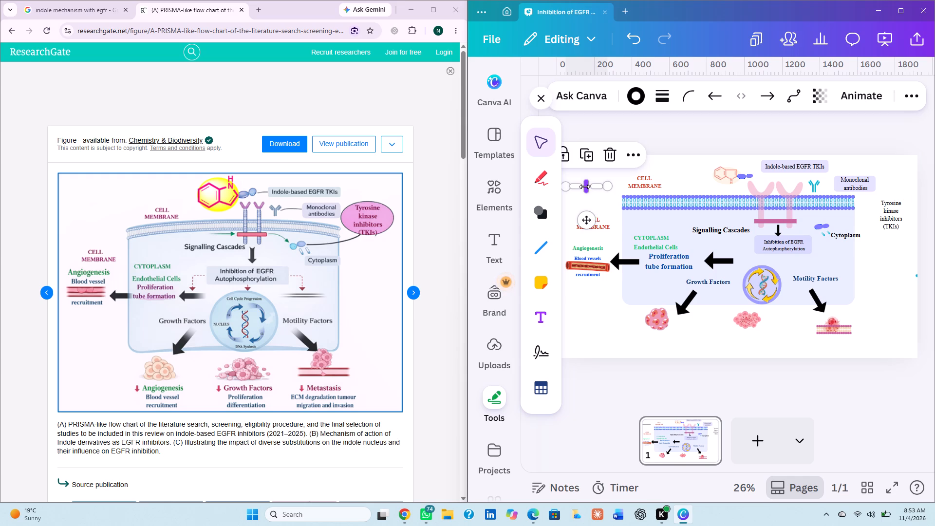
{"action": "left_click", "coordinate": [585, 184]}
{"action": "left_click_drag", "start_coordinate": [586, 185], "coordinate": [588, 180]}
{"action": "left_click_drag", "start_coordinate": [578, 187], "coordinate": [579, 177]}
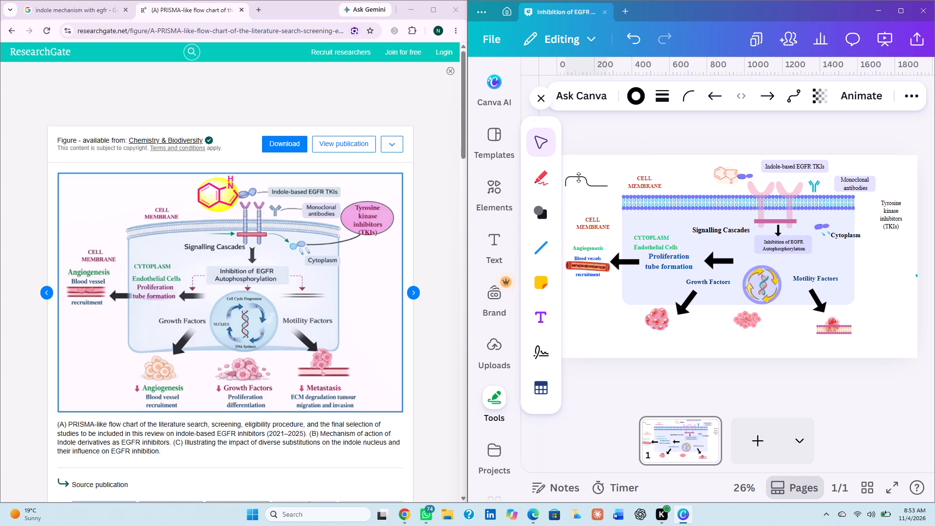
{"action": "left_click_drag", "start_coordinate": [579, 177], "coordinate": [581, 172]}
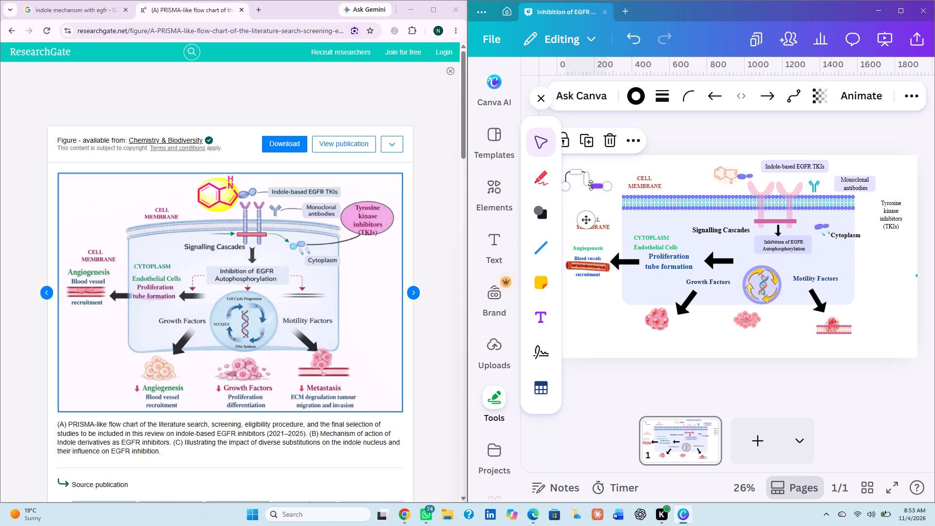
{"action": "left_click_drag", "start_coordinate": [589, 182], "coordinate": [606, 173]}
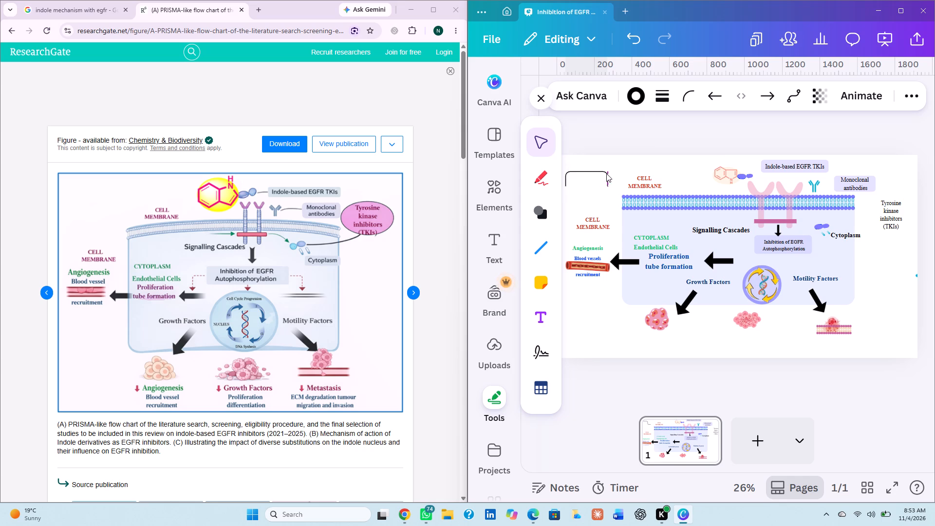
{"action": "left_click_drag", "start_coordinate": [606, 173], "coordinate": [609, 174]}
{"action": "left_click_drag", "start_coordinate": [608, 185], "coordinate": [608, 177]}
{"action": "left_click_drag", "start_coordinate": [608, 177], "coordinate": [610, 171]}
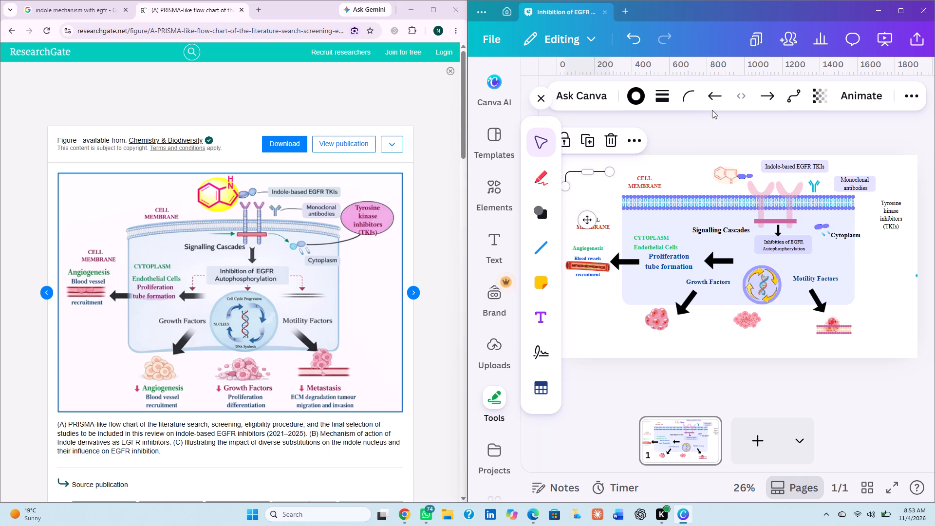
Give the bent connector a solid triangular arrowhead at its line start and a short-dashed stroke.
{"action": "left_click", "coordinate": [719, 96]}
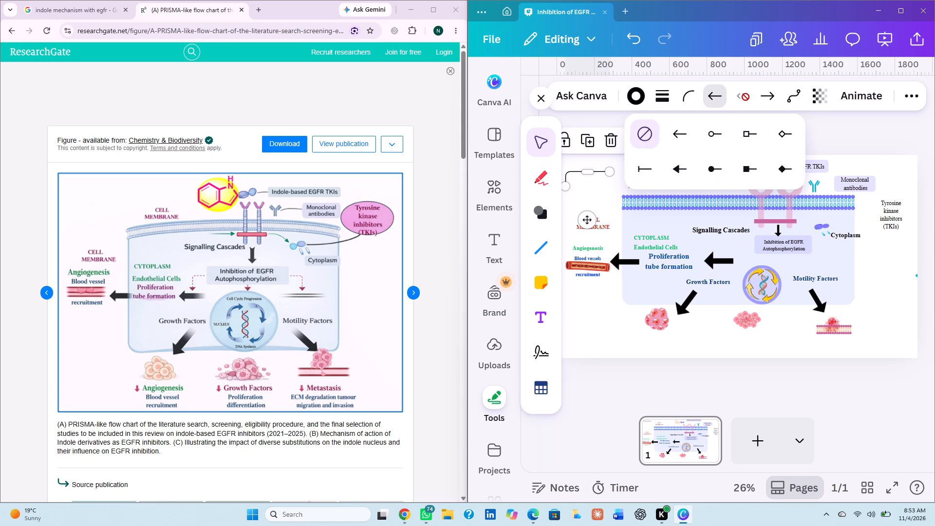
{"action": "left_click", "coordinate": [679, 170]}
{"action": "left_click", "coordinate": [665, 98]}
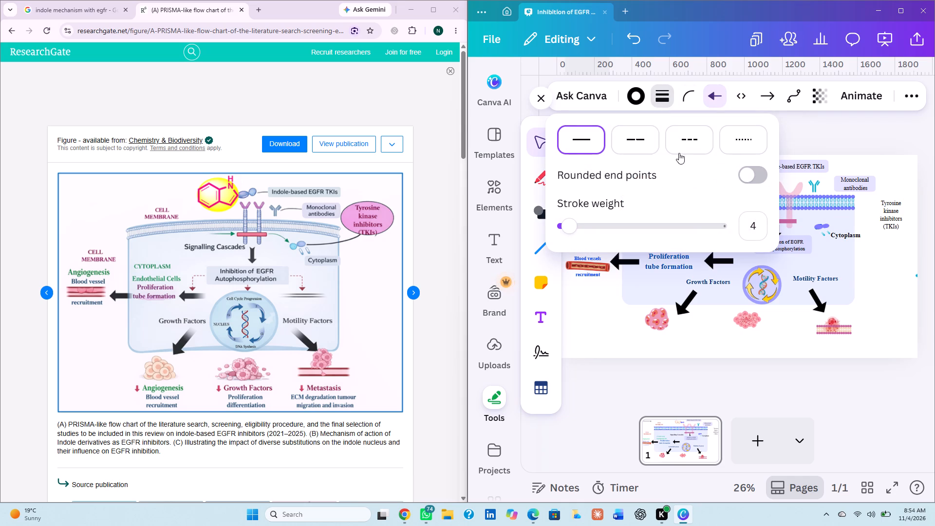
{"action": "left_click", "coordinate": [690, 144]}
{"action": "left_click", "coordinate": [807, 136]}
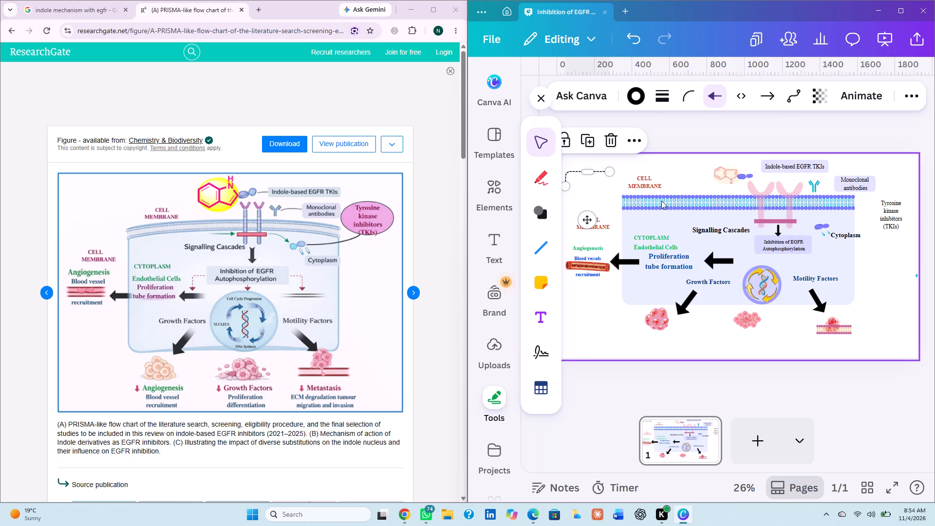
{"action": "left_click", "coordinate": [592, 200]}
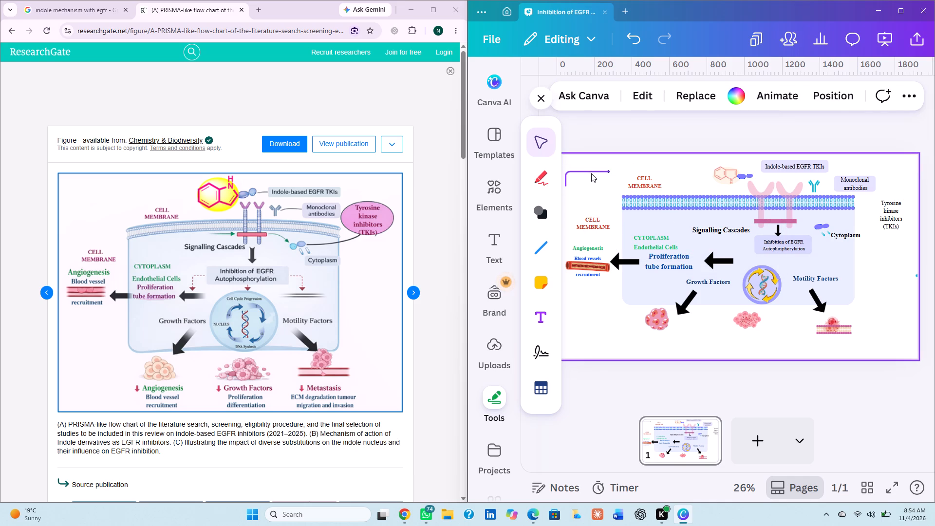
Nudge the dashed connector slightly toward the page's left edge and add a solid triangular arrowhead at its line end.
{"action": "left_click_drag", "start_coordinate": [608, 171], "coordinate": [603, 173]}
{"action": "left_click", "coordinate": [713, 99]}
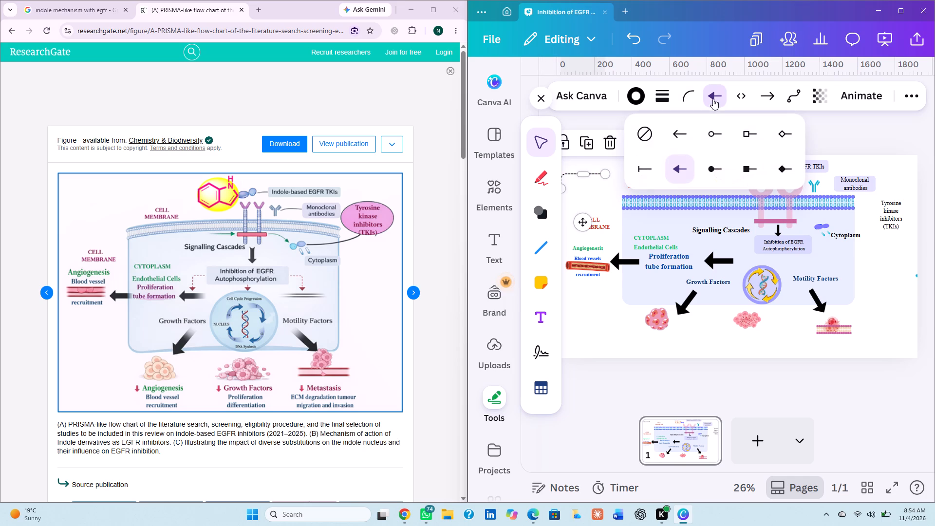
{"action": "left_click", "coordinate": [770, 96]}
{"action": "left_click", "coordinate": [730, 170]}
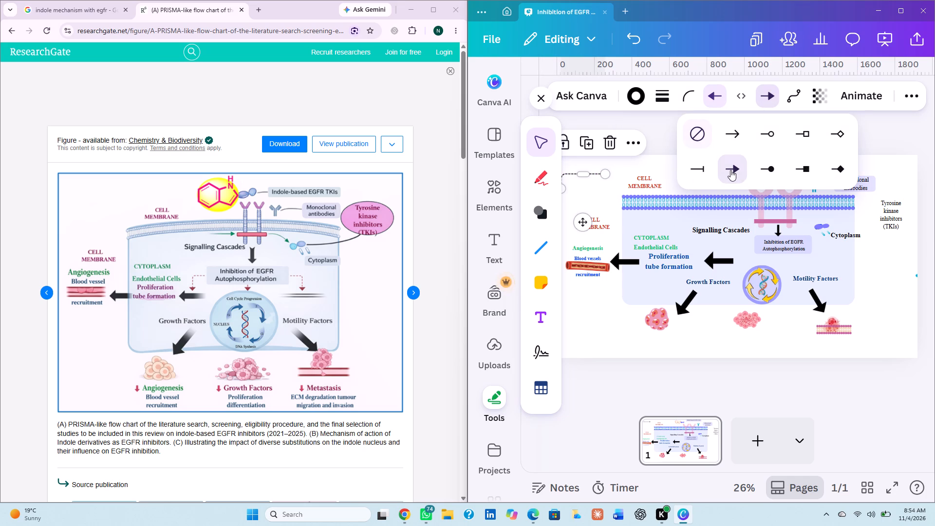
{"action": "left_click", "coordinate": [592, 195]}
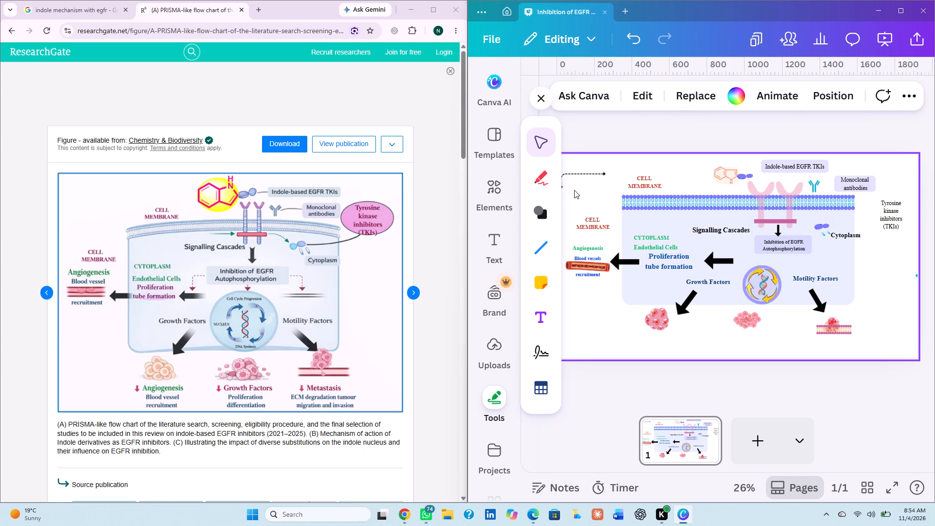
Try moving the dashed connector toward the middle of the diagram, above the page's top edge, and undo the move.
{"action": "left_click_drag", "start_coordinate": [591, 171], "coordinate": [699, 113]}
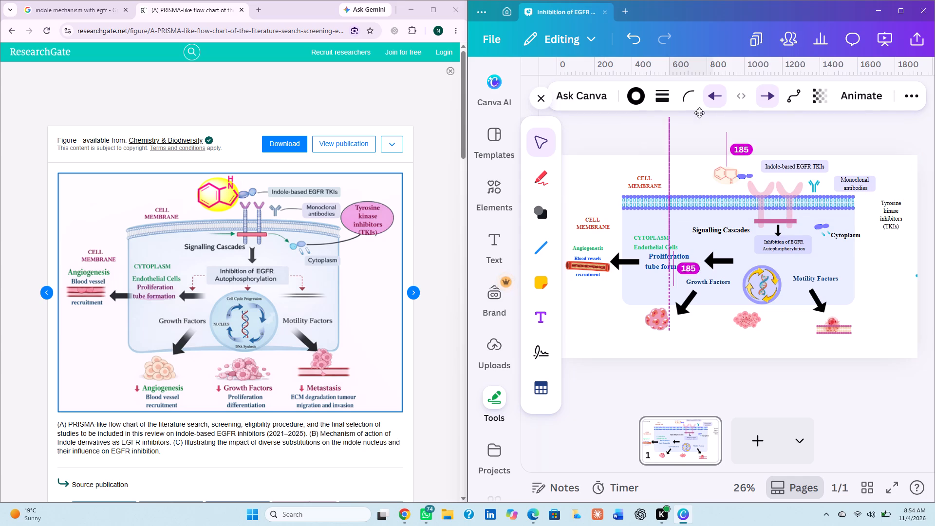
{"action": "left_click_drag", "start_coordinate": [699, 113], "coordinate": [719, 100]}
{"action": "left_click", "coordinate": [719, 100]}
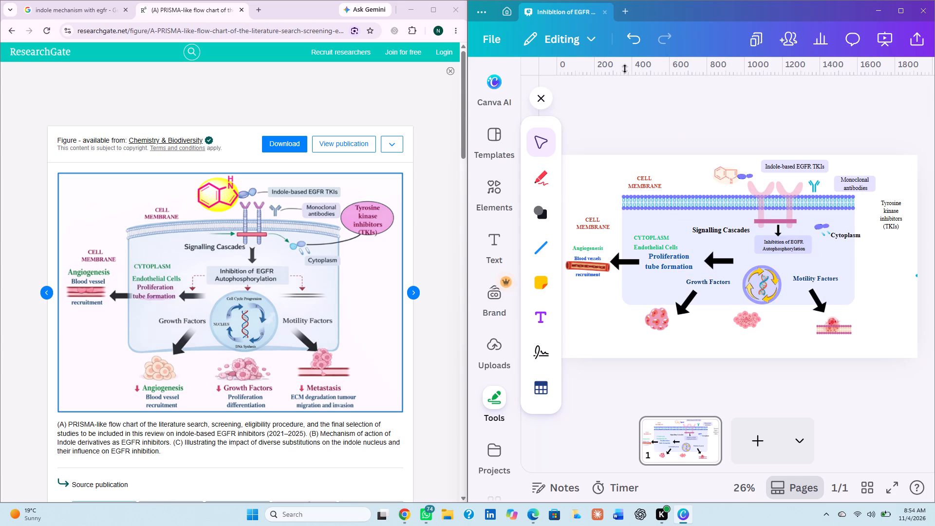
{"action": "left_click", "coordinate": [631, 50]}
Remove the arrowhead from the line start of the dashed connector near the page's upper-left corner.
{"action": "left_click", "coordinate": [592, 174]}
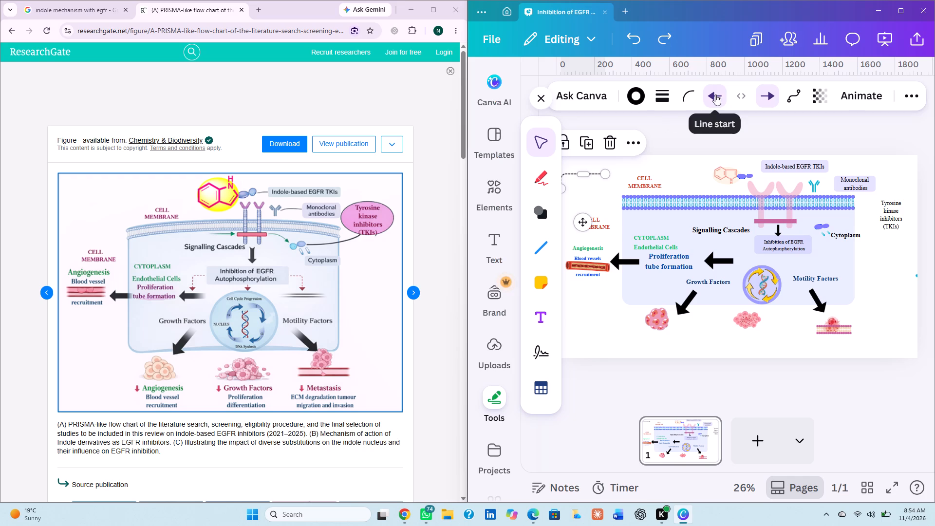
{"action": "left_click", "coordinate": [715, 94]}
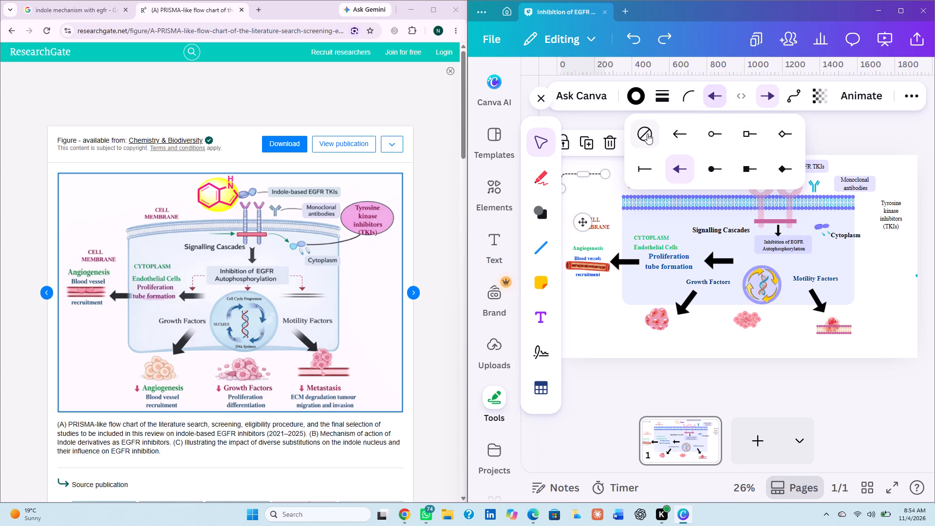
{"action": "left_click", "coordinate": [647, 133]}
{"action": "left_click", "coordinate": [608, 128]}
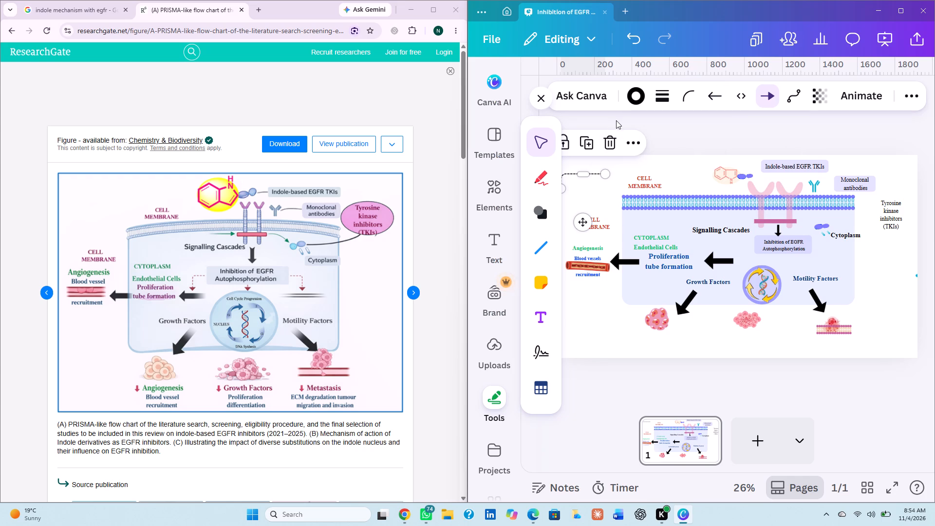
{"action": "left_click", "coordinate": [618, 119]}
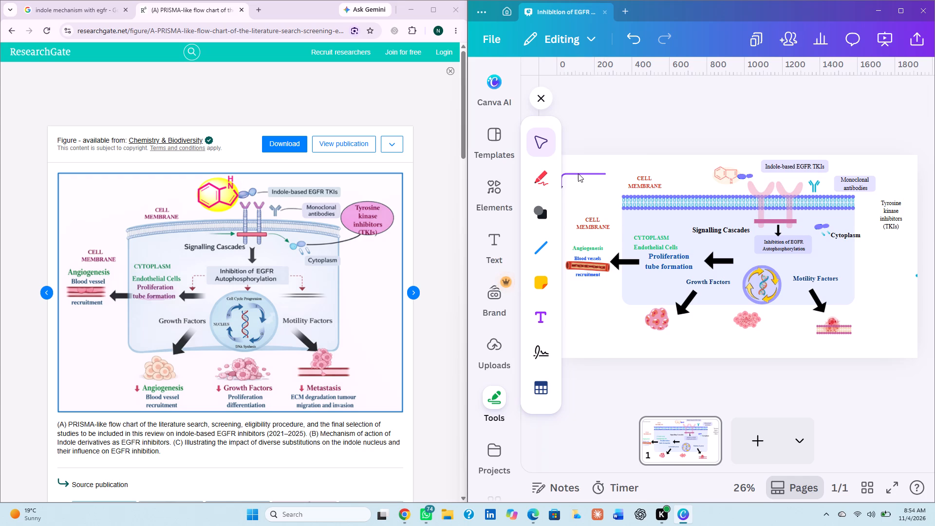
Move the dashed connector into the cell, below the Signalling Cascades label and beside the Inhibition of EGFR Autophosphorylation box.
{"action": "left_click_drag", "start_coordinate": [578, 173], "coordinate": [742, 241]}
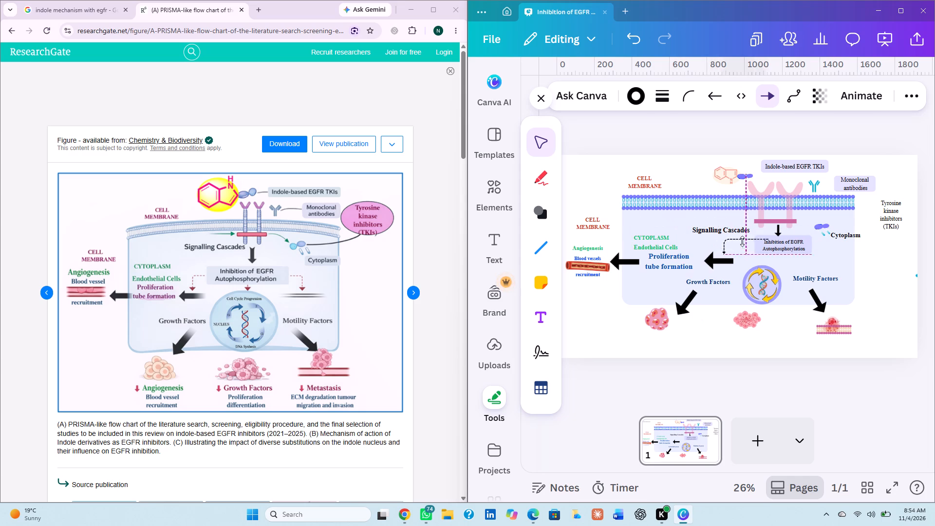
{"action": "left_click_drag", "start_coordinate": [742, 241], "coordinate": [734, 240]}
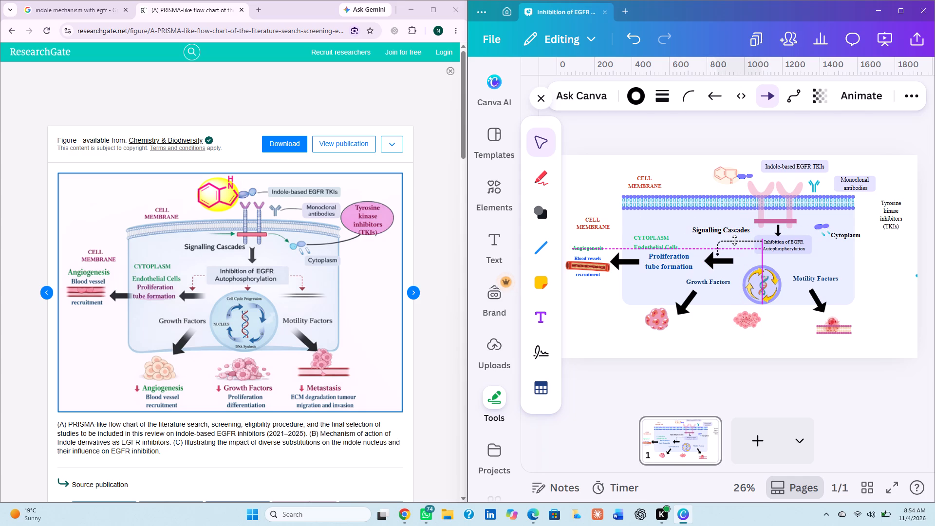
{"action": "left_click_drag", "start_coordinate": [734, 240], "coordinate": [735, 239]}
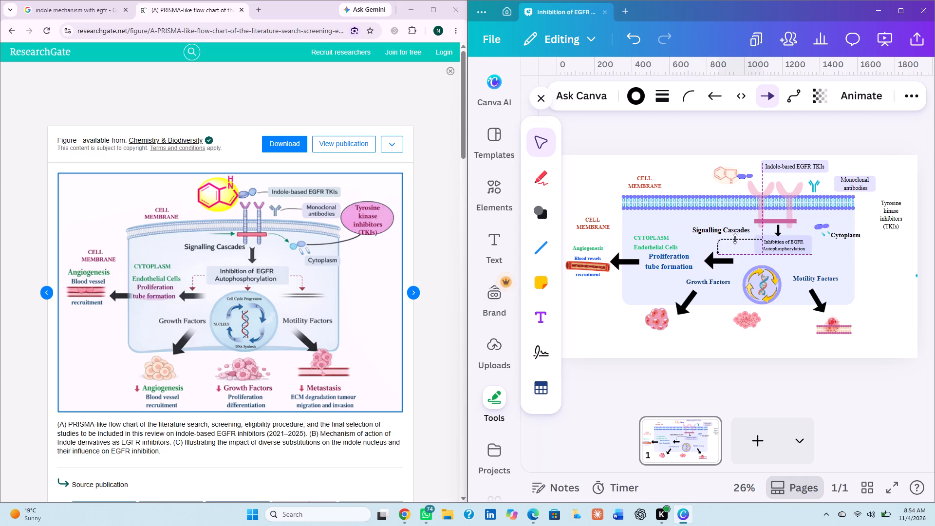
{"action": "left_click_drag", "start_coordinate": [735, 239], "coordinate": [735, 239]}
Shorten the dashed connector and attach its plain end to the near edge of the Inhibition of EGFR Autophosphorylation box.
{"action": "left_click_drag", "start_coordinate": [762, 241], "coordinate": [749, 240]}
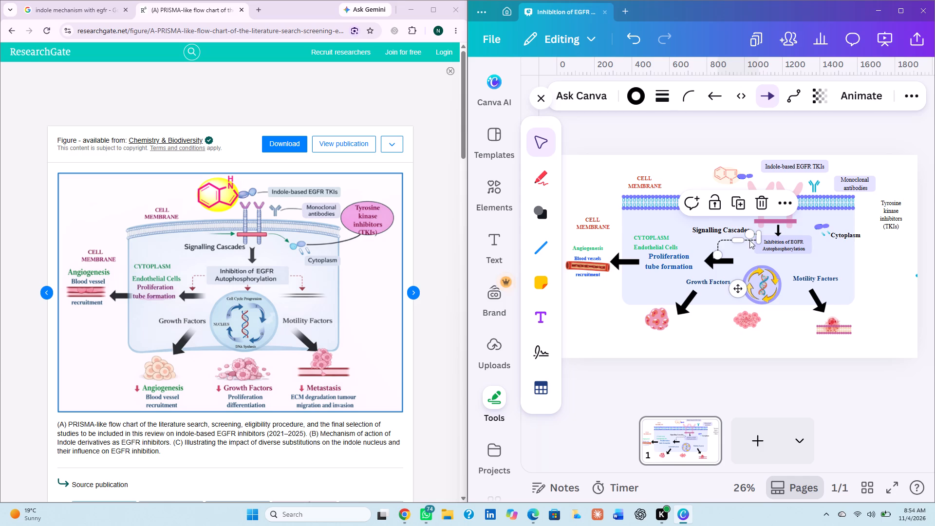
{"action": "left_click", "coordinate": [739, 288]}
{"action": "left_click", "coordinate": [754, 261]}
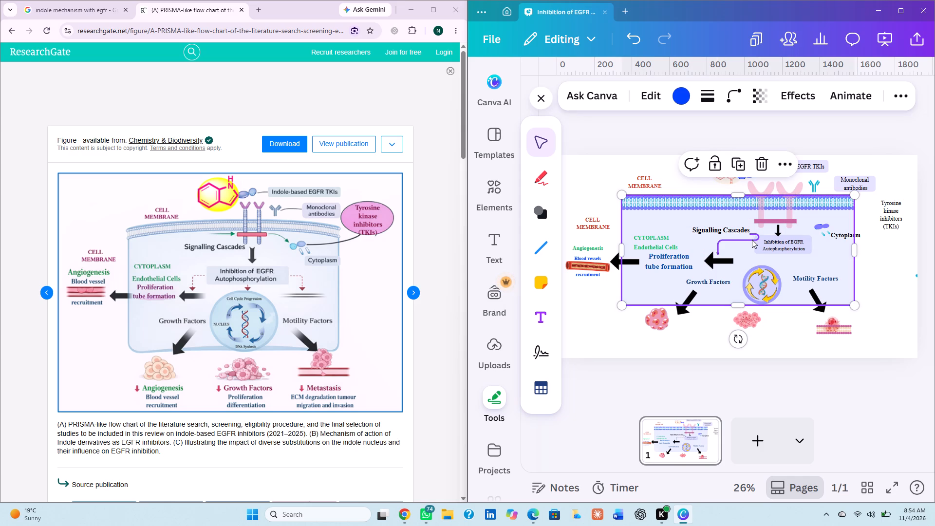
{"action": "left_click", "coordinate": [752, 240]}
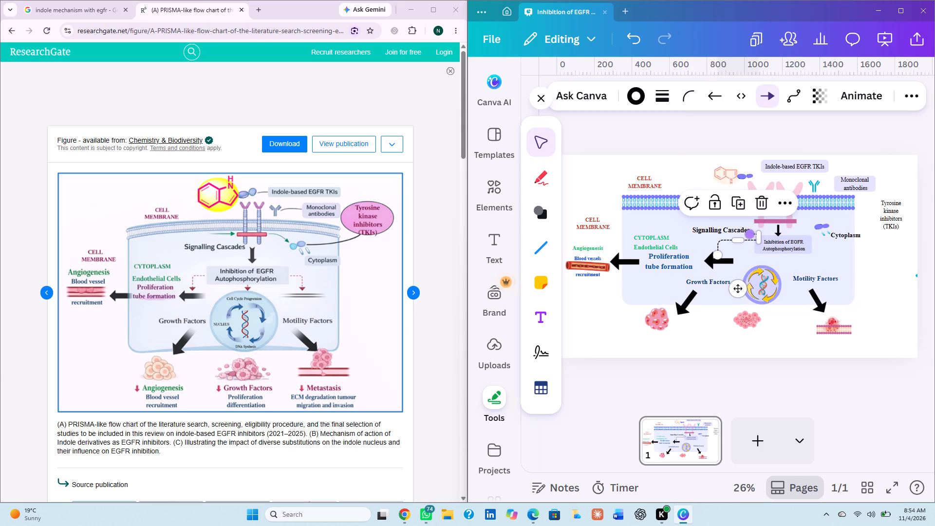
{"action": "left_click_drag", "start_coordinate": [752, 232], "coordinate": [751, 239]}
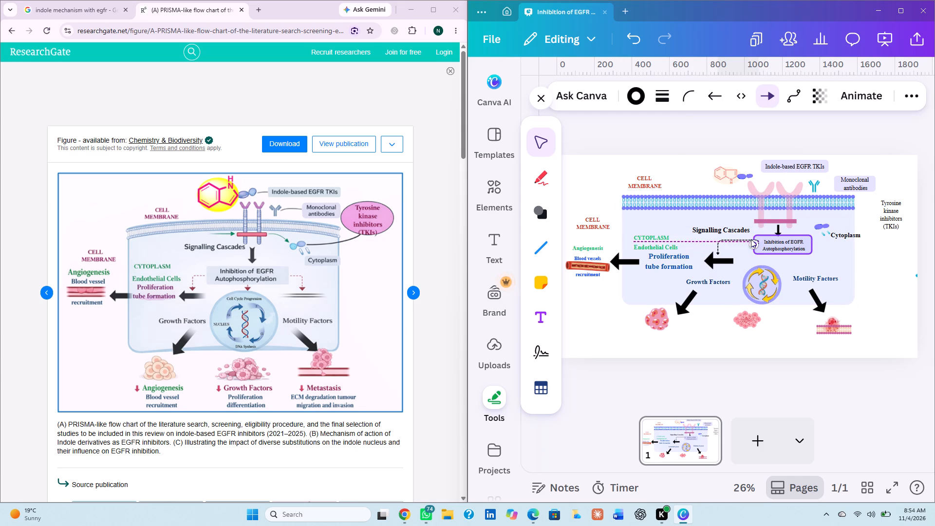
{"action": "left_click_drag", "start_coordinate": [751, 239], "coordinate": [753, 240]}
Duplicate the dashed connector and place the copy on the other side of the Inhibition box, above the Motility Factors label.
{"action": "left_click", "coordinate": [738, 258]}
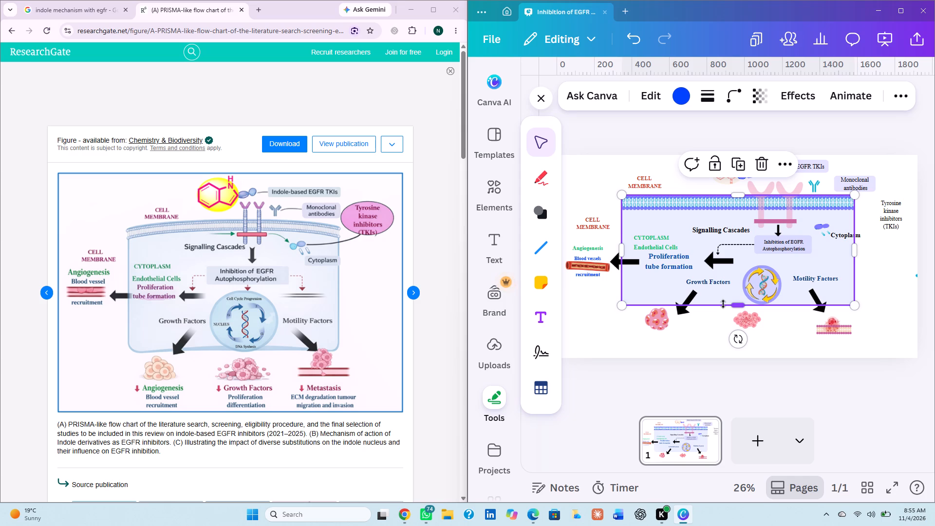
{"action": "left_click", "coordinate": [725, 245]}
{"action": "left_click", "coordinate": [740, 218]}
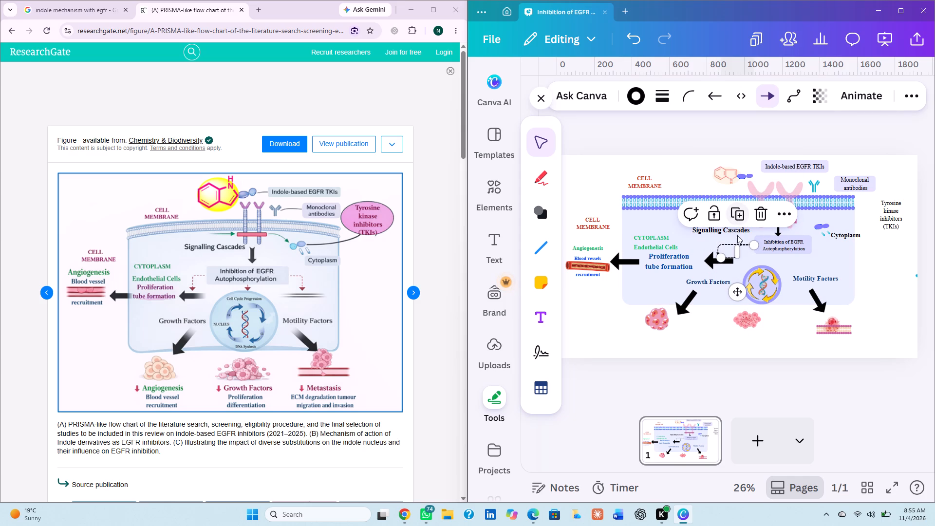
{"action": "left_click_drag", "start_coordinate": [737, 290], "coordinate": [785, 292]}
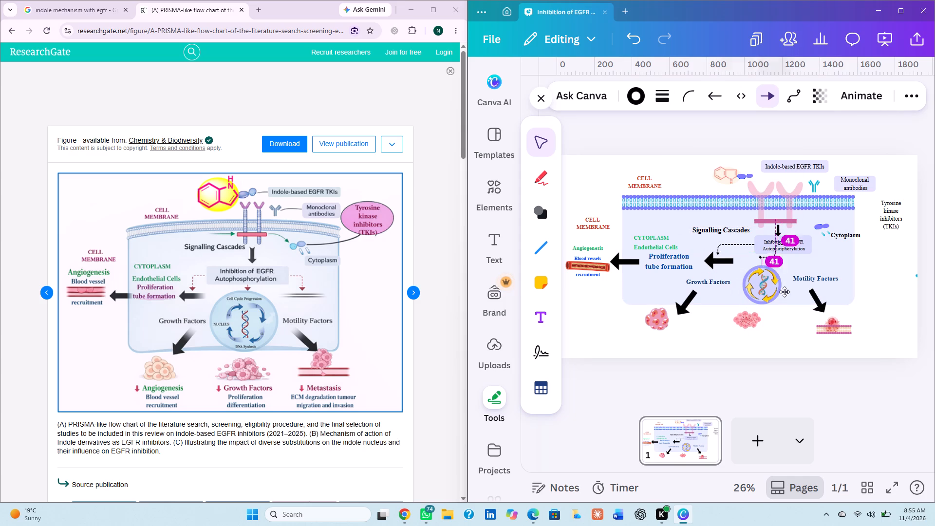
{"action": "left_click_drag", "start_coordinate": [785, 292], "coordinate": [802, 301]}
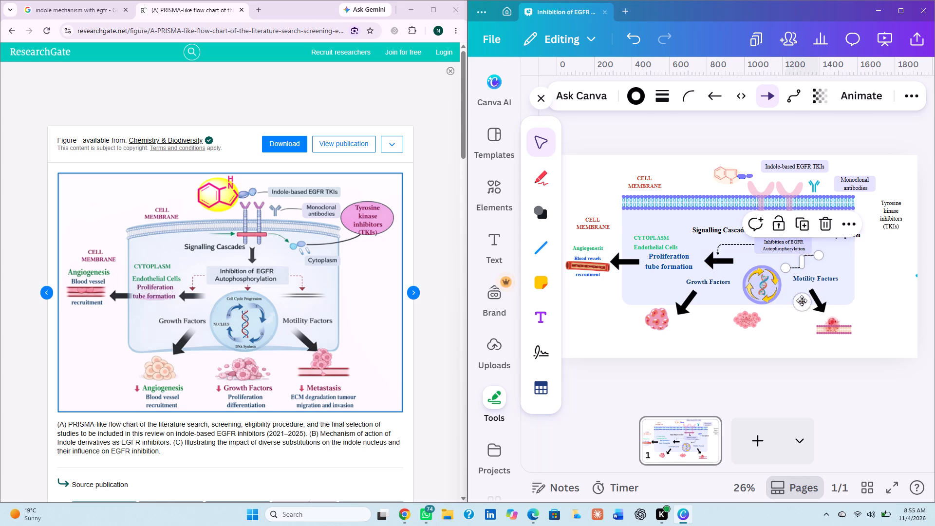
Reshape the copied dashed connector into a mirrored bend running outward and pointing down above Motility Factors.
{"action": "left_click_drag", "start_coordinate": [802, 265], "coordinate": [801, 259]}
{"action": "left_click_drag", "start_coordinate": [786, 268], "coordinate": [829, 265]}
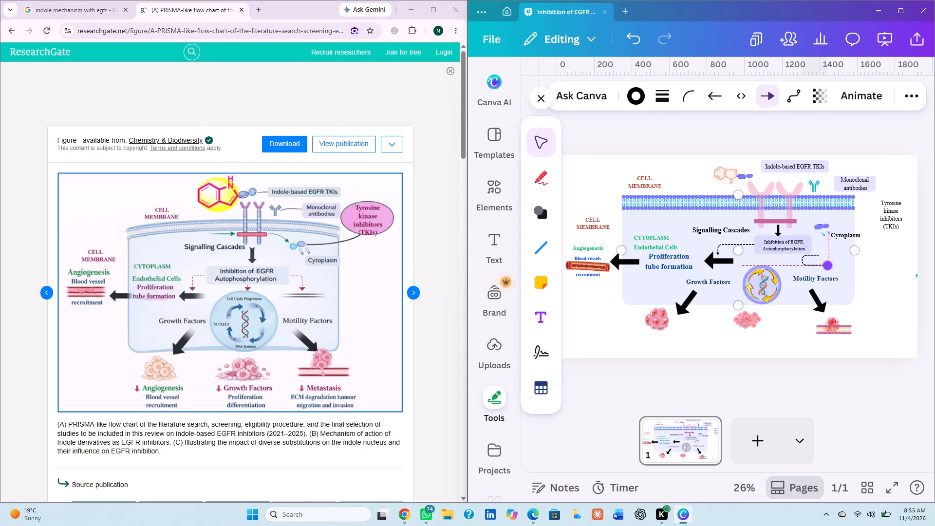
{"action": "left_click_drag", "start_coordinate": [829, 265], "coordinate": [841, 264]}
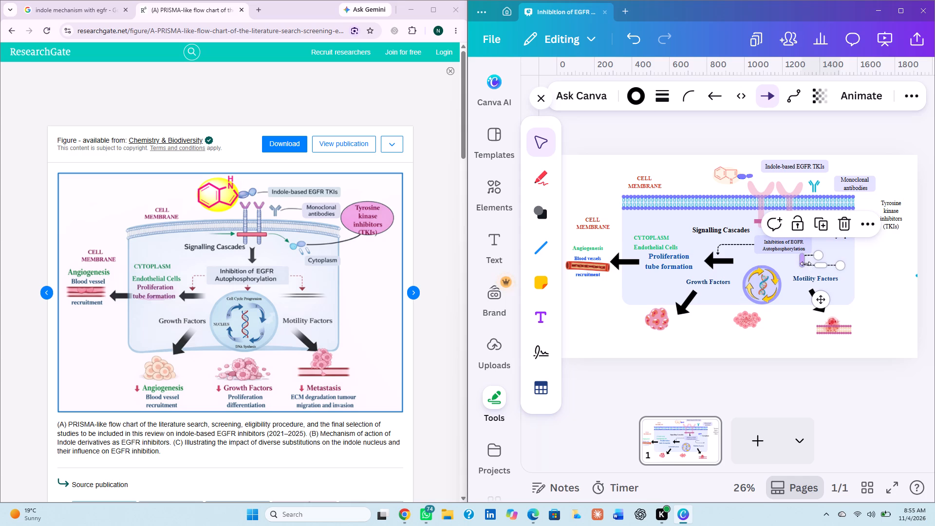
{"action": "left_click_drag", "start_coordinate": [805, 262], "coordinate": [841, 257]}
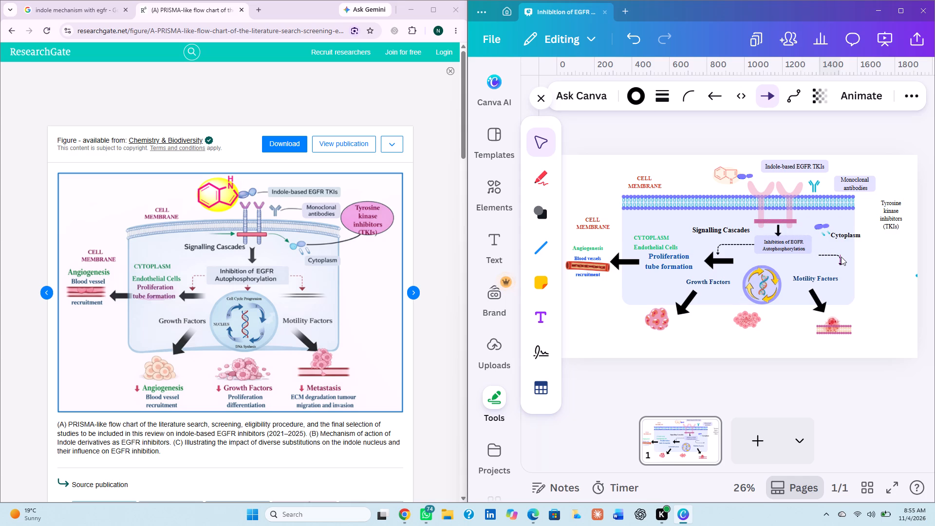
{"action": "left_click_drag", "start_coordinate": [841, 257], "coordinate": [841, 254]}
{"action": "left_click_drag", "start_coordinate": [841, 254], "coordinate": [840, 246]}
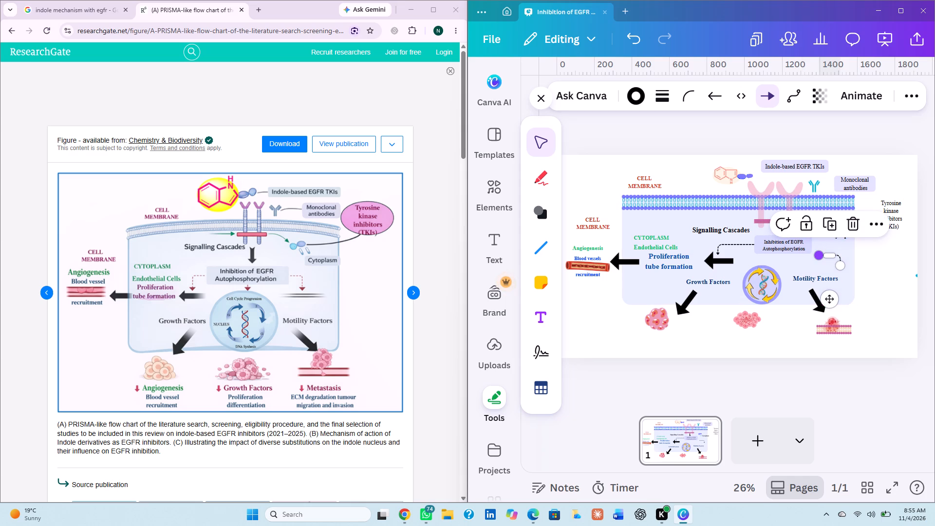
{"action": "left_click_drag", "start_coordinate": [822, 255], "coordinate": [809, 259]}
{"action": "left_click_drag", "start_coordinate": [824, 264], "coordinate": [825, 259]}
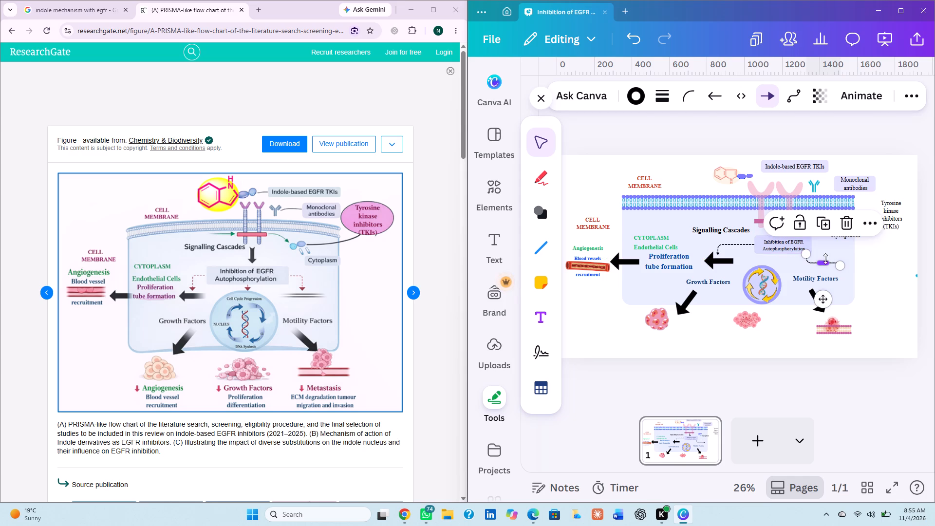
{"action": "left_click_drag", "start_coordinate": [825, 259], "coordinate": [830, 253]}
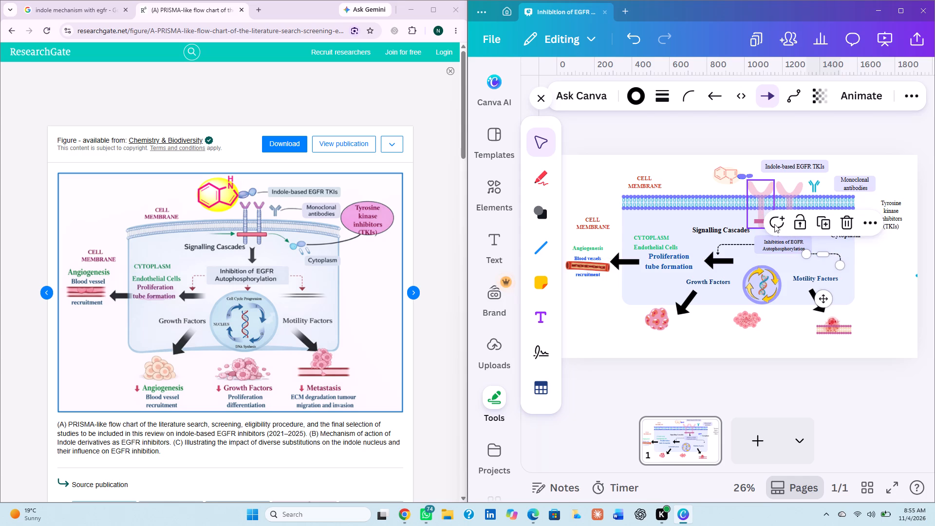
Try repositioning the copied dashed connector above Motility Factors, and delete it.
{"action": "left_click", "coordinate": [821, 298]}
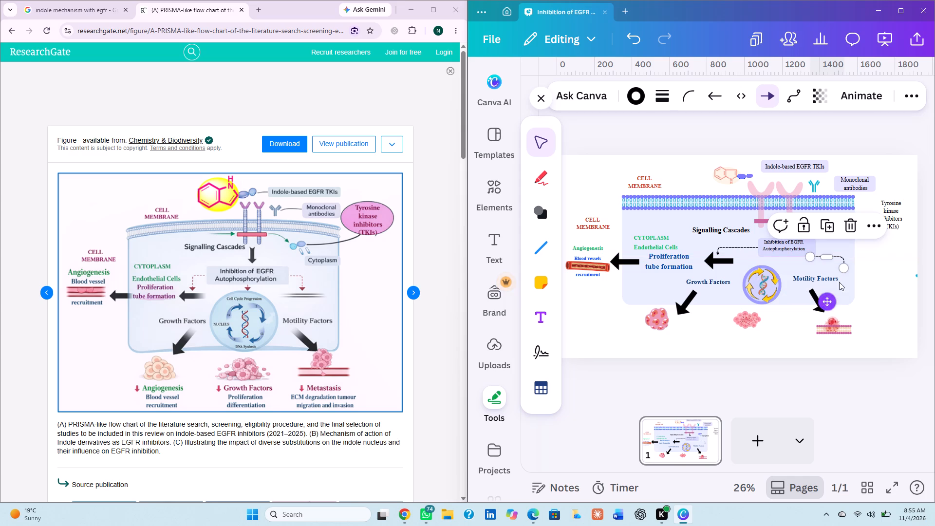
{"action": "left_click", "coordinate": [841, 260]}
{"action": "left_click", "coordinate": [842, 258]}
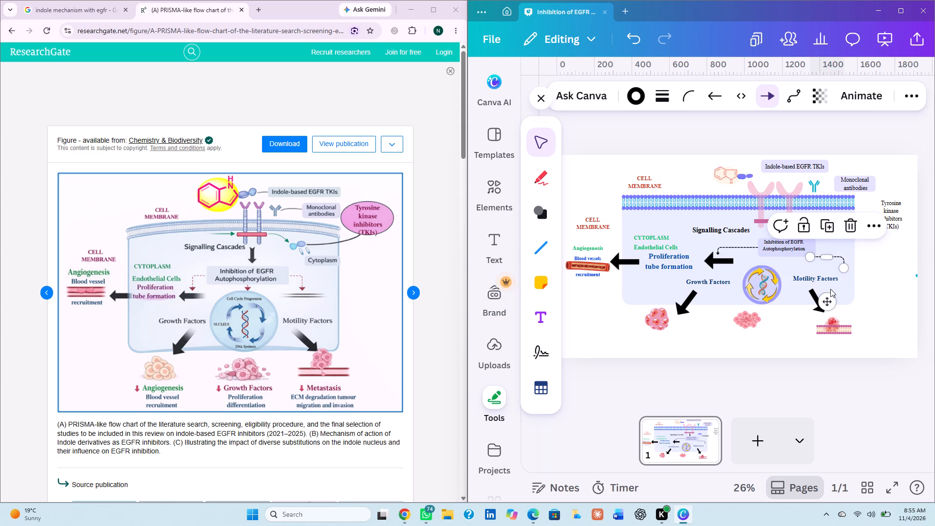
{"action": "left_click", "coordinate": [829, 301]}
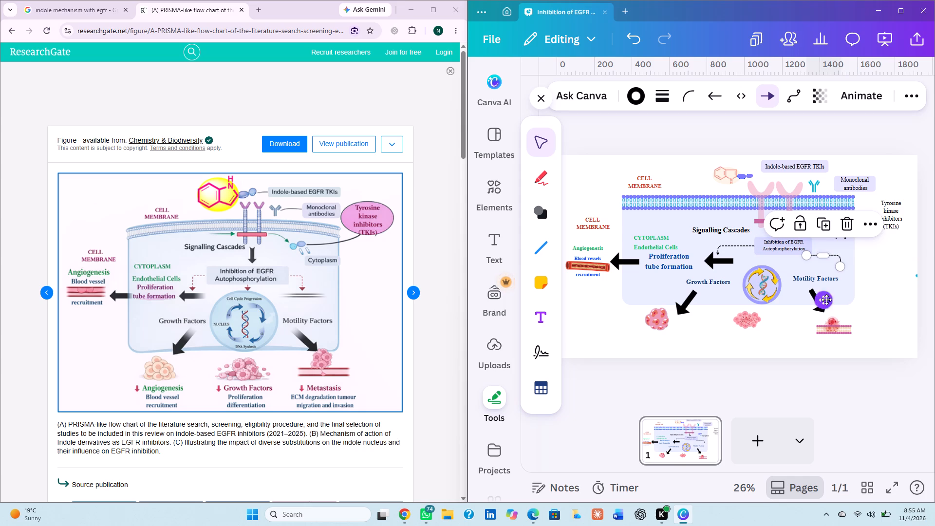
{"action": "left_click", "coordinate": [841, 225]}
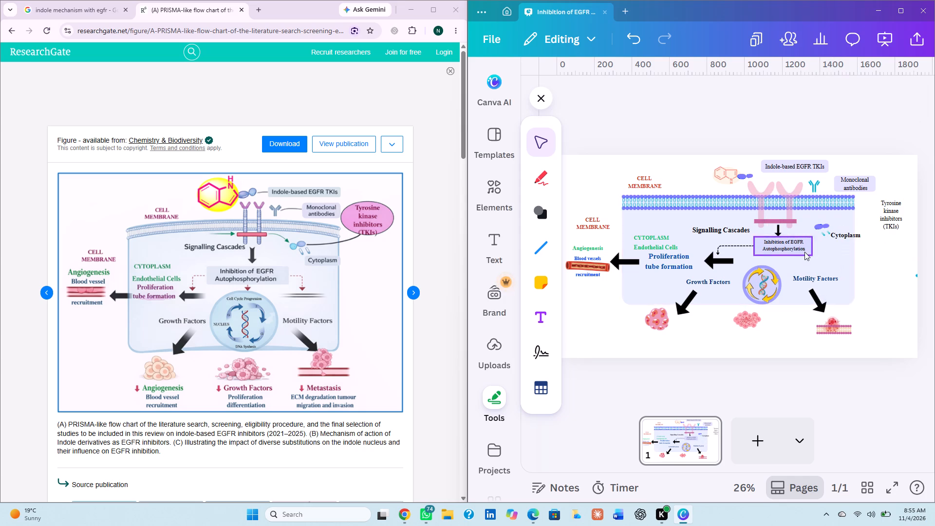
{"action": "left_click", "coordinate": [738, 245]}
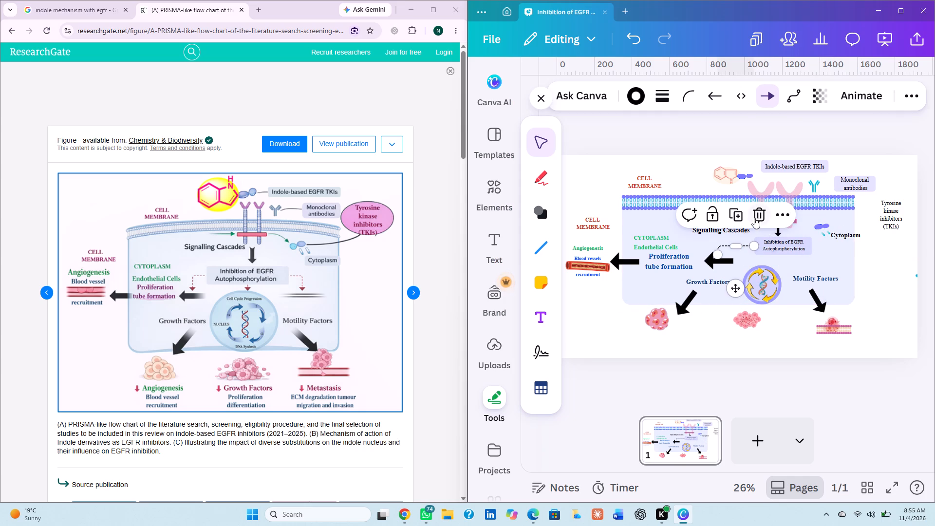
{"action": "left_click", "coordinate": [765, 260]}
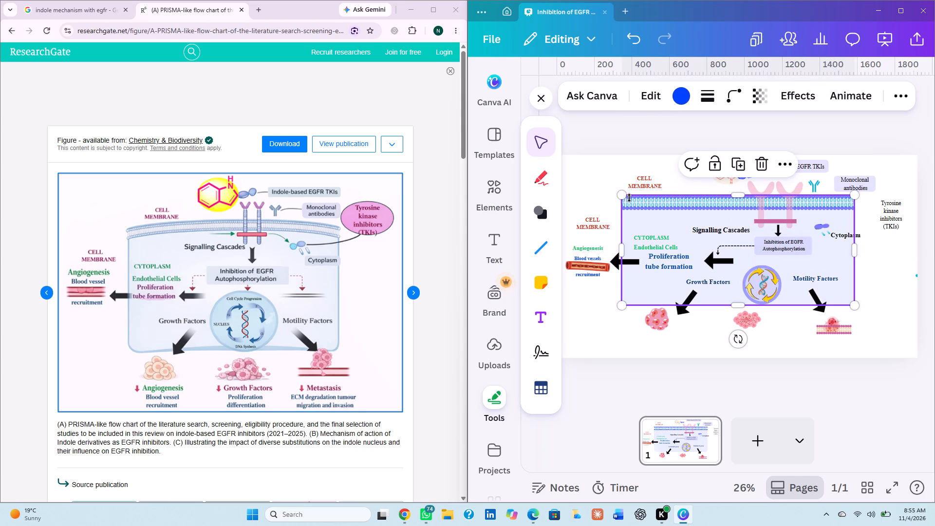
Draw a new elbow connector from beside the upper CELL MEMBRANE label to just above it.
{"action": "left_click", "coordinate": [535, 246]}
{"action": "left_click", "coordinate": [578, 266]}
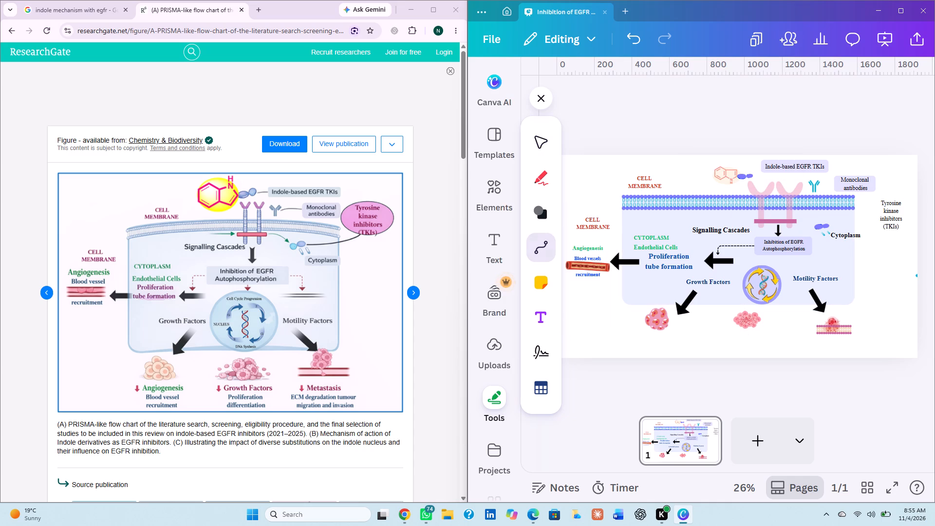
{"action": "left_click_drag", "start_coordinate": [592, 188], "coordinate": [633, 181]}
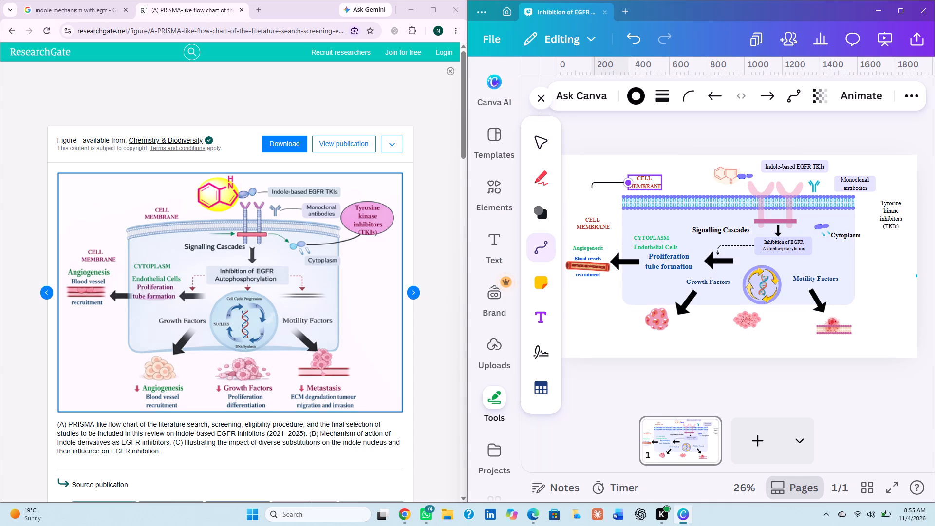
{"action": "left_click_drag", "start_coordinate": [633, 181], "coordinate": [665, 166]}
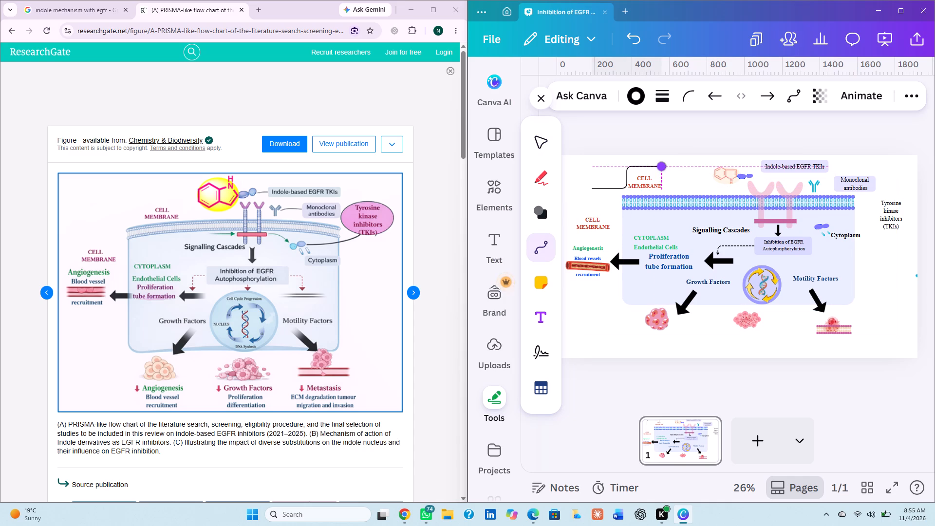
{"action": "left_click_drag", "start_coordinate": [665, 166], "coordinate": [656, 168]}
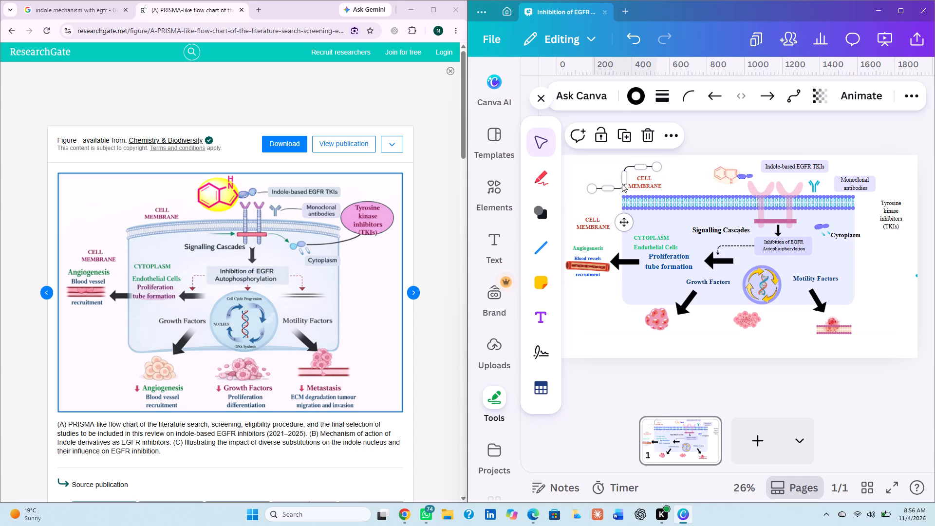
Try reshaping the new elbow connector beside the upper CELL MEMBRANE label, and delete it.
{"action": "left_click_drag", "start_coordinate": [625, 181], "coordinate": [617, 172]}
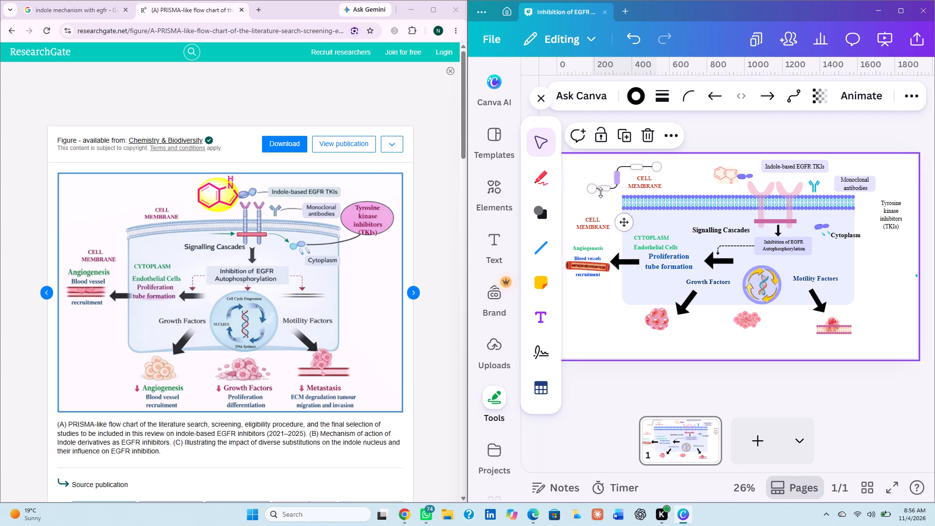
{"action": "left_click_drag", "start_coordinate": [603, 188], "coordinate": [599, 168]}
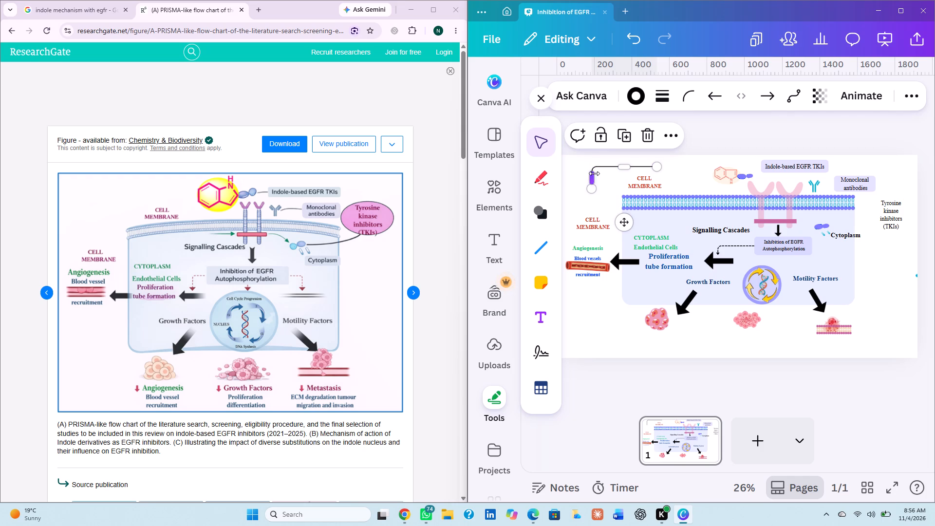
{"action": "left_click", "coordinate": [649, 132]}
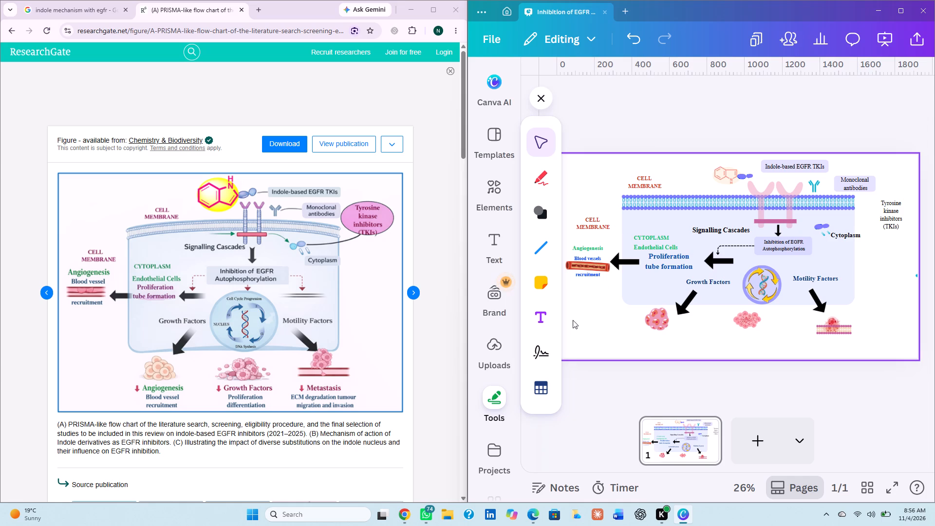
Draw a short elbow connector in the blank area below the blood vessel drawing and its recruitment label.
{"action": "left_click", "coordinate": [540, 258]}
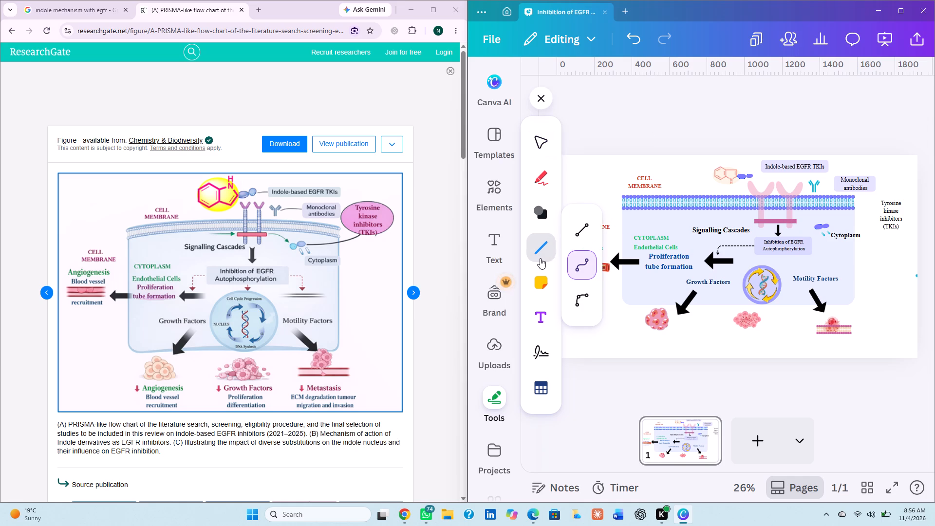
{"action": "right_click", "coordinate": [578, 265]}
{"action": "left_click_drag", "start_coordinate": [573, 341], "coordinate": [634, 344]}
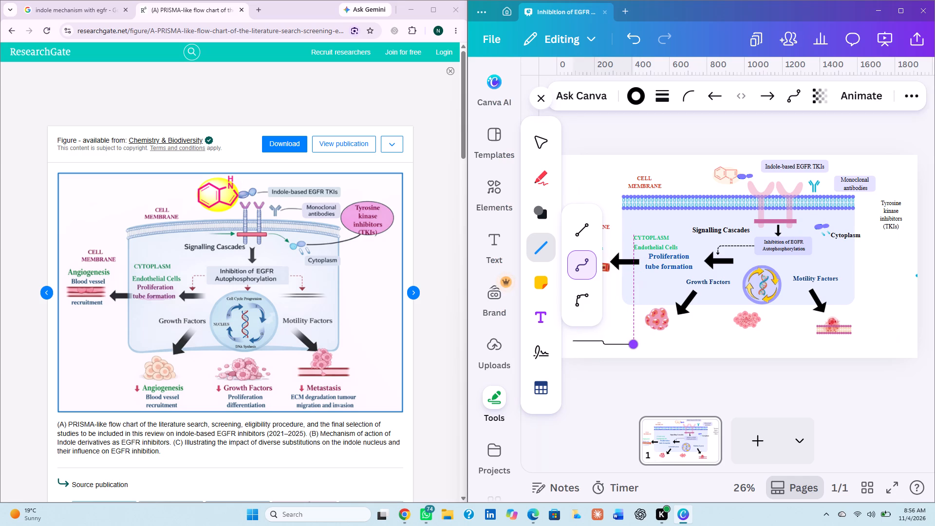
{"action": "left_click_drag", "start_coordinate": [634, 344], "coordinate": [613, 342]}
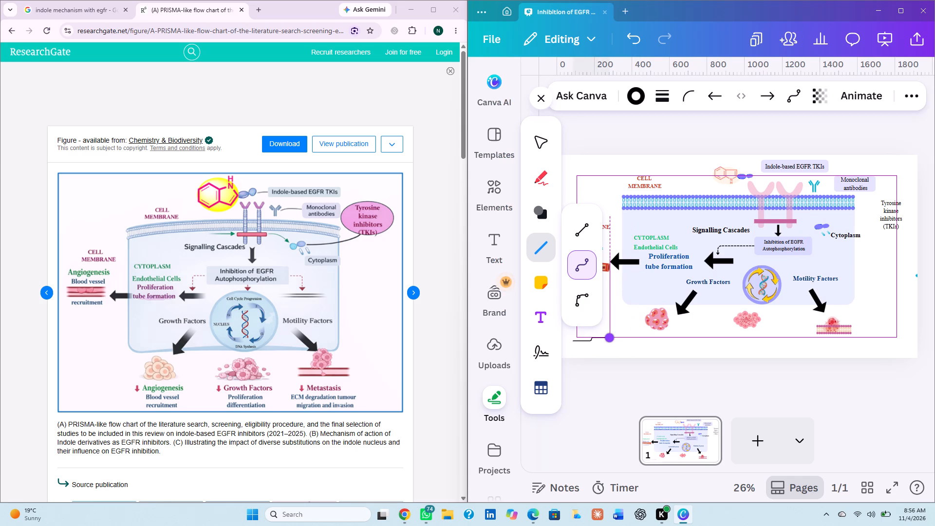
{"action": "left_click_drag", "start_coordinate": [613, 342], "coordinate": [614, 339]}
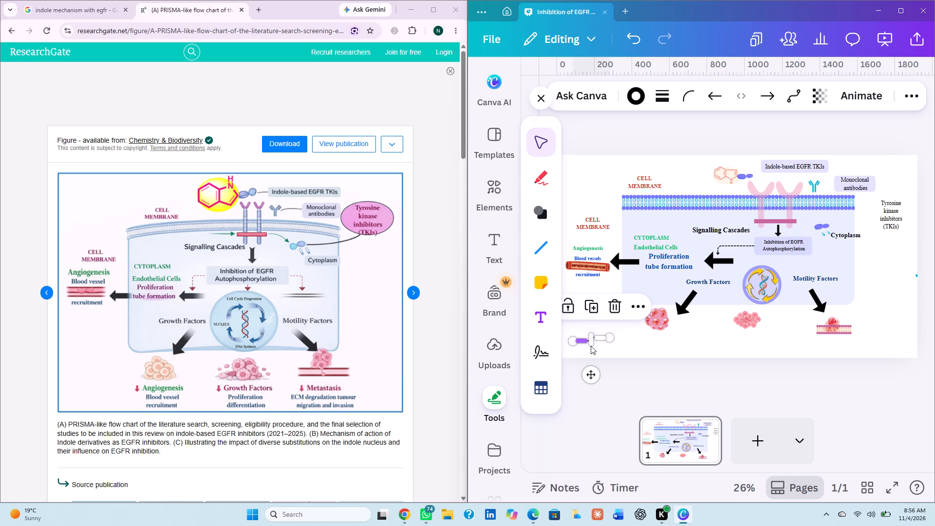
Reshape the new elbow connector into a straight horizontal run with a single rounded bend pointing down at its outer end.
{"action": "left_click_drag", "start_coordinate": [602, 338], "coordinate": [603, 344]}
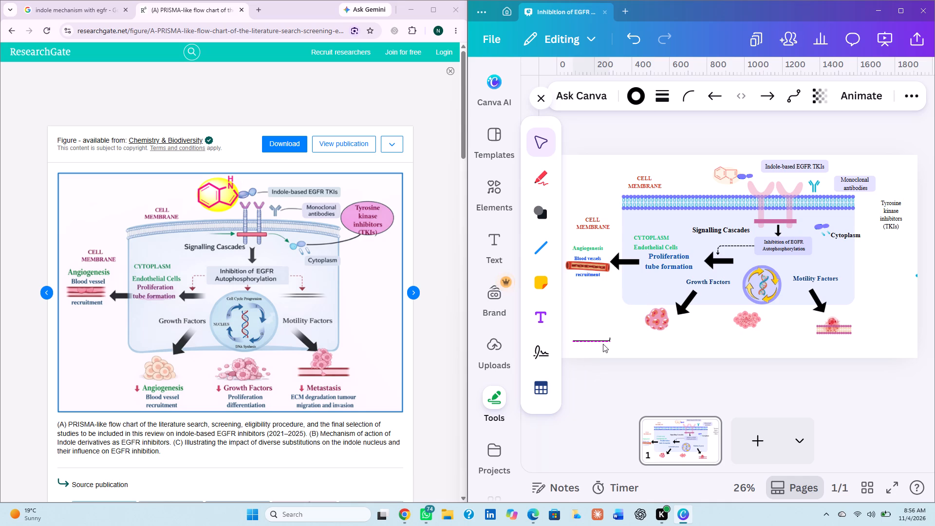
{"action": "left_click_drag", "start_coordinate": [603, 344], "coordinate": [604, 327]}
{"action": "left_click_drag", "start_coordinate": [604, 327], "coordinate": [604, 329]}
{"action": "left_click_drag", "start_coordinate": [583, 343], "coordinate": [584, 334]}
{"action": "left_click_drag", "start_coordinate": [584, 334], "coordinate": [585, 331]}
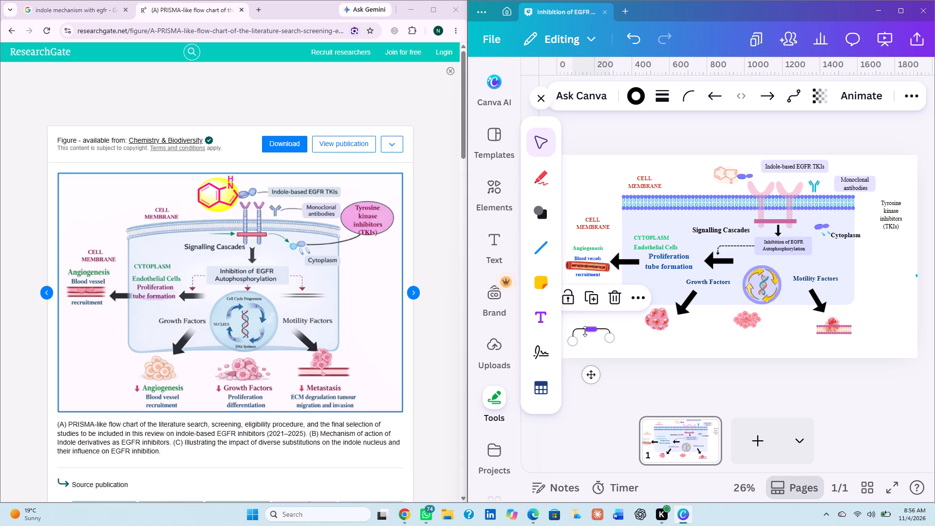
{"action": "left_click_drag", "start_coordinate": [574, 340], "coordinate": [574, 327]}
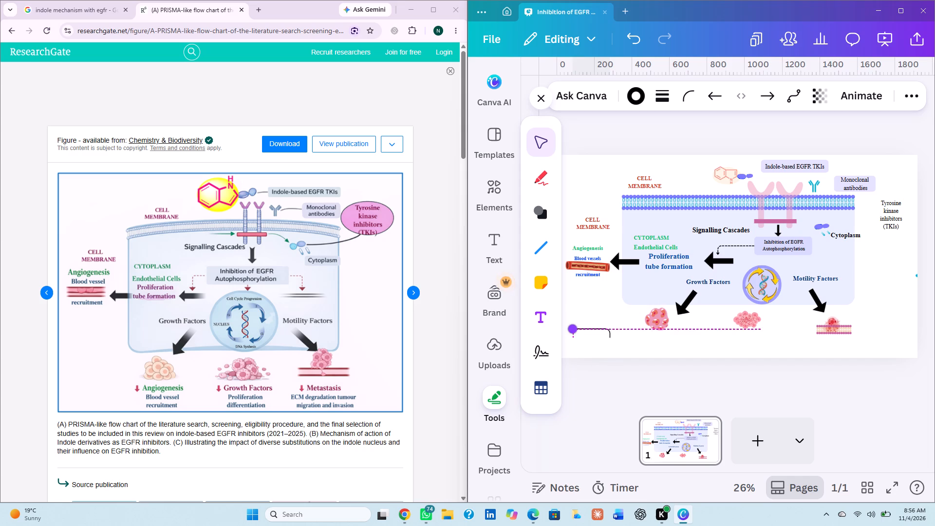
{"action": "left_click_drag", "start_coordinate": [574, 327], "coordinate": [574, 328]}
{"action": "left_click", "coordinate": [581, 336]}
{"action": "left_click", "coordinate": [581, 330]}
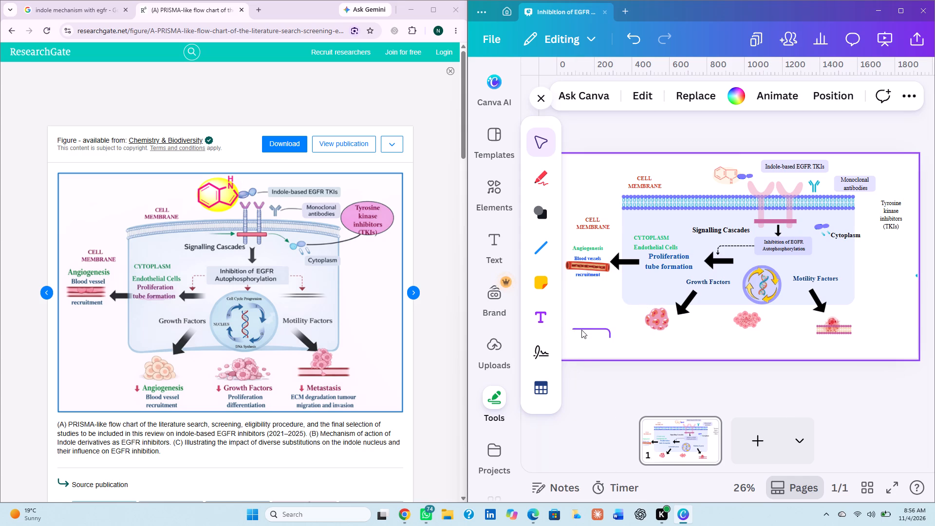
{"action": "left_click_drag", "start_coordinate": [574, 328], "coordinate": [567, 329]}
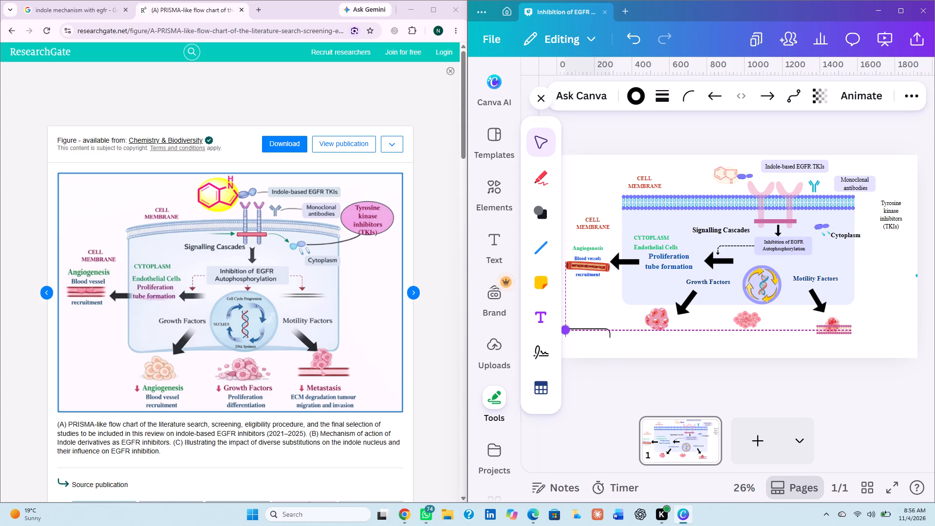
{"action": "left_click_drag", "start_coordinate": [567, 329], "coordinate": [568, 329]}
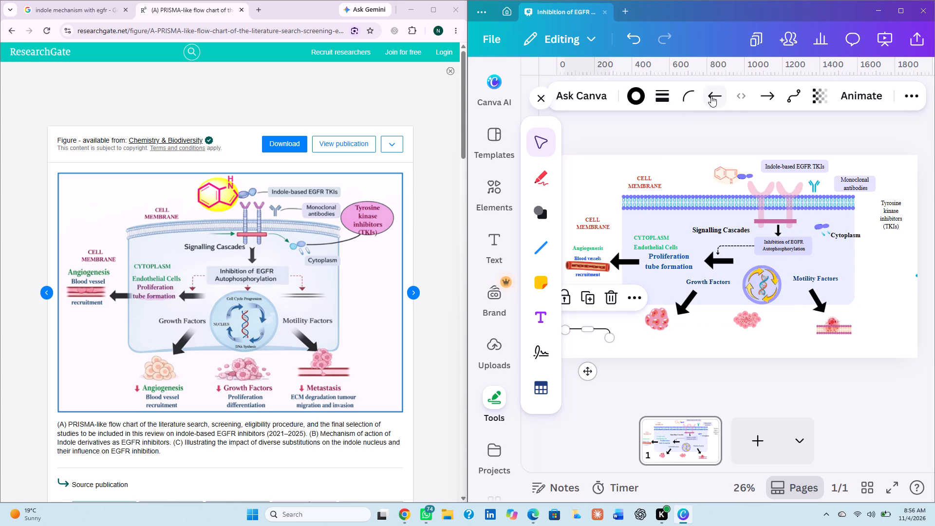
Give the connector a filled triangle arrowhead at its downward end and a short-dashed line style.
{"action": "left_click", "coordinate": [766, 94]}
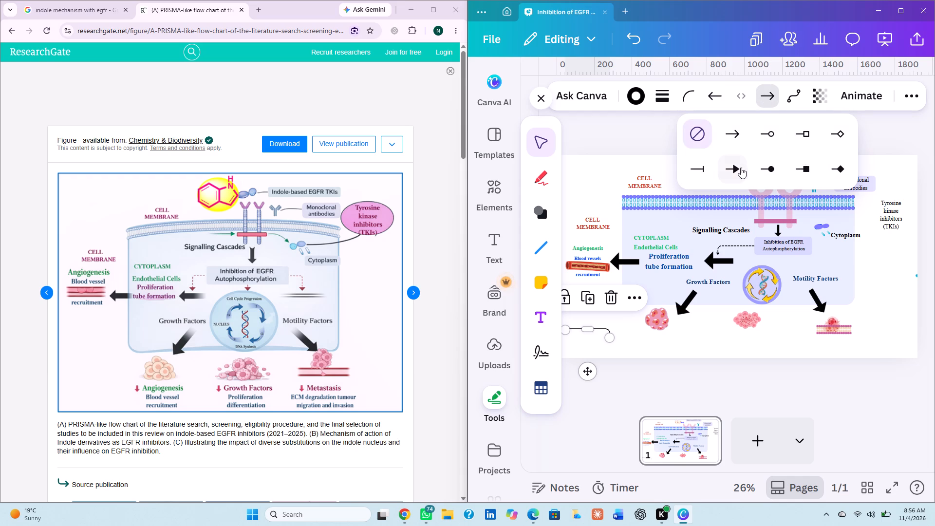
{"action": "left_click", "coordinate": [738, 169]}
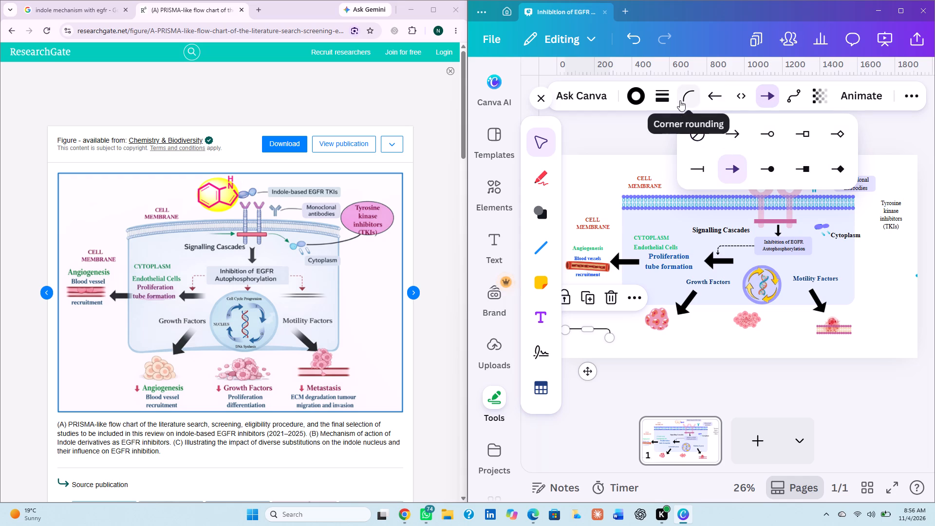
{"action": "left_click", "coordinate": [662, 100]}
{"action": "left_click", "coordinate": [692, 144]}
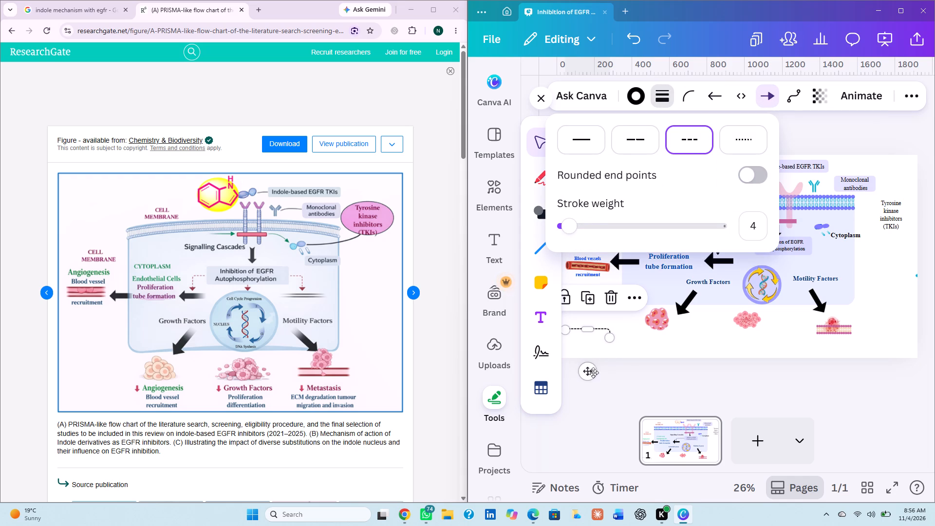
Move the dashed connector between the Inhibition box and the cell's edge, above Motility Factors, and shorten it to fit the gap.
{"action": "left_click_drag", "start_coordinate": [592, 373], "coordinate": [837, 292]}
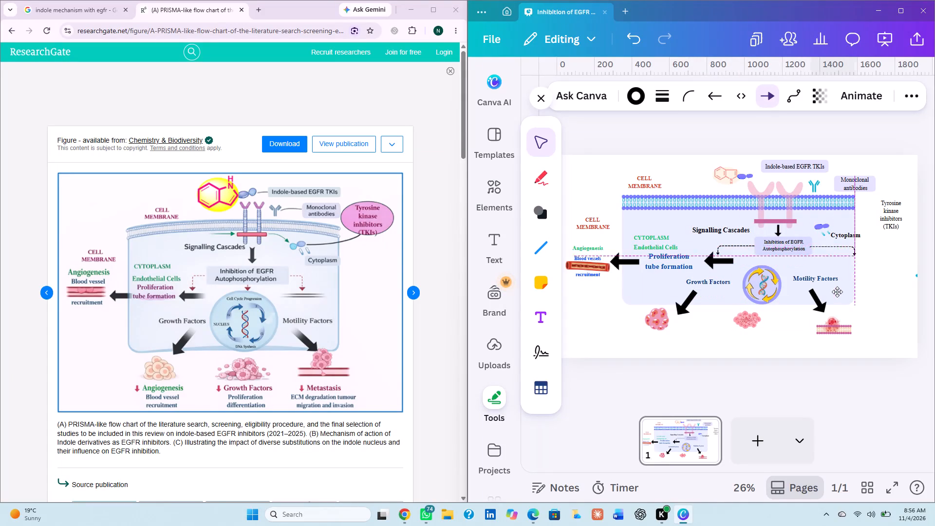
{"action": "left_click_drag", "start_coordinate": [837, 292], "coordinate": [842, 290]}
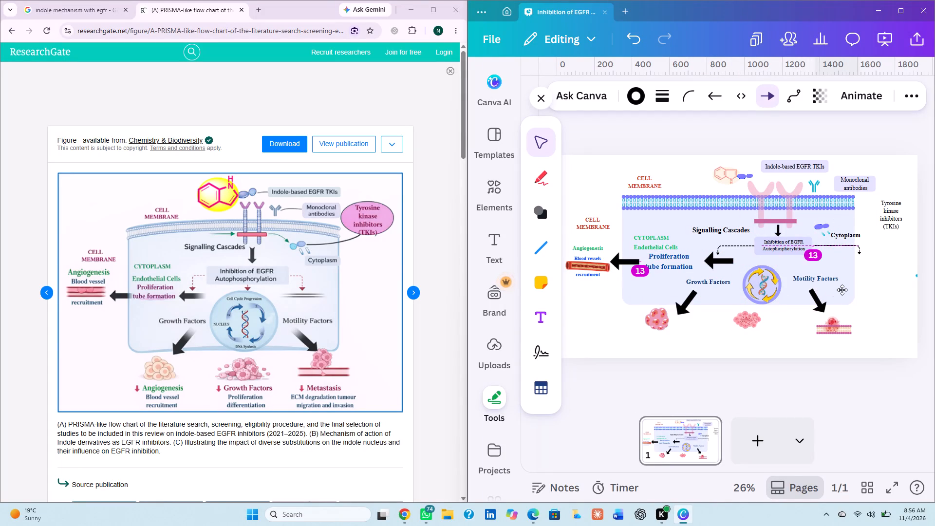
{"action": "left_click_drag", "start_coordinate": [818, 248], "coordinate": [830, 246]}
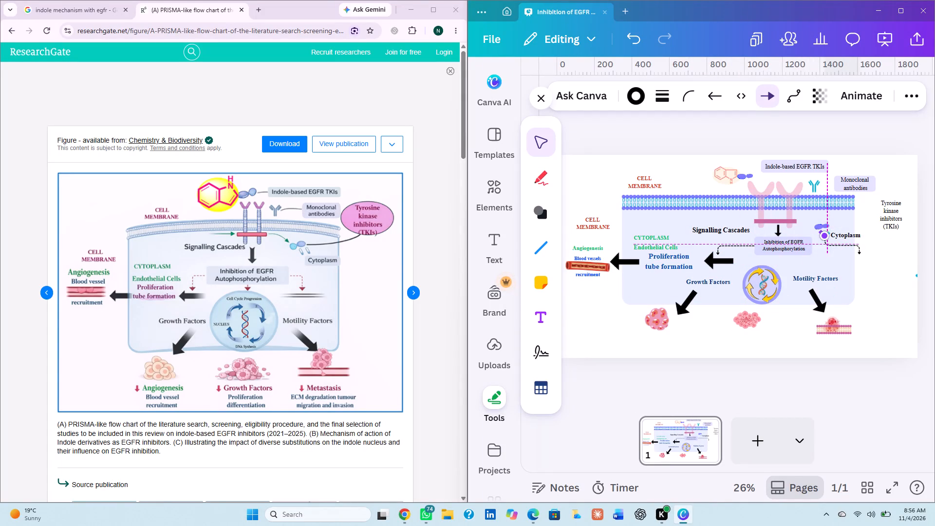
{"action": "left_click_drag", "start_coordinate": [830, 246], "coordinate": [830, 246]}
{"action": "left_click_drag", "start_coordinate": [842, 289], "coordinate": [836, 290]}
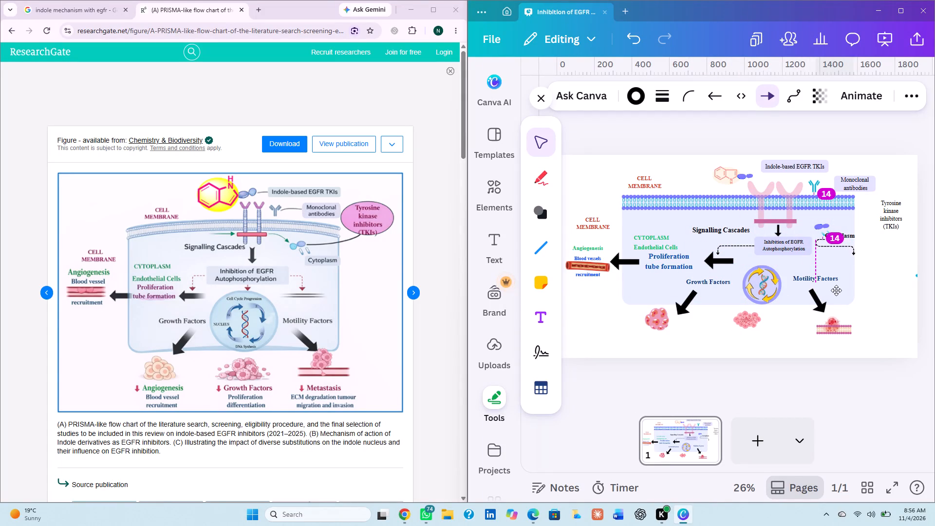
{"action": "left_click_drag", "start_coordinate": [836, 290], "coordinate": [834, 292]}
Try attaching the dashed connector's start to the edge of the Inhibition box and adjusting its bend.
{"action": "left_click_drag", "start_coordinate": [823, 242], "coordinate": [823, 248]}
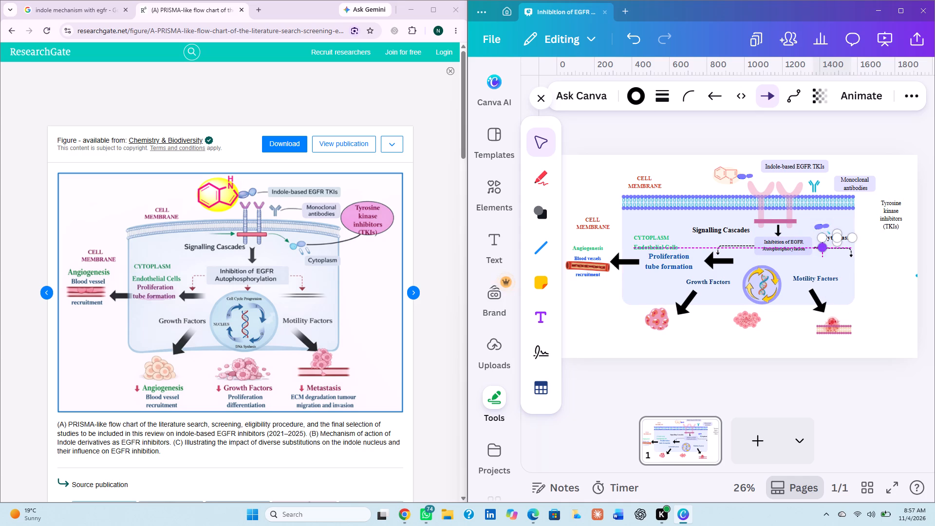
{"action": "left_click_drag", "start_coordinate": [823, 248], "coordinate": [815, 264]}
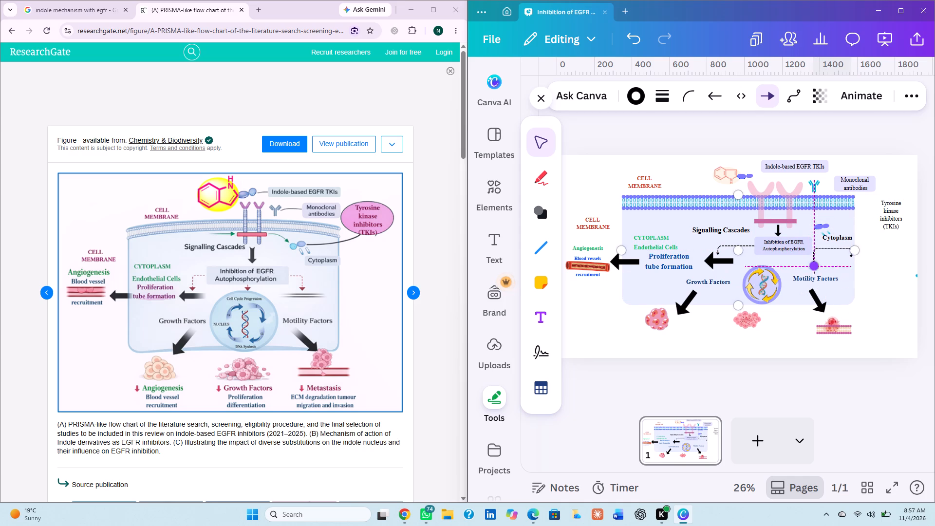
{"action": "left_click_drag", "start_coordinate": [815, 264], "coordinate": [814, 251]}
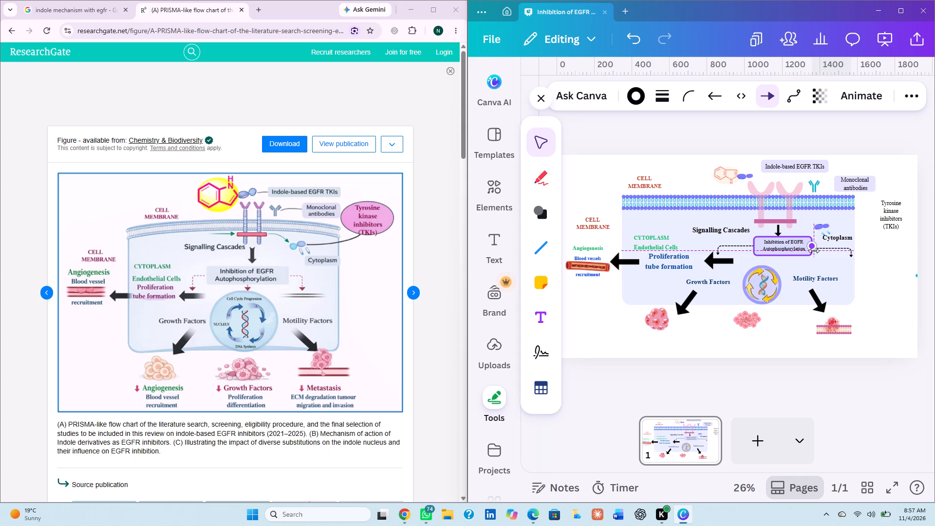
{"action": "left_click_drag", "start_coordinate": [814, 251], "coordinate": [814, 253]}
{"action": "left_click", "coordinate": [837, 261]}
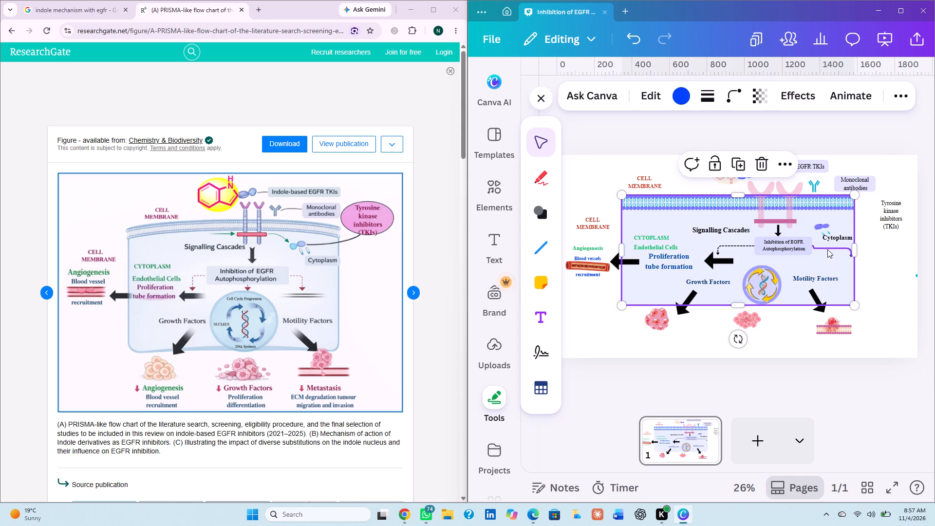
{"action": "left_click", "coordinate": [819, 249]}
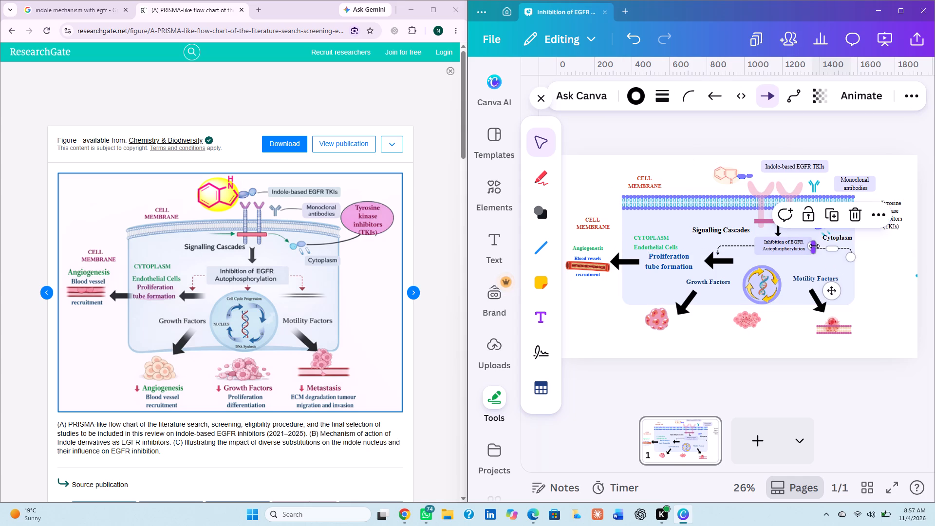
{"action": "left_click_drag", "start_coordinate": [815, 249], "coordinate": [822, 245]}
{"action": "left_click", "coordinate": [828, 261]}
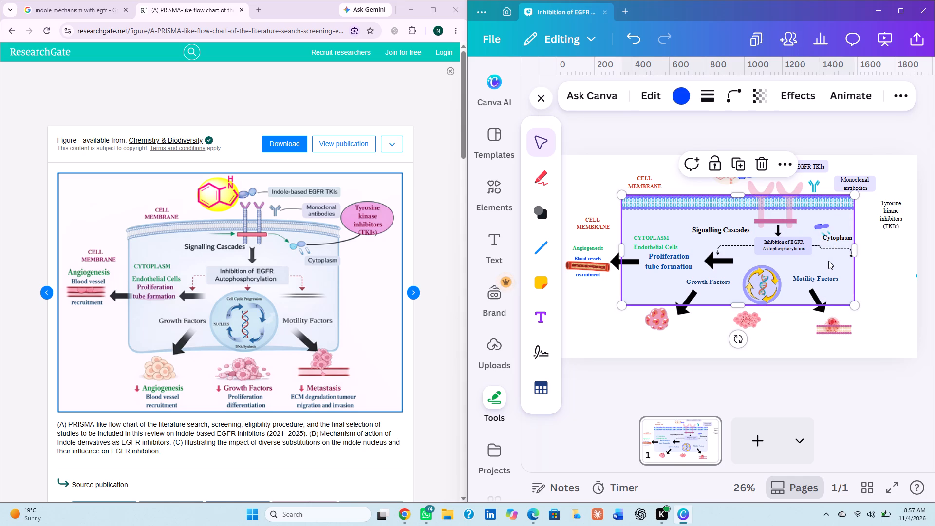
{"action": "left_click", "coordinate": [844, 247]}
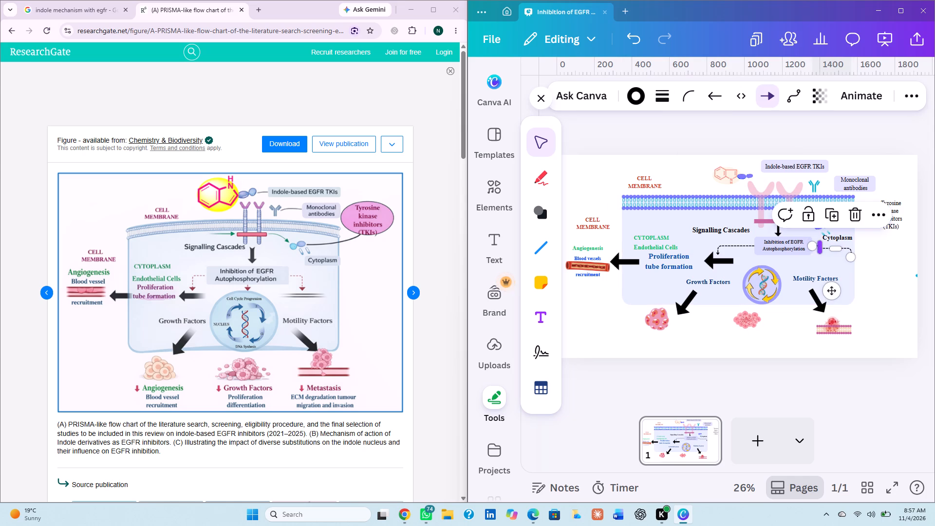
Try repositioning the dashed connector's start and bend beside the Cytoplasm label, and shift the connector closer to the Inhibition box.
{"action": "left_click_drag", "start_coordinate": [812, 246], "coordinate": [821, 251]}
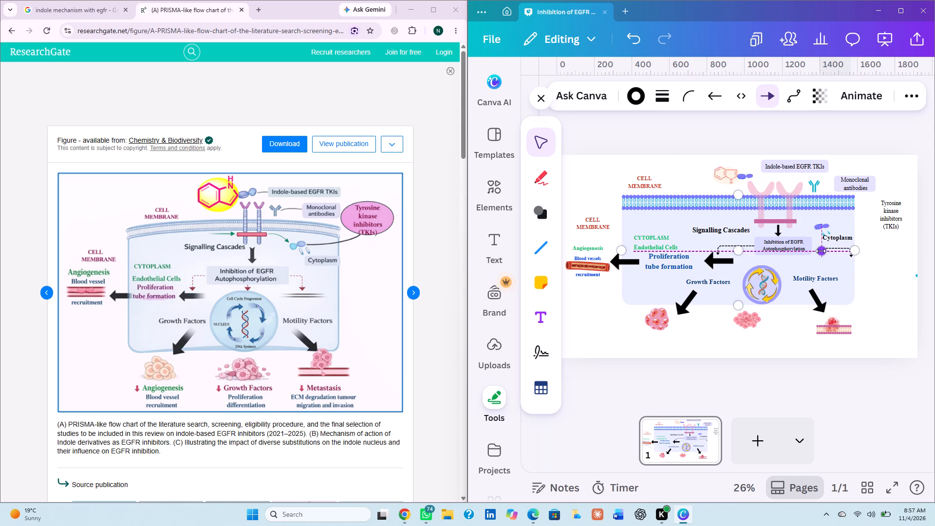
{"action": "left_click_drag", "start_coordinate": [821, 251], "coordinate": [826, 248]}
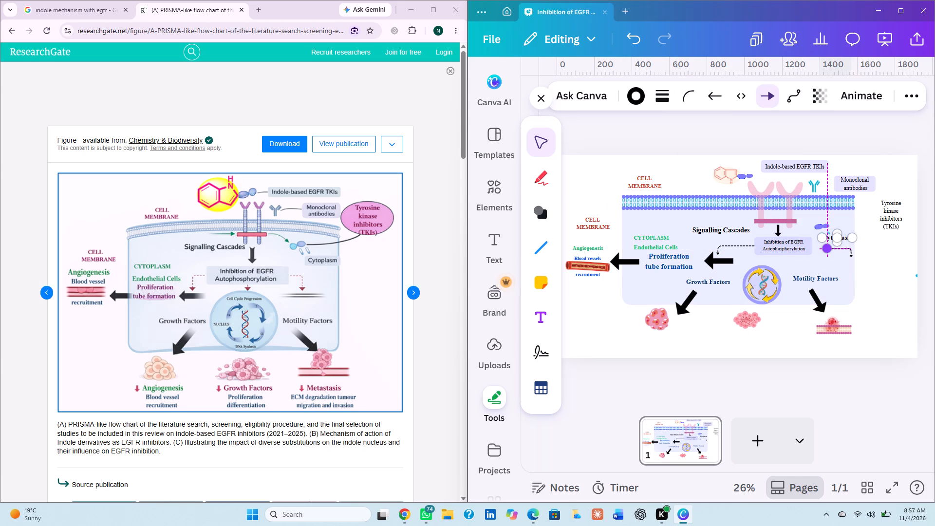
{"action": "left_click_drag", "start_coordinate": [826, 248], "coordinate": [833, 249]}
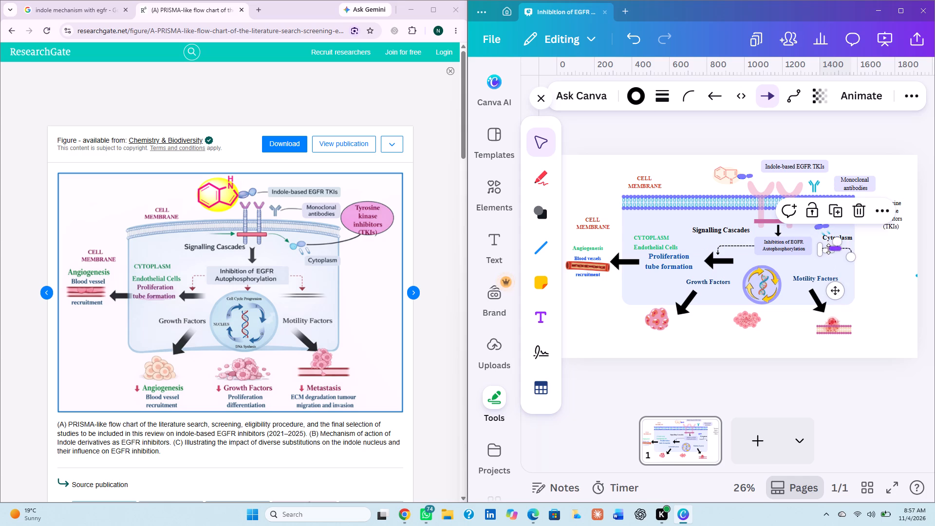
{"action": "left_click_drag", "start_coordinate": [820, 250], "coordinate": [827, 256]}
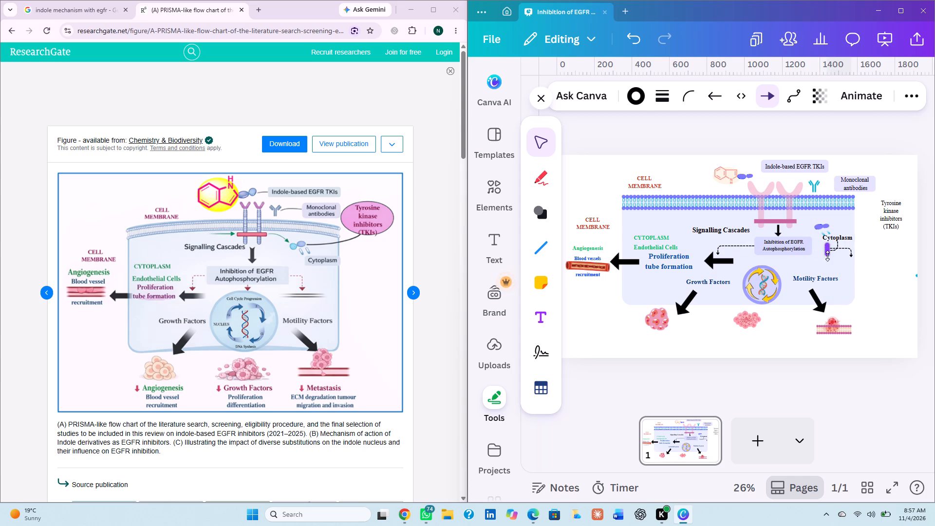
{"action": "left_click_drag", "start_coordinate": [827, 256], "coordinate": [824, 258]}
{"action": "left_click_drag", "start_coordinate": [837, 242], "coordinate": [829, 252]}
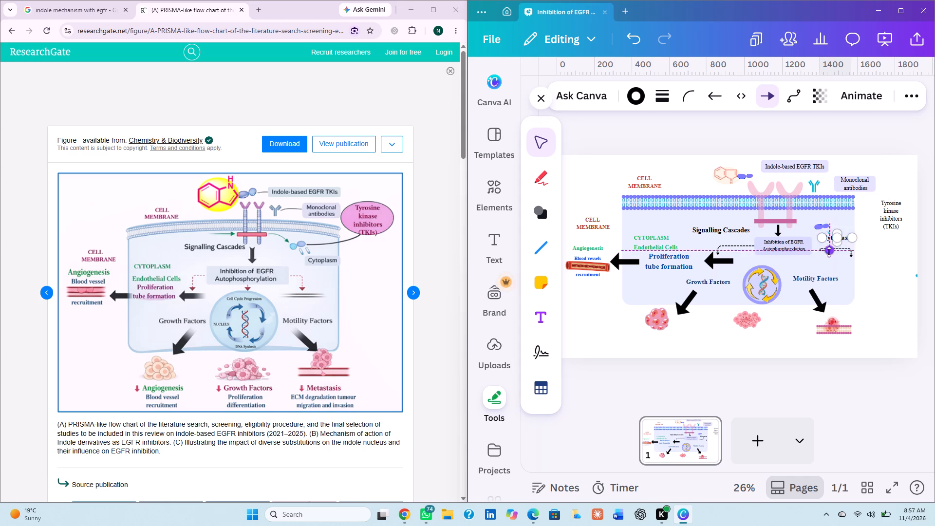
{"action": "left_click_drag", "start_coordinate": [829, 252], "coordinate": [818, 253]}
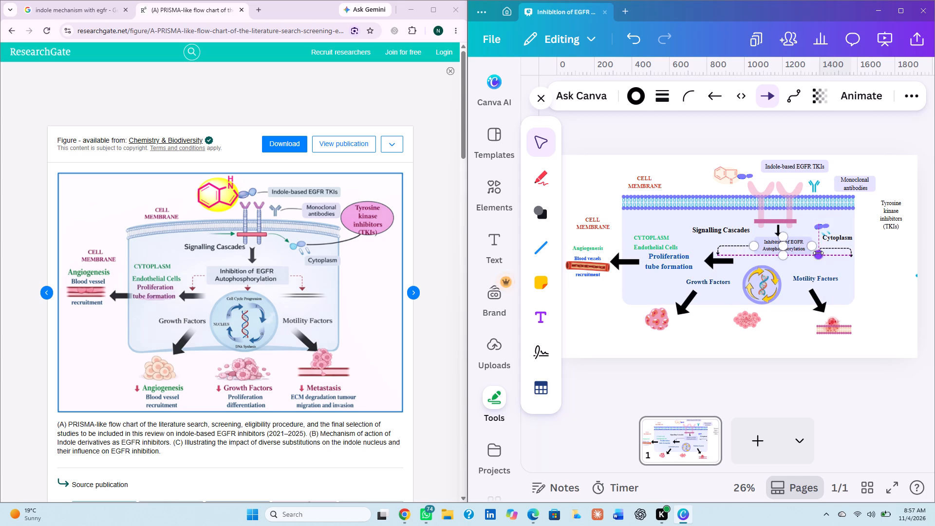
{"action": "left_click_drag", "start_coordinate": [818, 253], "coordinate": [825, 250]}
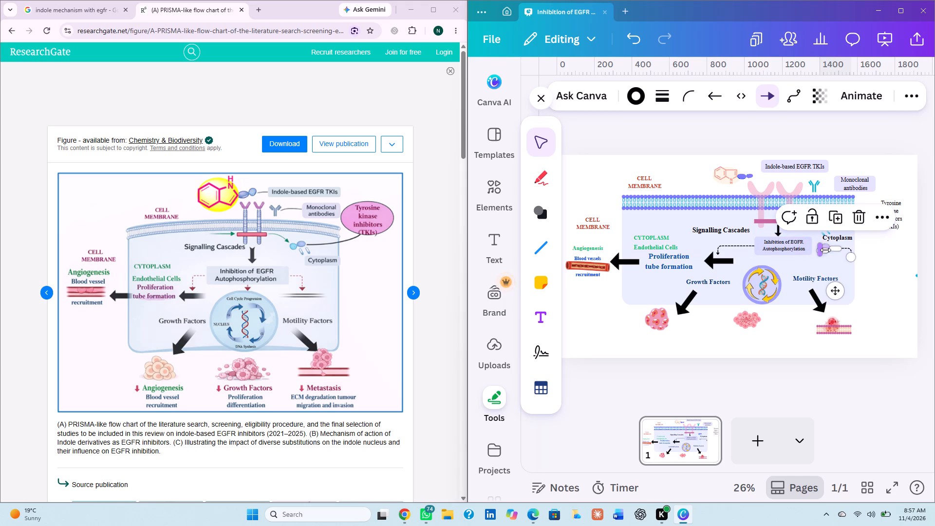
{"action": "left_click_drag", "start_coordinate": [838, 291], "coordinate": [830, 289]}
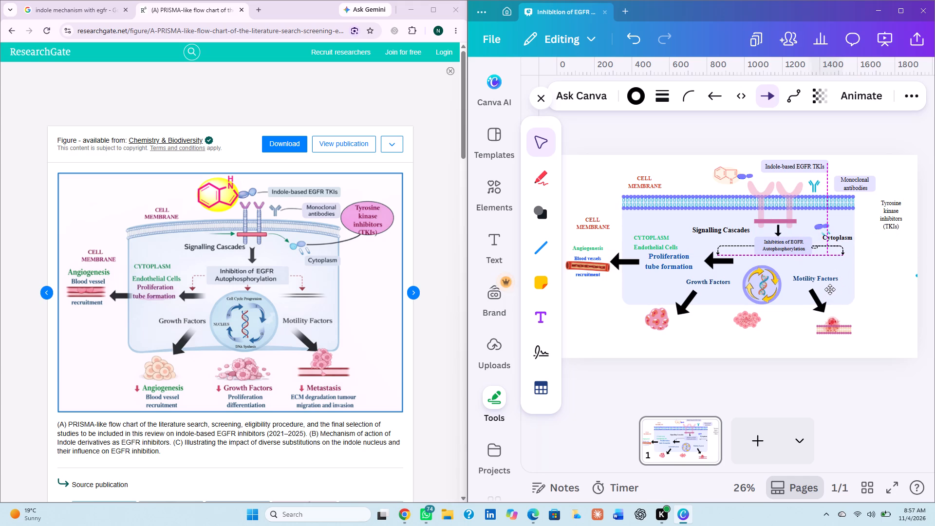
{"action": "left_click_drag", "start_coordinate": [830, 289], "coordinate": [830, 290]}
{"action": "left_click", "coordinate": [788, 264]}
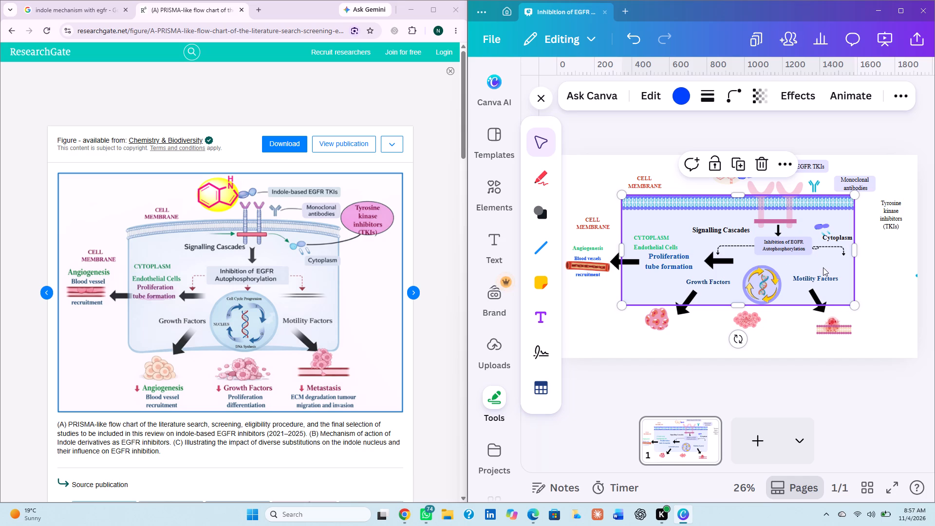
Move the dashed connector to the blank area outside the cell and straighten its starting end into a clean horizontal run.
{"action": "left_click", "coordinate": [819, 249]}
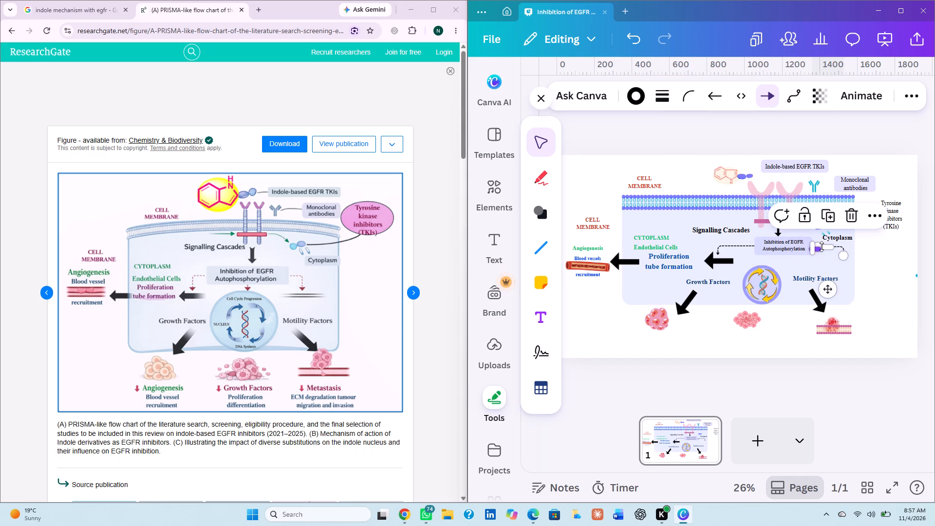
{"action": "left_click_drag", "start_coordinate": [827, 289], "coordinate": [845, 327]}
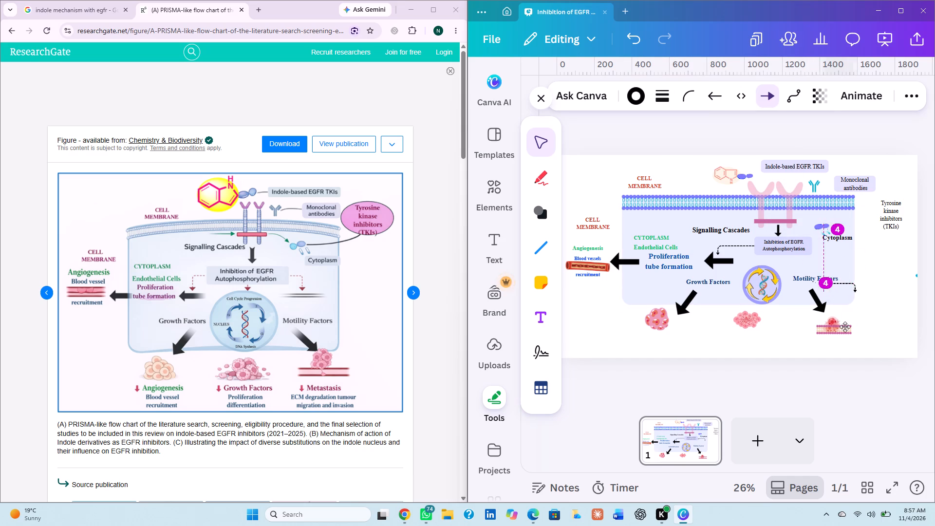
{"action": "left_click_drag", "start_coordinate": [845, 327], "coordinate": [878, 317]}
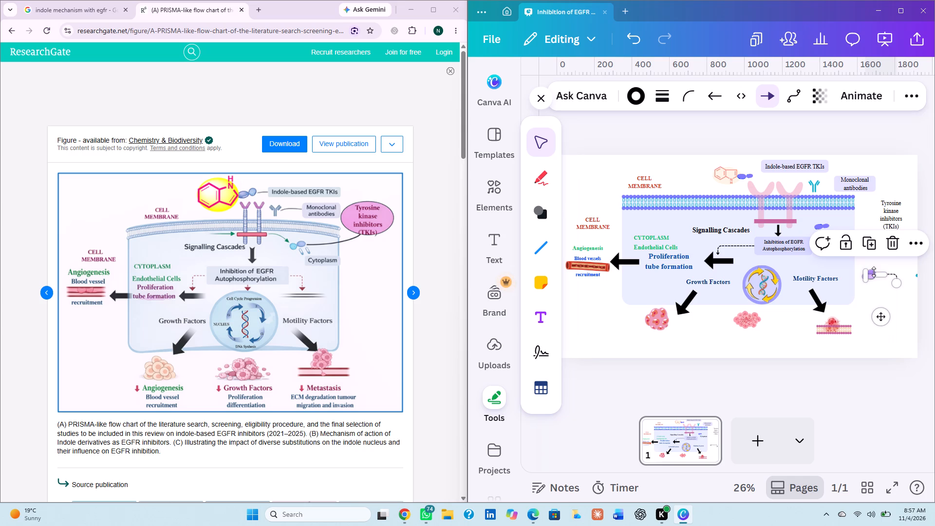
{"action": "left_click_drag", "start_coordinate": [874, 272], "coordinate": [858, 268]}
{"action": "left_click", "coordinate": [883, 301]}
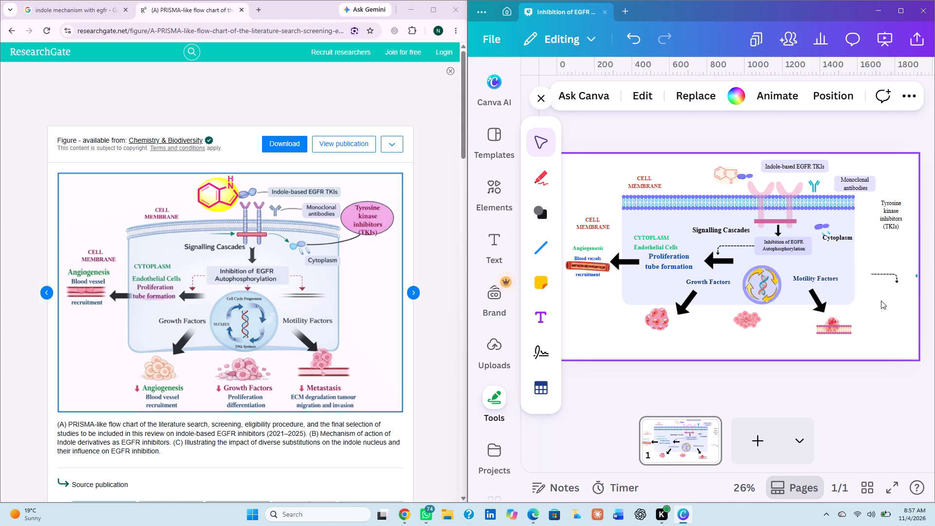
Move the straightened dashed connector back into the cell, starting at the Inhibition box's edge above Motility Factors.
{"action": "left_click", "coordinate": [881, 275]}
{"action": "left_click_drag", "start_coordinate": [884, 314], "coordinate": [851, 301]}
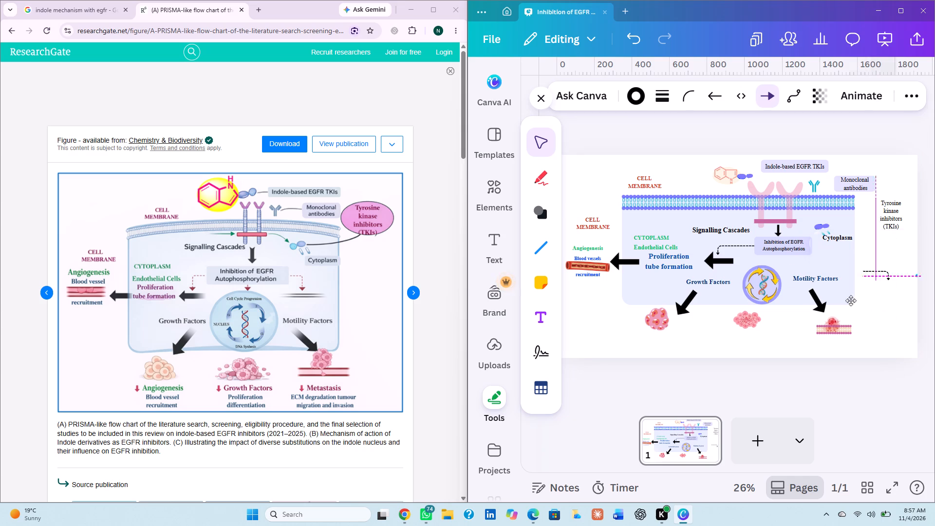
{"action": "left_click_drag", "start_coordinate": [851, 301], "coordinate": [826, 286]}
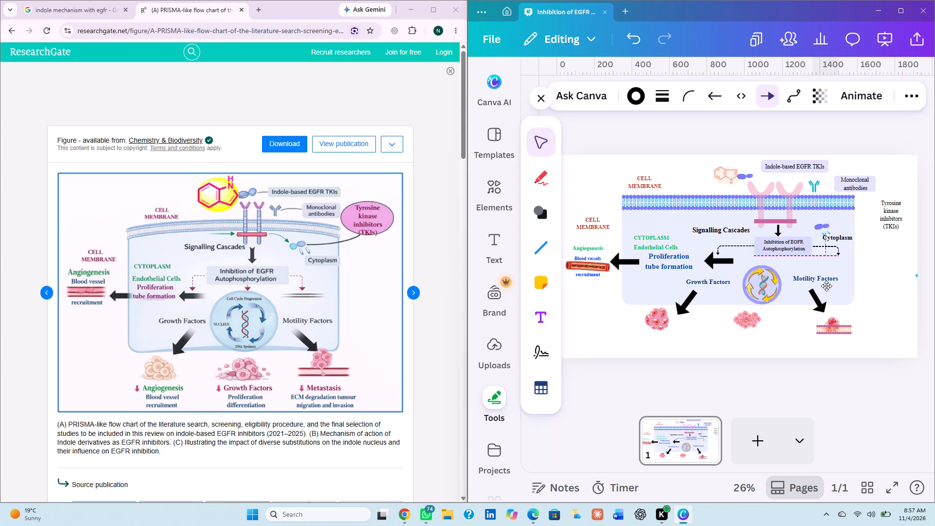
{"action": "left_click_drag", "start_coordinate": [826, 286], "coordinate": [826, 285]}
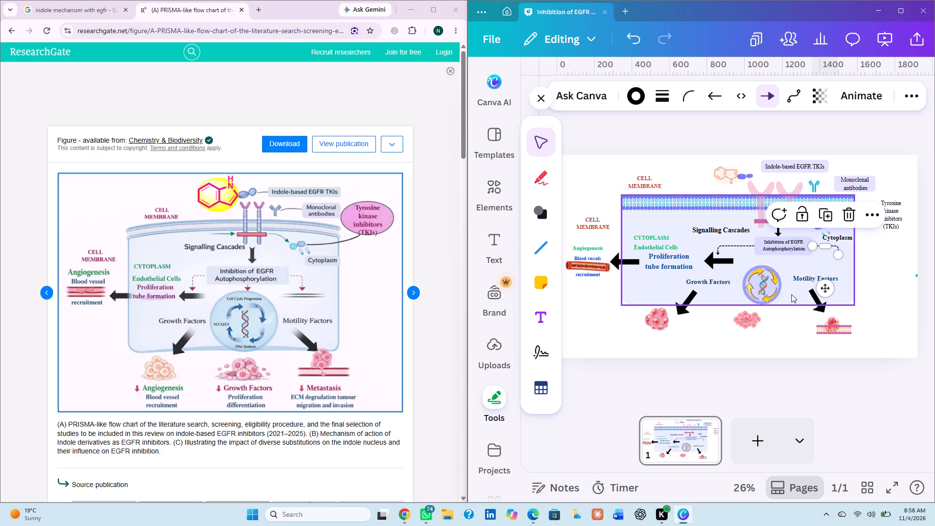
{"action": "left_click", "coordinate": [791, 263]}
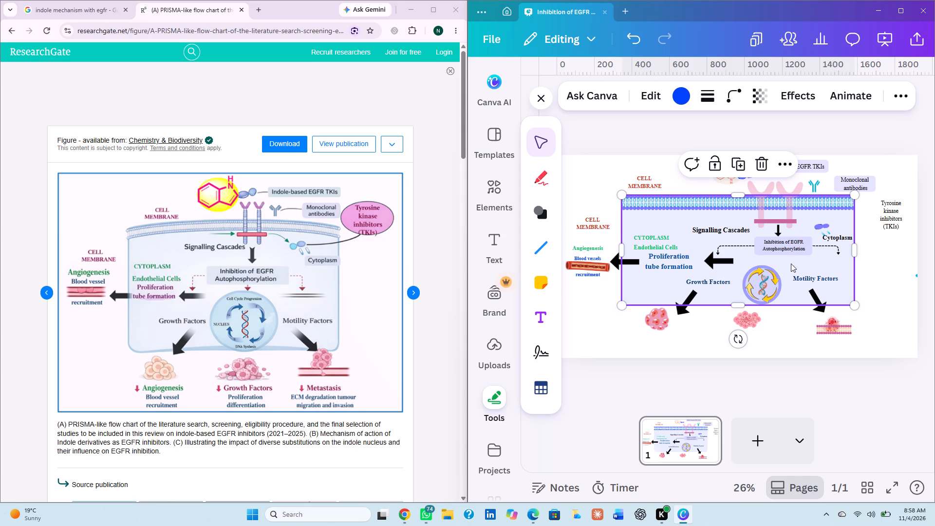
Place a new line with the line tool in the page's upper corner, near the upper Cell Membrane label.
{"action": "left_click", "coordinate": [535, 244]}
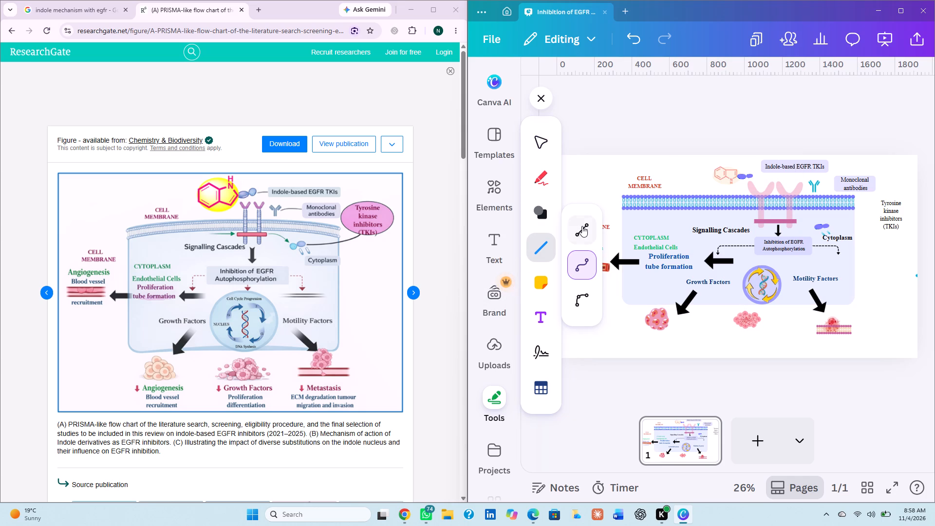
{"action": "left_click", "coordinate": [588, 171]}
Search the graphics elements for parallel lines in place of the earlier arrows search.
{"action": "left_click", "coordinate": [503, 186]}
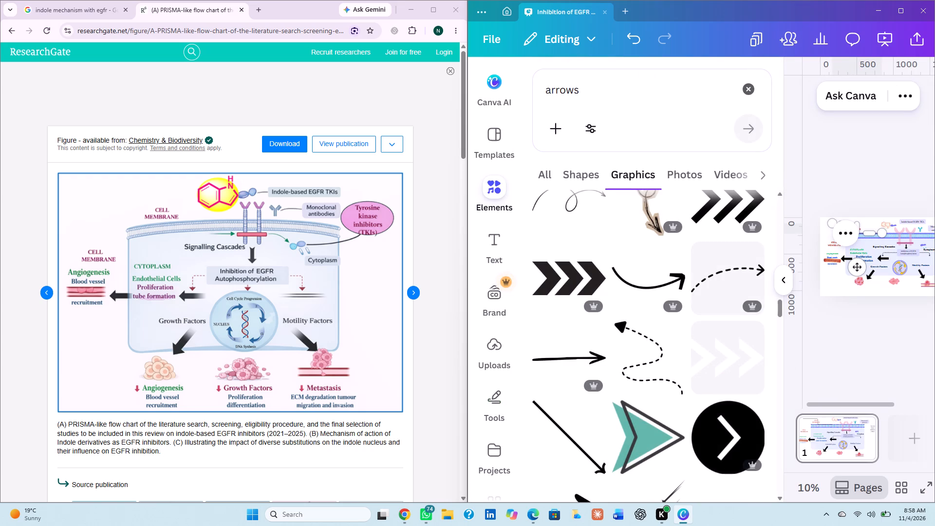
{"action": "left_click", "coordinate": [596, 100]}
{"action": "left_click", "coordinate": [591, 94]}
{"action": "key", "text": "BackSpace"}
{"action": "key", "text": "BackSpace"}
{"action": "key", "text": "BackSpace"}
{"action": "key", "text": "BackSpace"}
{"action": "key", "text": "BackSpace"}
{"action": "key", "text": "BackSpace"}
{"action": "key", "text": "BackSpace"}
{"action": "key", "text": "BackSpace"}
{"action": "key", "text": "BackSpace"}
{"action": "key", "text": "BackSpace"}
{"action": "key", "text": "BackSpace"}
{"action": "key", "text": "BackSpace"}
{"action": "key", "text": "BackSpace"}
{"action": "key", "text": "BackSpace"}
{"action": "key", "text": "BackSpace"}
{"action": "key", "text": "BackSpace"}
{"action": "key", "text": "BackSpace"}
{"action": "key", "text": "BackSpace"}
{"action": "key", "text": "BackSpace"}
{"action": "key", "text": "BackSpace"}
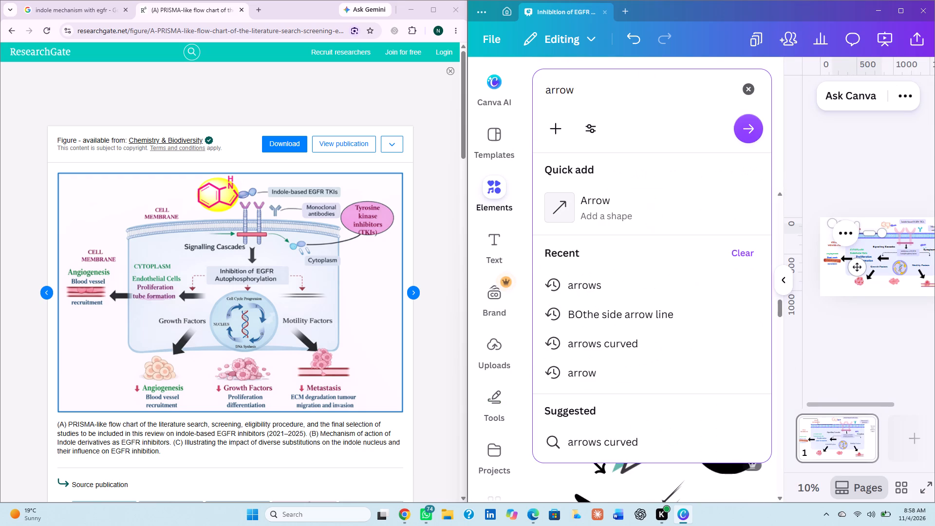
{"action": "type", "text": "parallel"}
{"action": "key", "text": "space"}
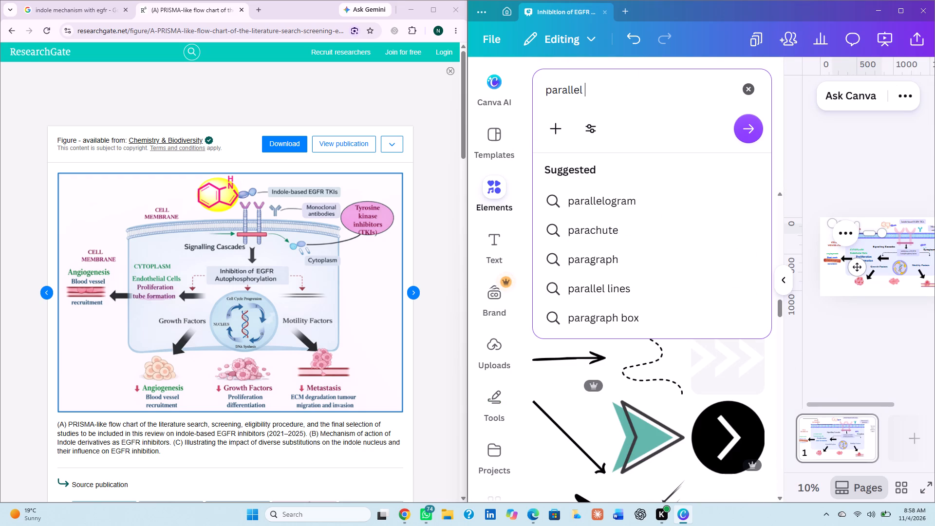
{"action": "key", "text": "Down"}
{"action": "key", "text": "Down"}
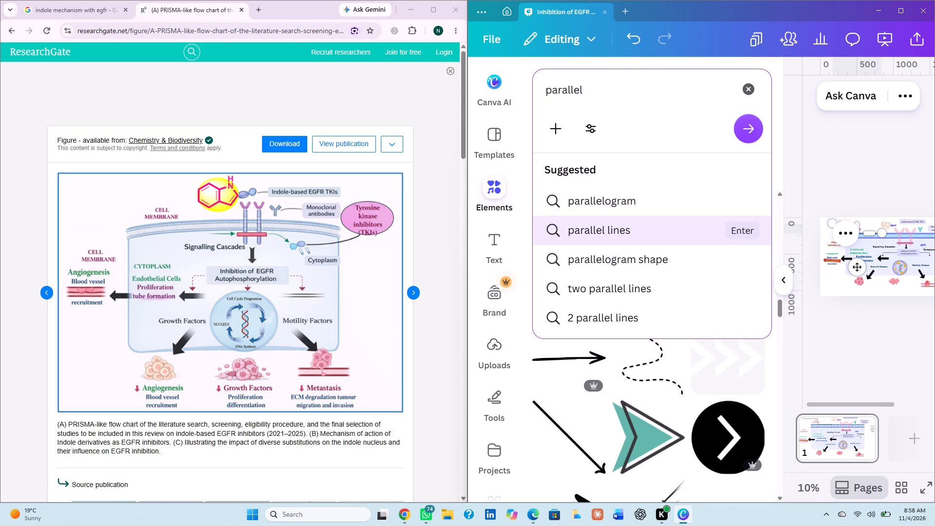
{"action": "key", "text": "Return"}
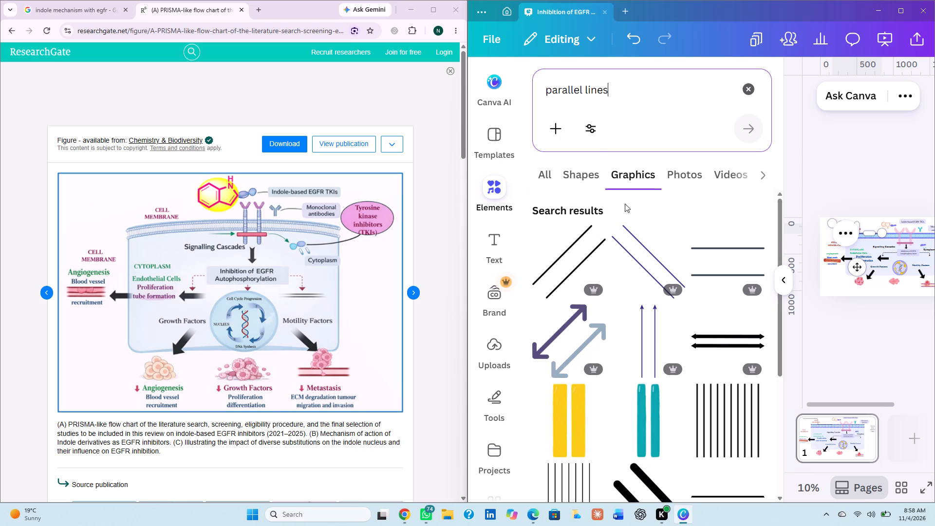
Browse the parallel lines graphics and add the pair of thin gold horizontal lines to the page.
{"action": "scroll", "coordinate": [650, 334], "scroll_direction": "down", "scroll_amount": 2}
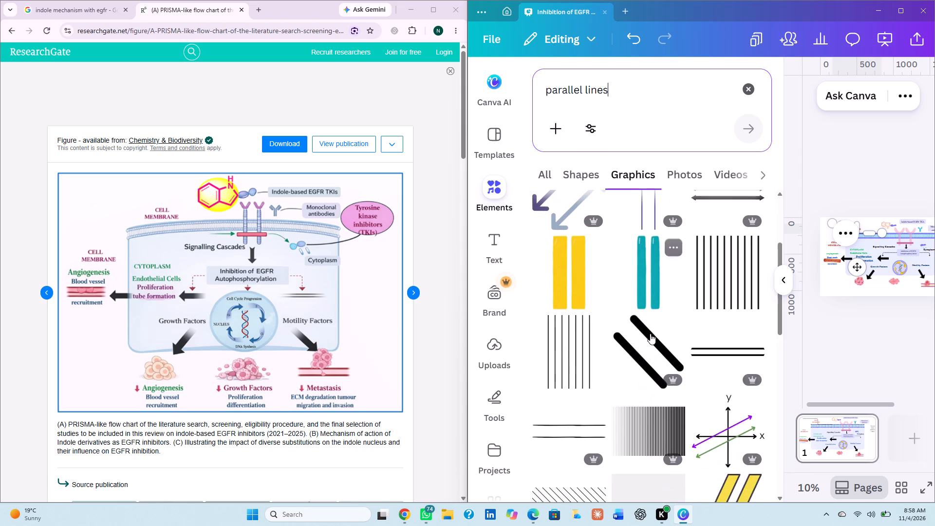
{"action": "scroll", "coordinate": [650, 334], "scroll_direction": "down", "scroll_amount": 6}
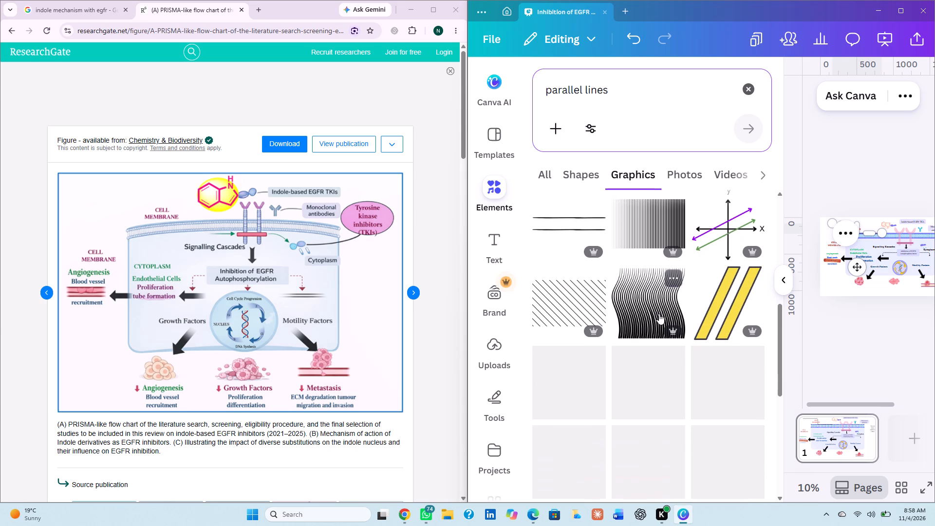
{"action": "scroll", "coordinate": [659, 314], "scroll_direction": "down", "scroll_amount": 3}
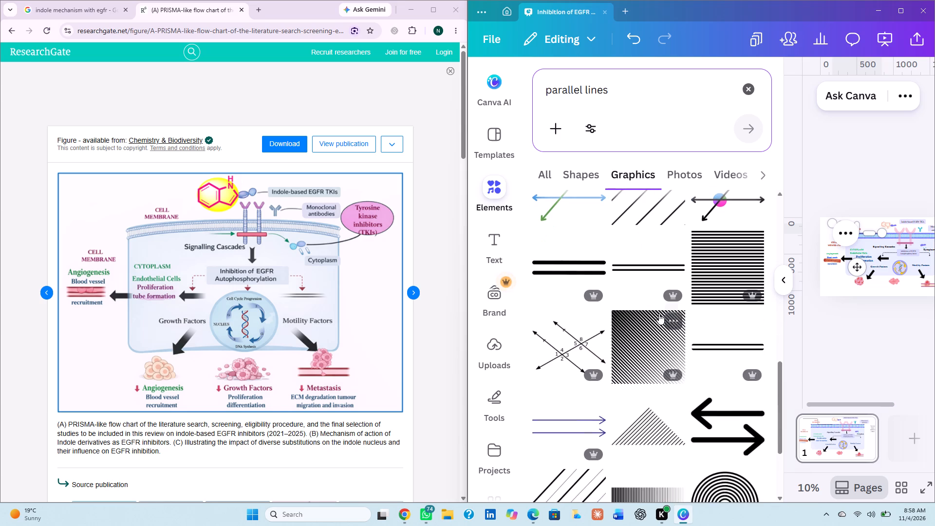
{"action": "scroll", "coordinate": [659, 314], "scroll_direction": "down", "scroll_amount": 5}
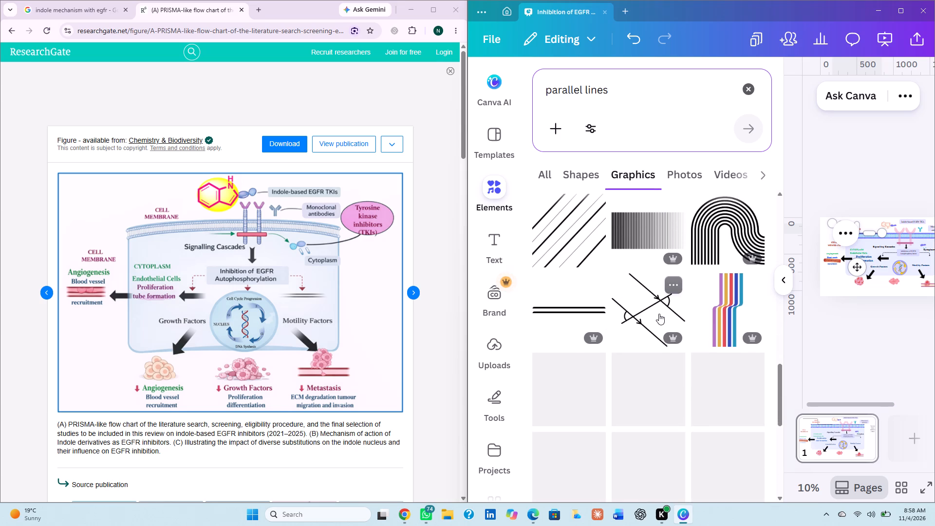
{"action": "scroll", "coordinate": [659, 314], "scroll_direction": "down", "scroll_amount": 4}
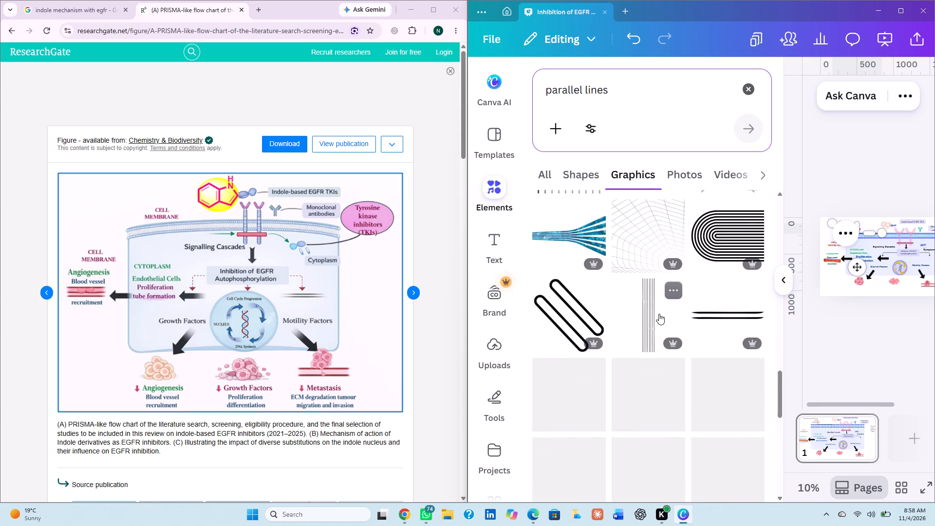
{"action": "scroll", "coordinate": [659, 314], "scroll_direction": "down", "scroll_amount": 2}
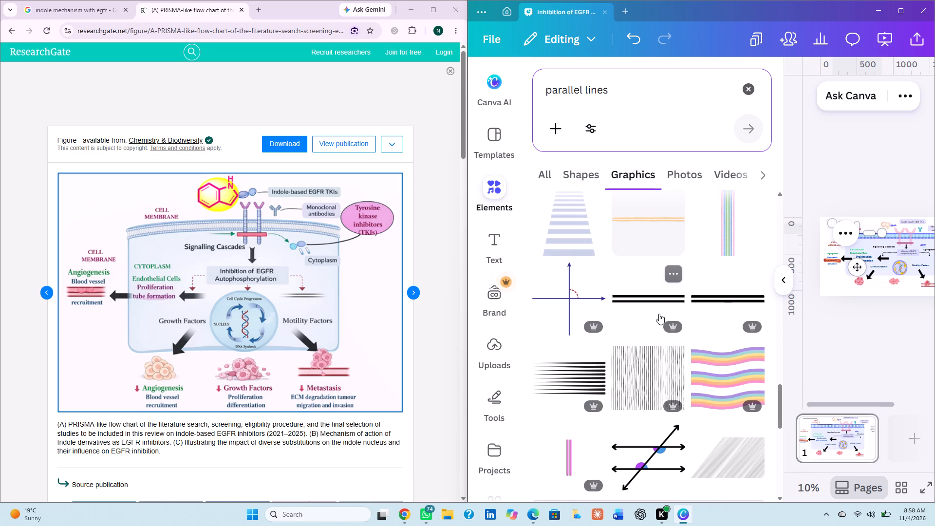
{"action": "scroll", "coordinate": [659, 314], "scroll_direction": "down", "scroll_amount": 1}
{"action": "scroll", "coordinate": [649, 377], "scroll_direction": "down", "scroll_amount": 3}
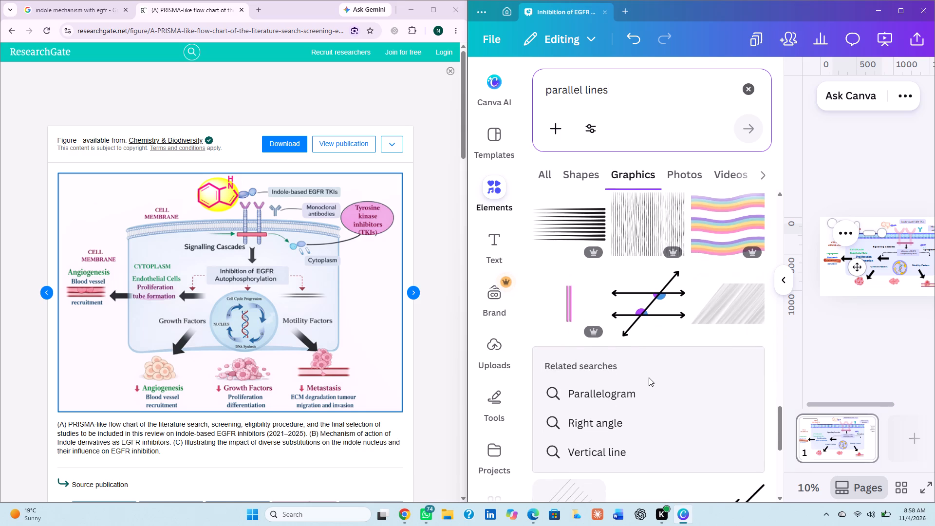
{"action": "scroll", "coordinate": [649, 377], "scroll_direction": "down", "scroll_amount": 5}
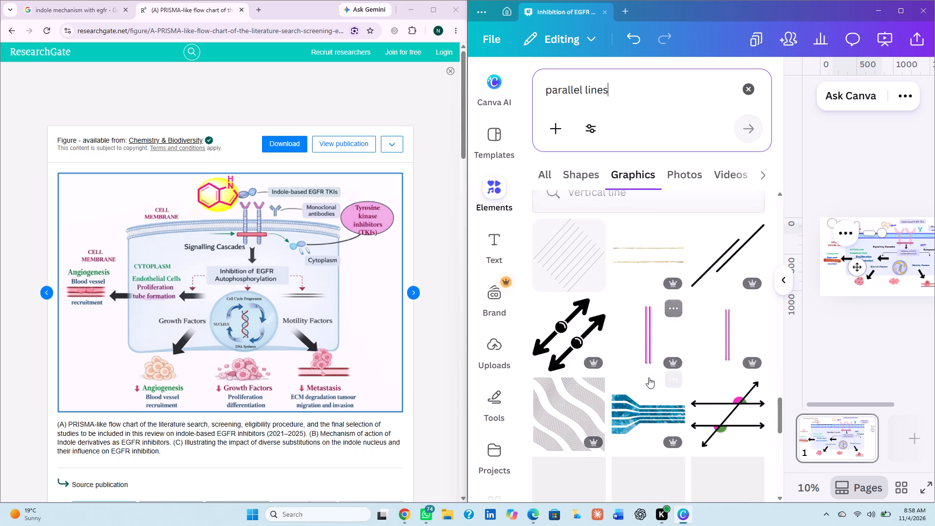
{"action": "scroll", "coordinate": [649, 377], "scroll_direction": "down", "scroll_amount": 1}
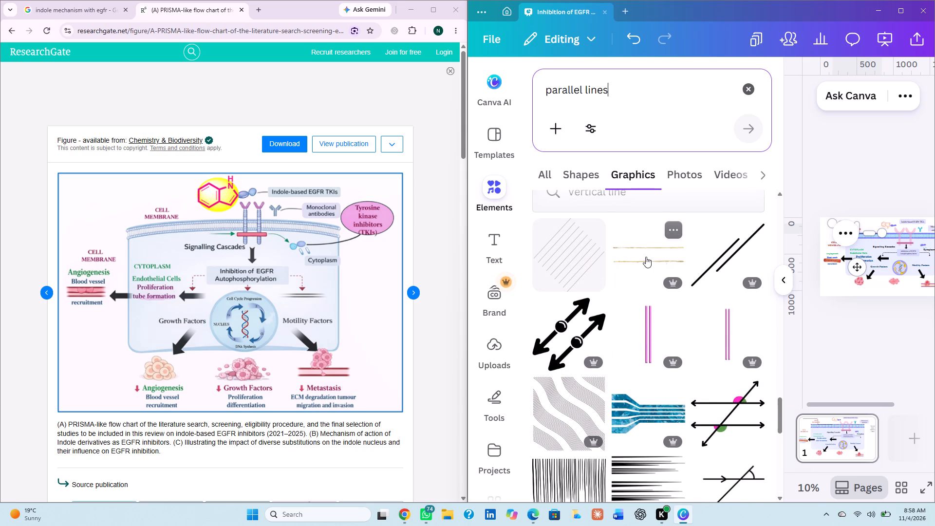
{"action": "left_click", "coordinate": [646, 257]}
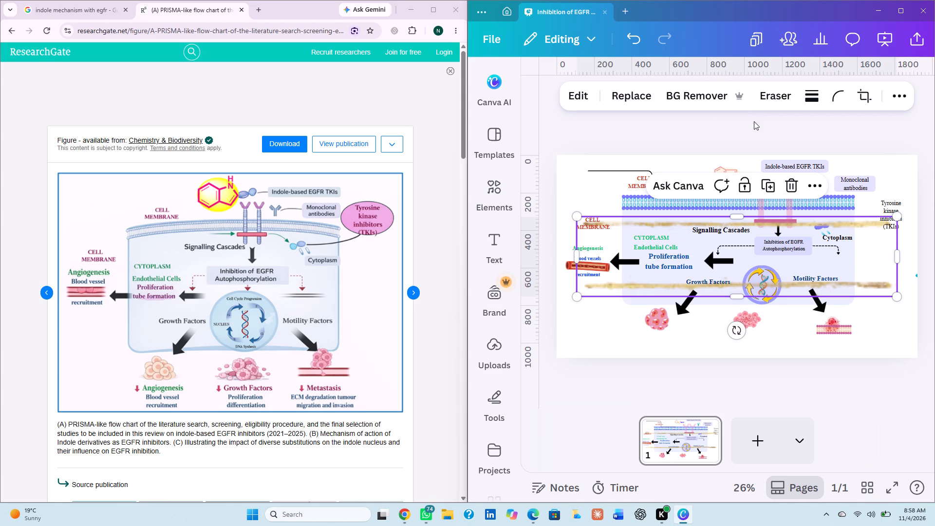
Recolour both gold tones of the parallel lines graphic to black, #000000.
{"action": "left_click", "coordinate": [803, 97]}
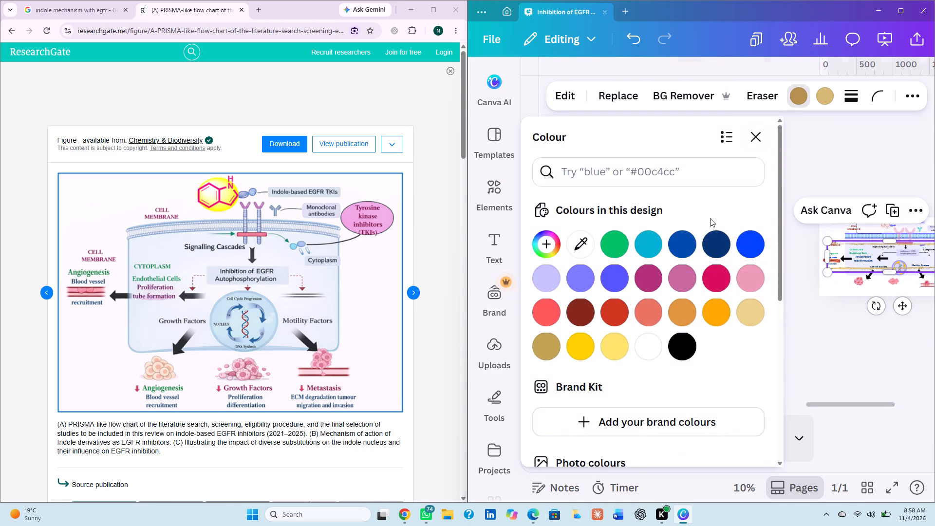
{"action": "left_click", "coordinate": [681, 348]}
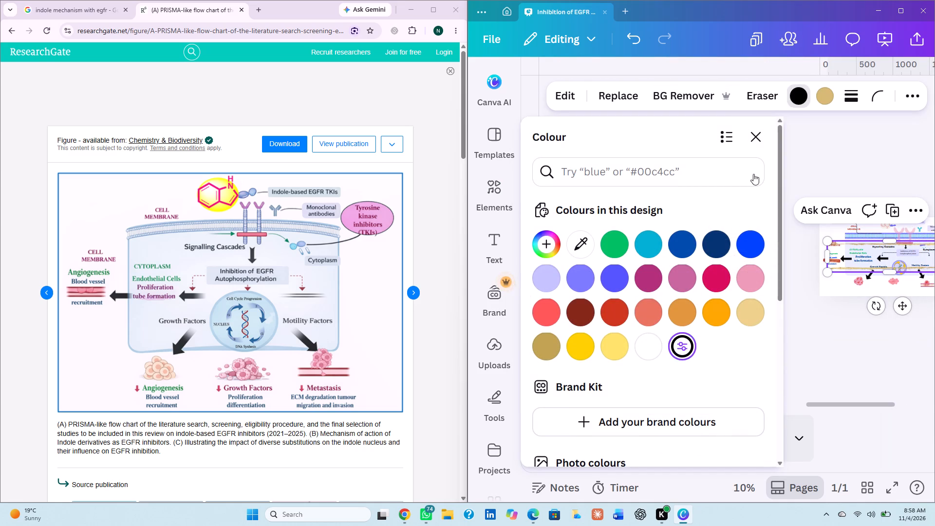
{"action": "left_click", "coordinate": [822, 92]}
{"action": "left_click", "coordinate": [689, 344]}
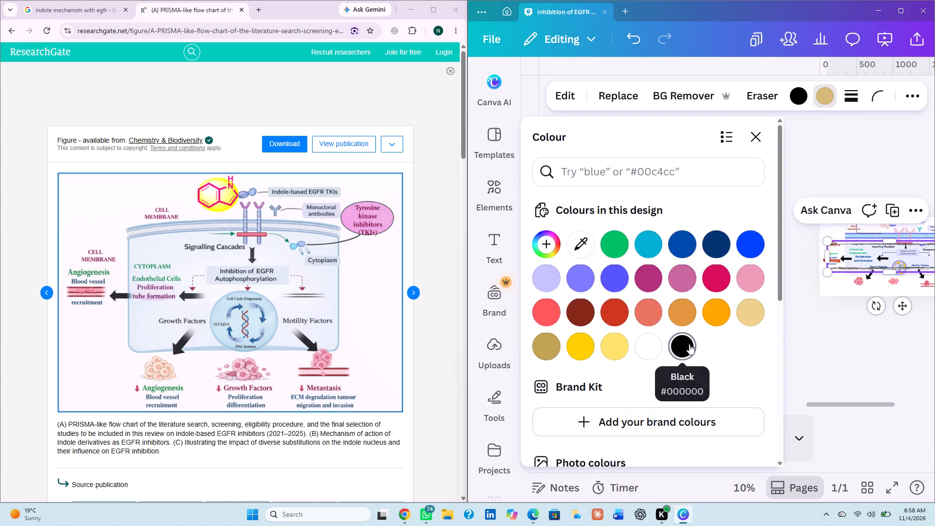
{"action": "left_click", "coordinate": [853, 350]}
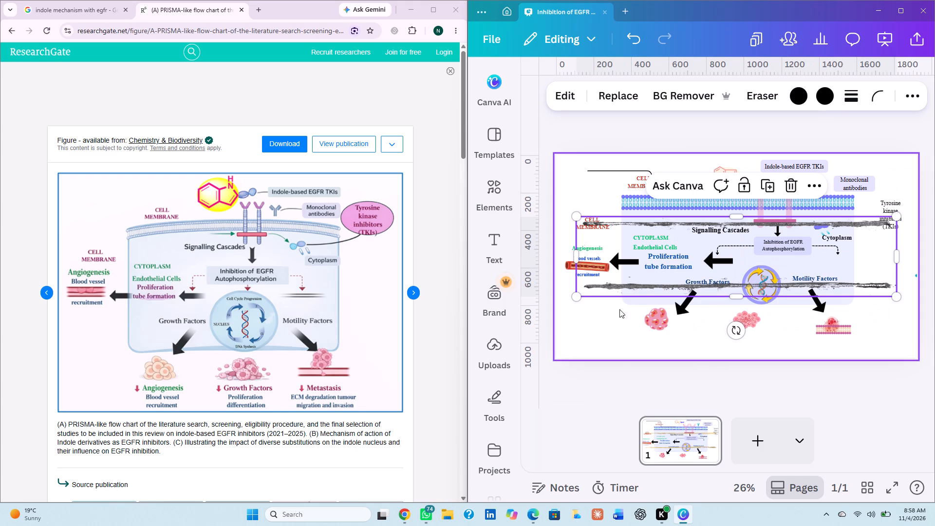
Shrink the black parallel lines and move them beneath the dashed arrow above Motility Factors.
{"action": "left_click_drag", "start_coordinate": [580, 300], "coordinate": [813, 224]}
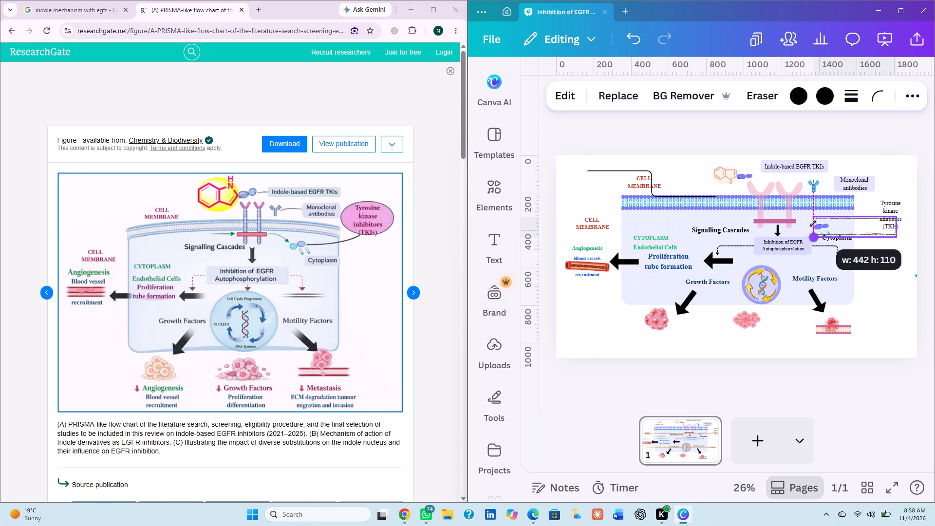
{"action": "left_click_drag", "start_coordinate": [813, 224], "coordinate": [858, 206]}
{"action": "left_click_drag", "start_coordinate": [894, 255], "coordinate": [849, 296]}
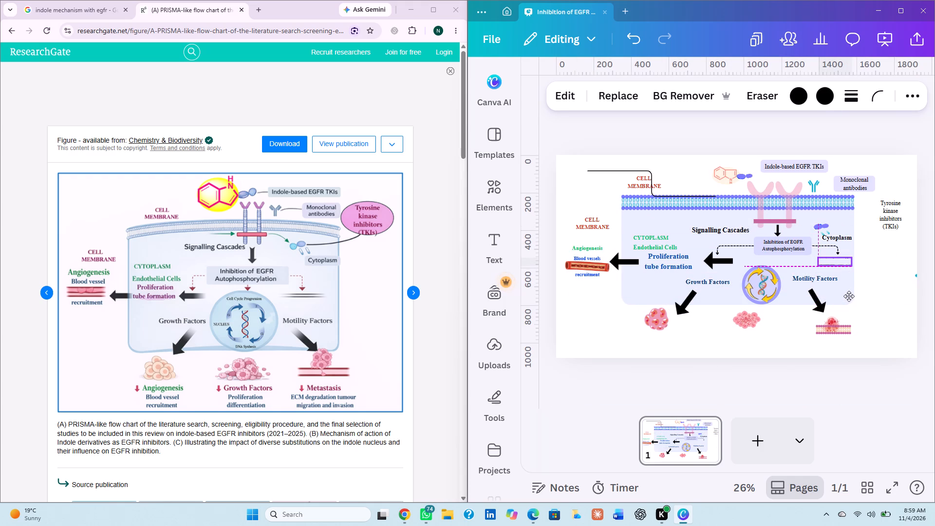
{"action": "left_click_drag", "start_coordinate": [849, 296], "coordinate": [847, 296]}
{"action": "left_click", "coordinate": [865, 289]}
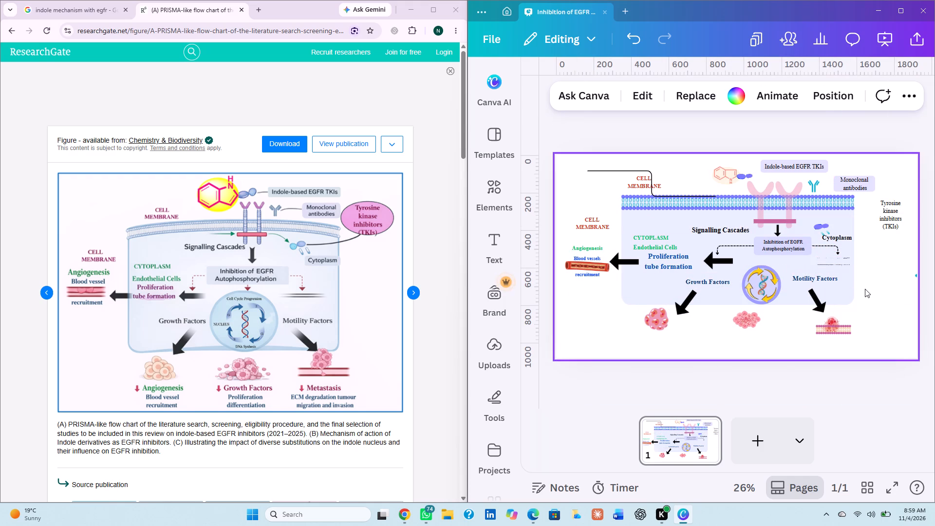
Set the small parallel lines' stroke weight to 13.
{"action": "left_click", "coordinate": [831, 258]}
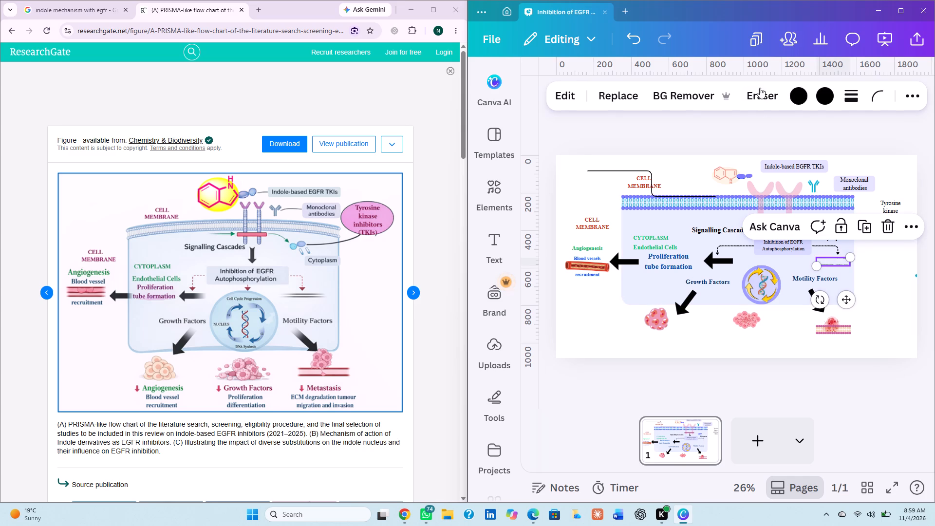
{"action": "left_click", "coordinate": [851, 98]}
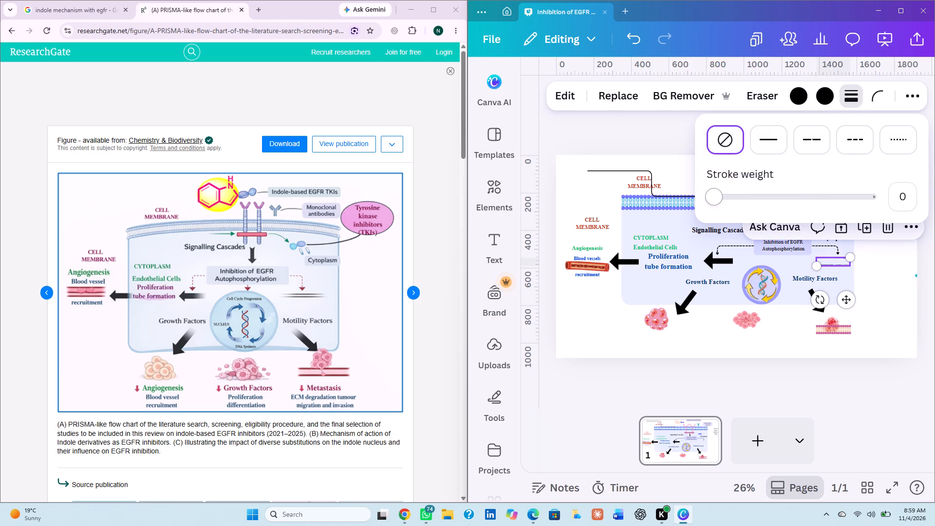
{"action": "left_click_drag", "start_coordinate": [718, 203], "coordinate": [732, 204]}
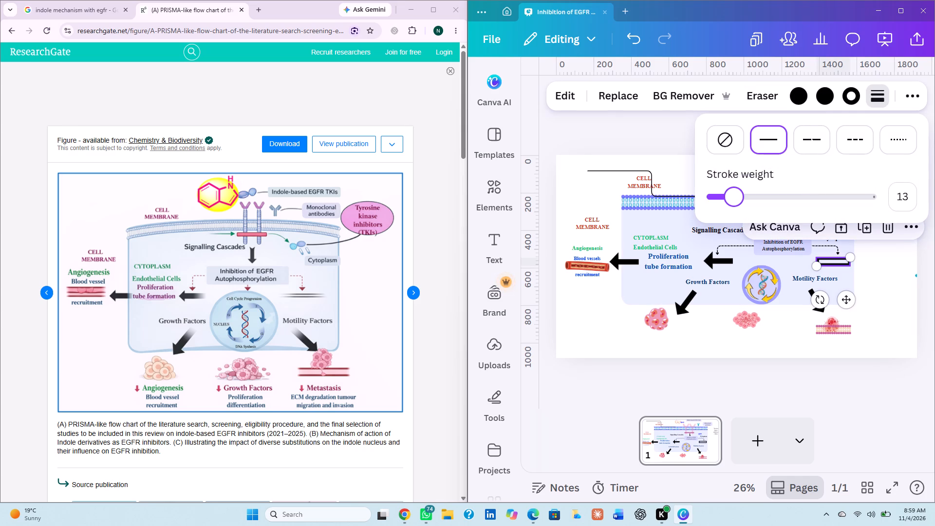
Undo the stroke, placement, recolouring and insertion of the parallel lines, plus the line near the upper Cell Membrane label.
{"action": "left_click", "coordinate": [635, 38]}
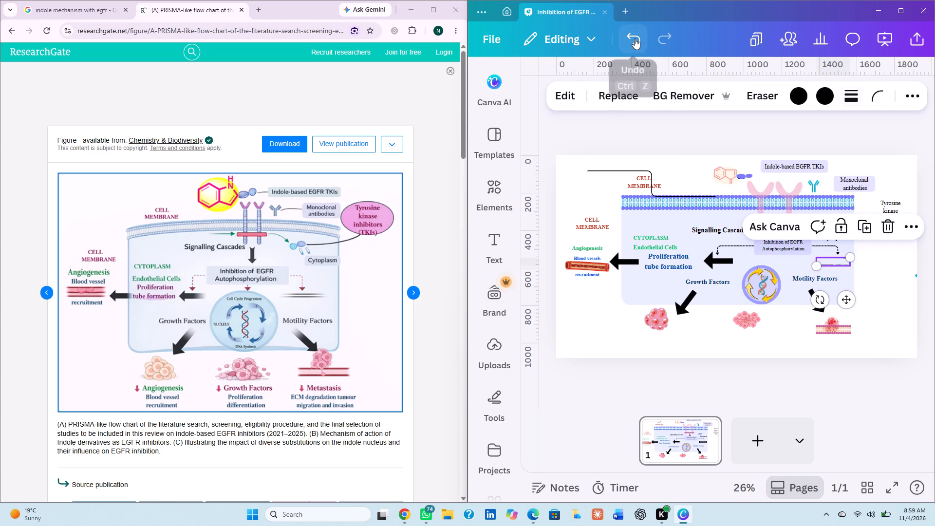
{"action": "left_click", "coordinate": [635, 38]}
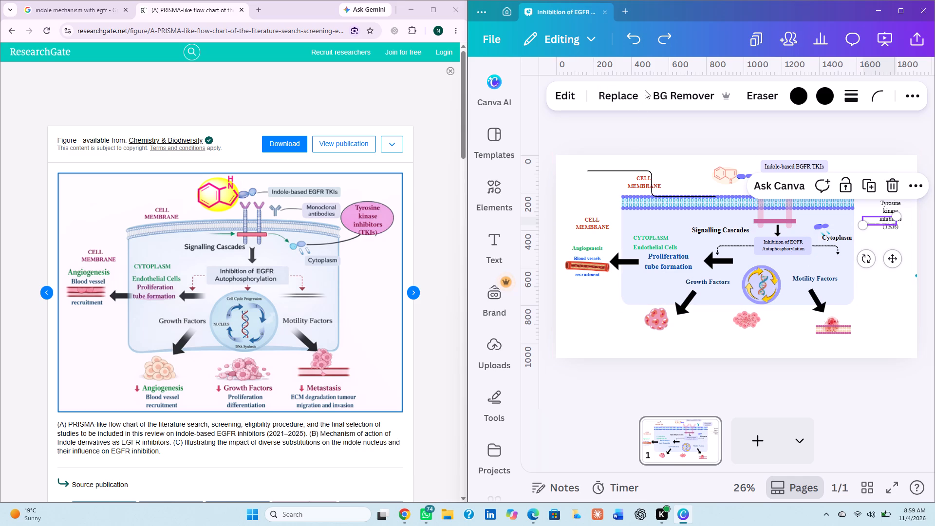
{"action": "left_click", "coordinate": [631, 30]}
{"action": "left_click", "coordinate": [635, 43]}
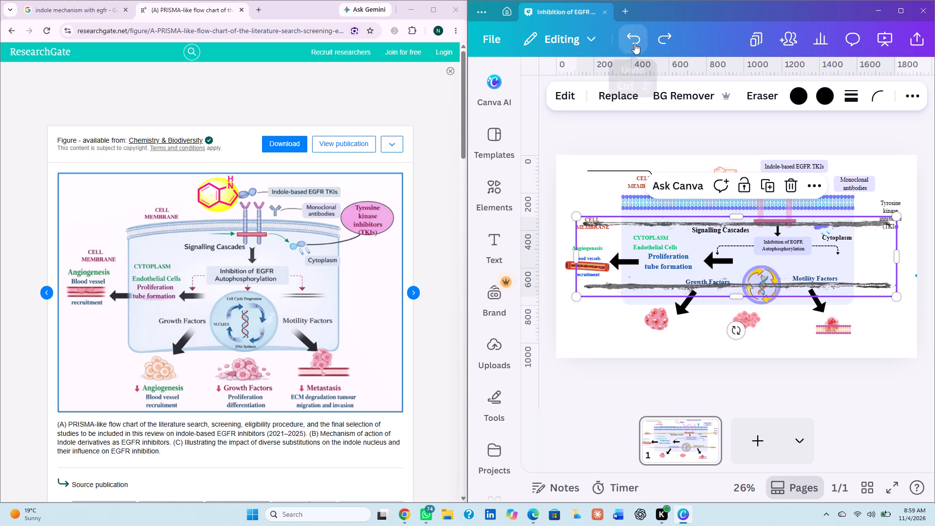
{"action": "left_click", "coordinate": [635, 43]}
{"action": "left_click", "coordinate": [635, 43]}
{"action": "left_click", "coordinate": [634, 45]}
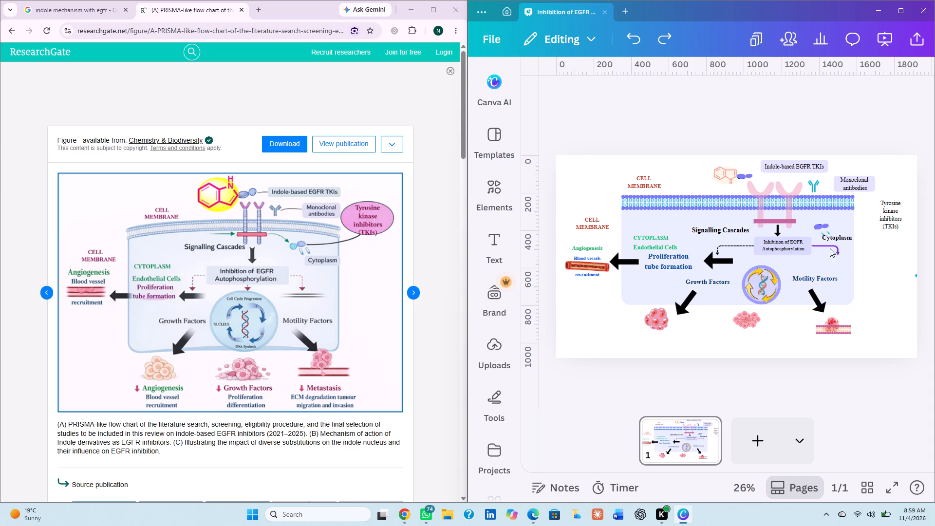
Move the black Cytoplasm label slightly outward, past the cell's edge and away from the dashed connector.
{"action": "left_click_drag", "start_coordinate": [837, 238], "coordinate": [842, 238]}
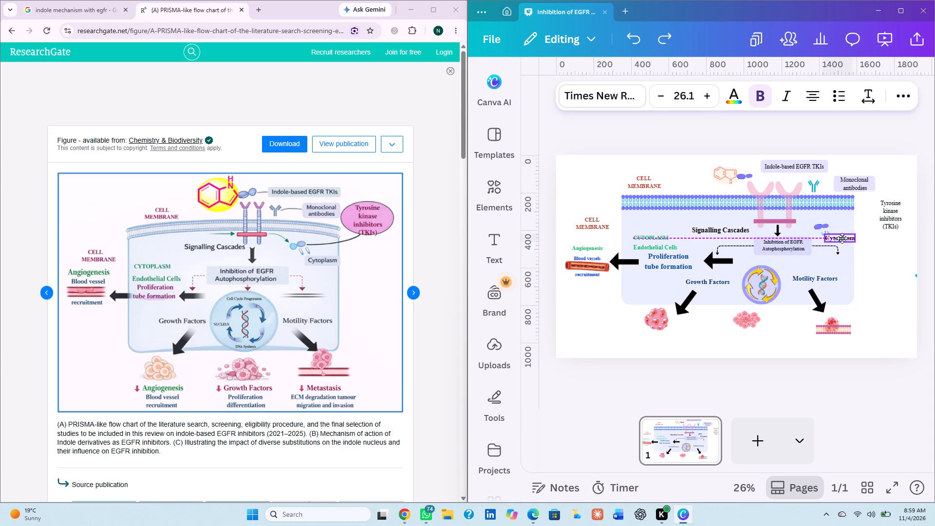
{"action": "left_click_drag", "start_coordinate": [842, 238], "coordinate": [846, 238]}
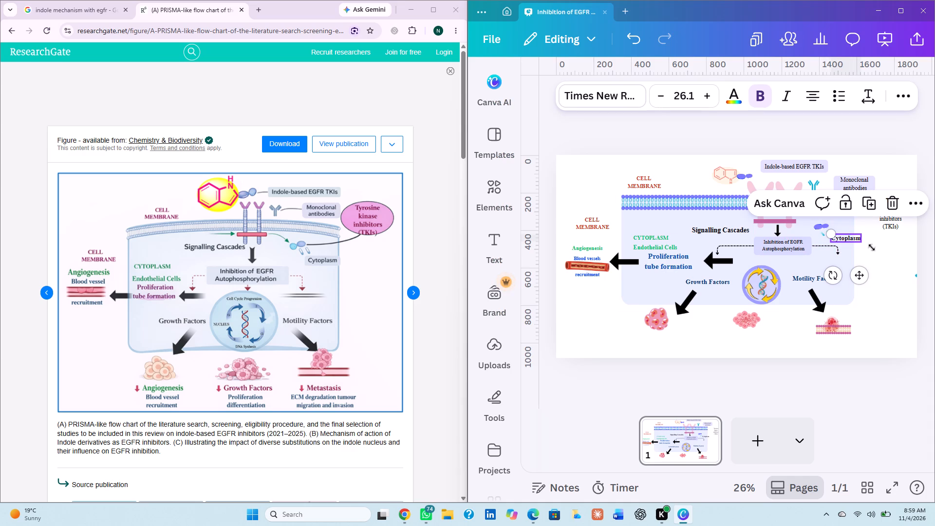
{"action": "left_click", "coordinate": [884, 248]}
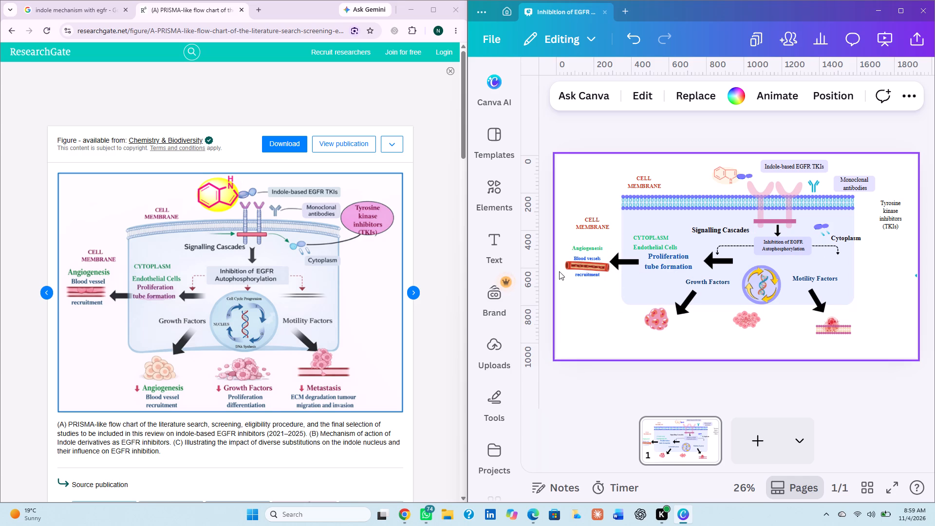
Browse further through the parallel lines graphics and add the pair of thick black horizontal lines to the page.
{"action": "left_click", "coordinate": [491, 196]}
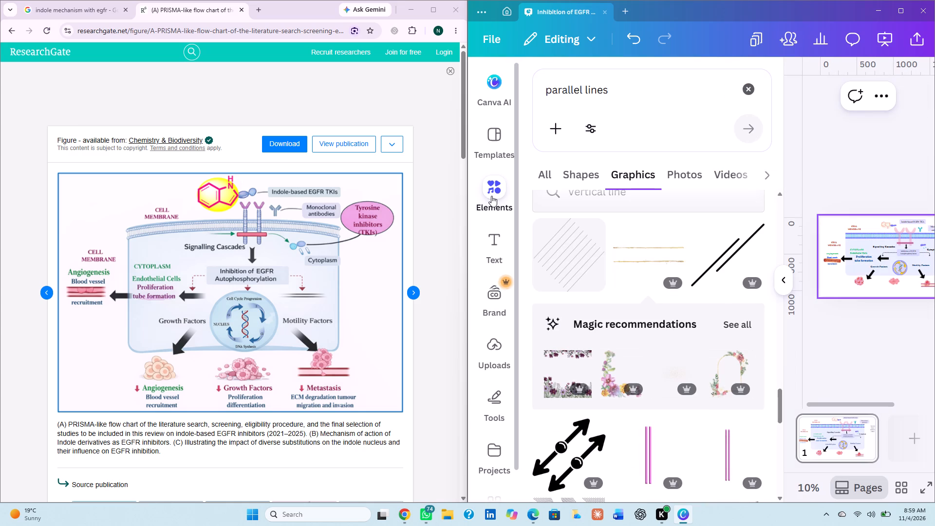
{"action": "scroll", "coordinate": [662, 356], "scroll_direction": "down", "scroll_amount": 2}
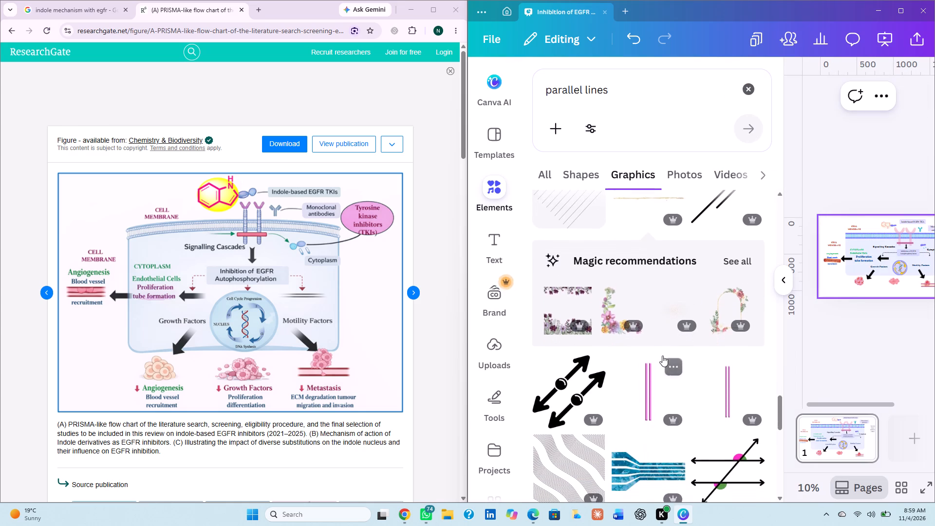
{"action": "scroll", "coordinate": [662, 356], "scroll_direction": "down", "scroll_amount": 5}
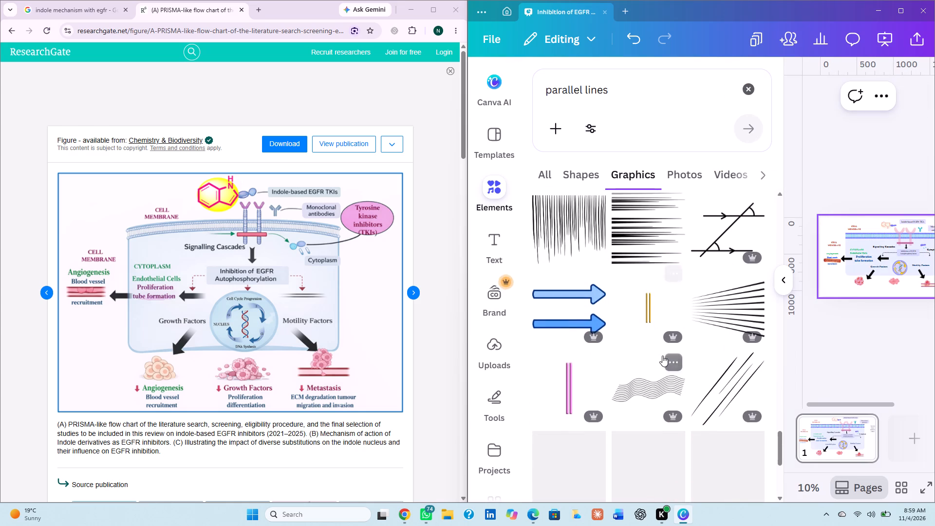
{"action": "scroll", "coordinate": [662, 356], "scroll_direction": "down", "scroll_amount": 3}
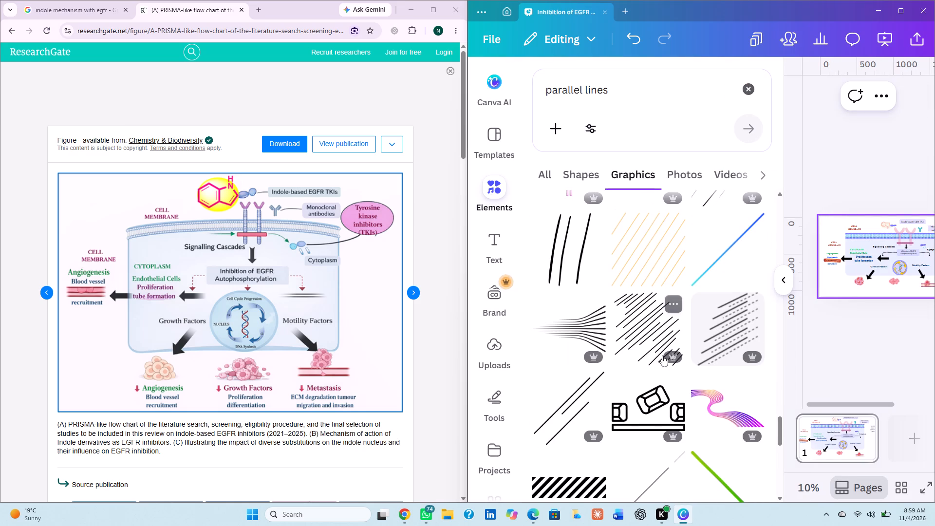
{"action": "scroll", "coordinate": [662, 356], "scroll_direction": "down", "scroll_amount": 1}
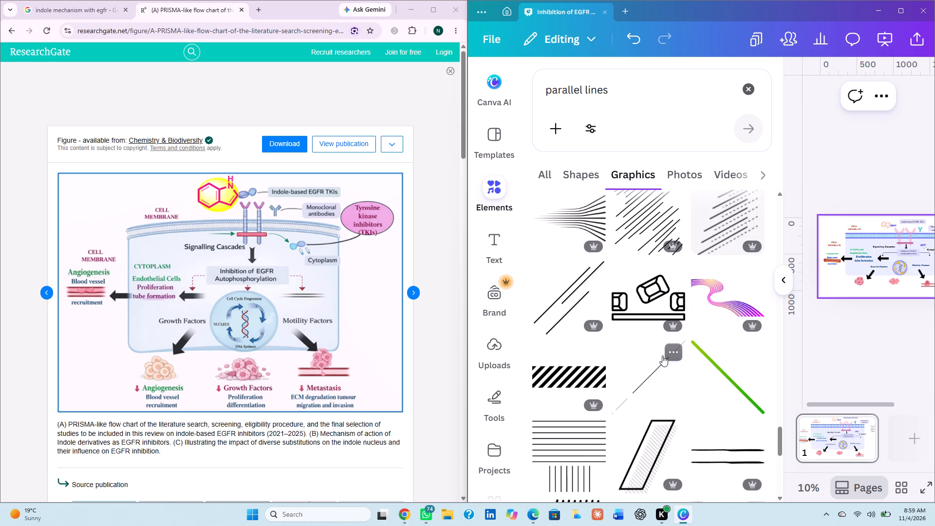
{"action": "scroll", "coordinate": [662, 356], "scroll_direction": "down", "scroll_amount": 2}
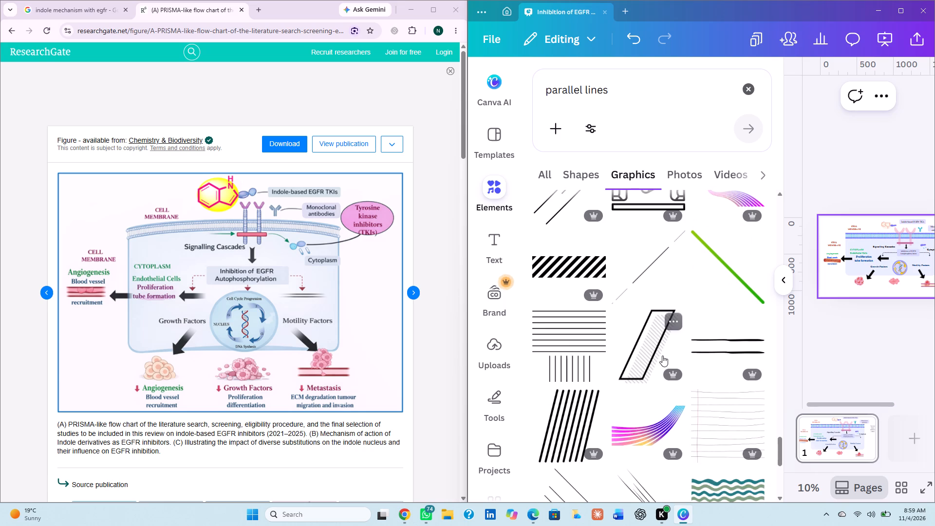
{"action": "left_click", "coordinate": [734, 351]}
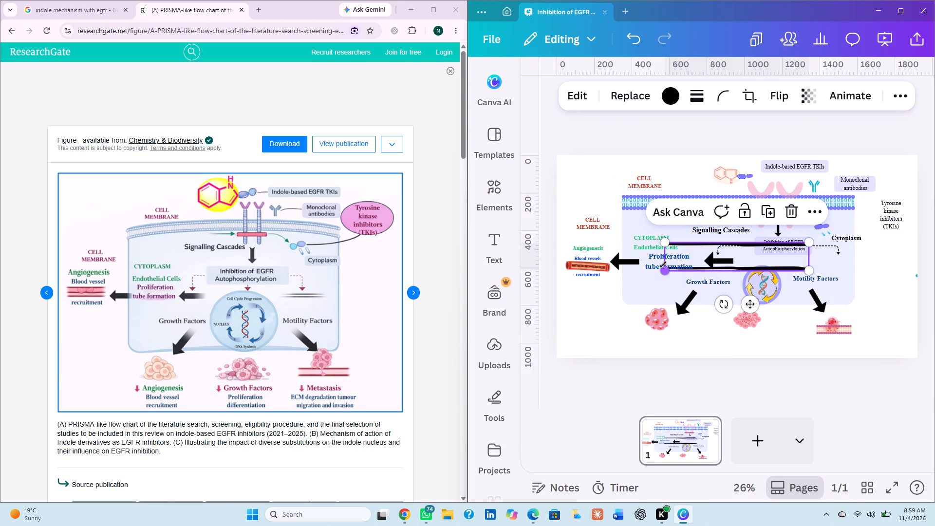
Shrink the black line pair and position it just beneath the dashed arrow above Motility Factors.
{"action": "left_click_drag", "start_coordinate": [666, 270], "coordinate": [755, 229]}
{"action": "left_click_drag", "start_coordinate": [803, 286], "coordinate": [860, 303]}
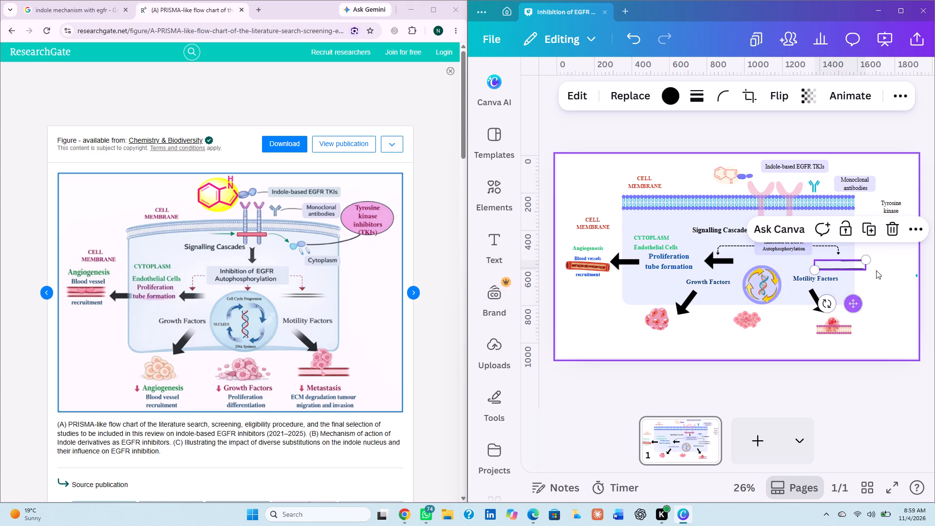
{"action": "left_click_drag", "start_coordinate": [867, 263], "coordinate": [859, 266]}
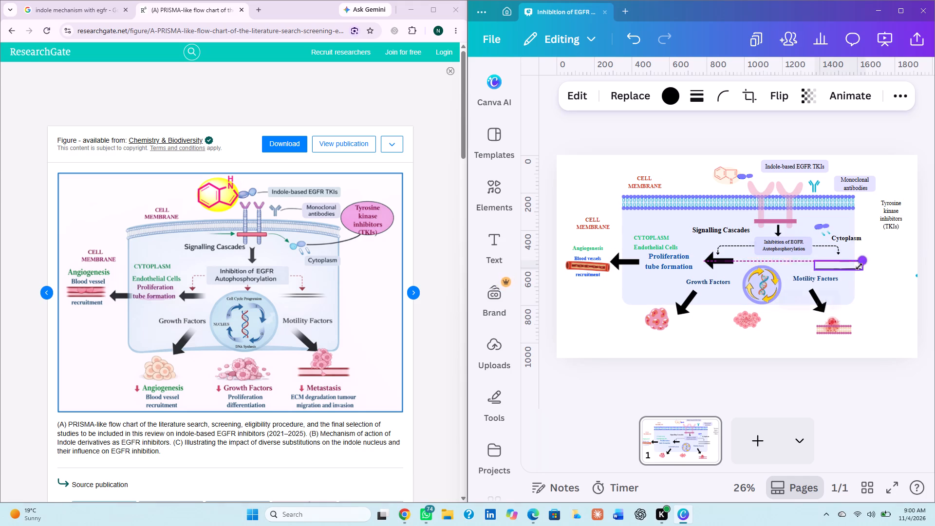
{"action": "left_click_drag", "start_coordinate": [859, 266], "coordinate": [854, 267]}
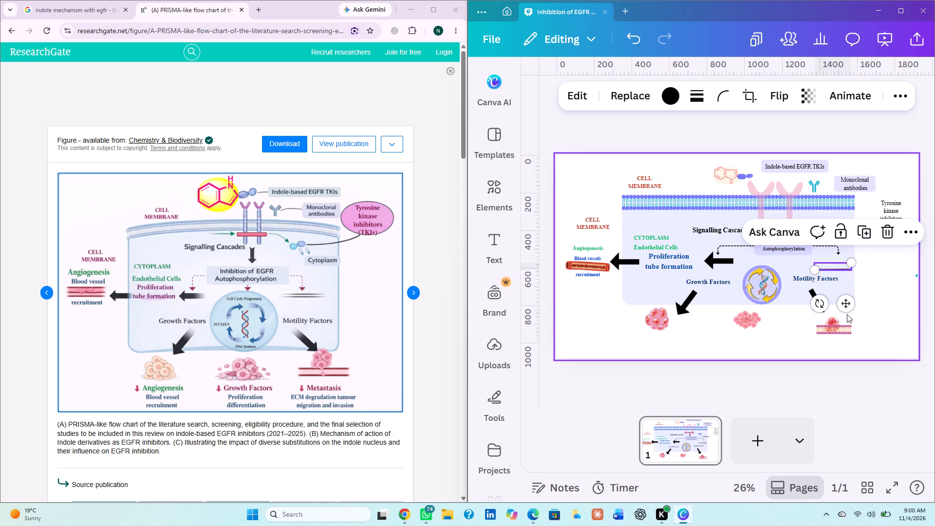
{"action": "left_click_drag", "start_coordinate": [847, 309], "coordinate": [847, 305]}
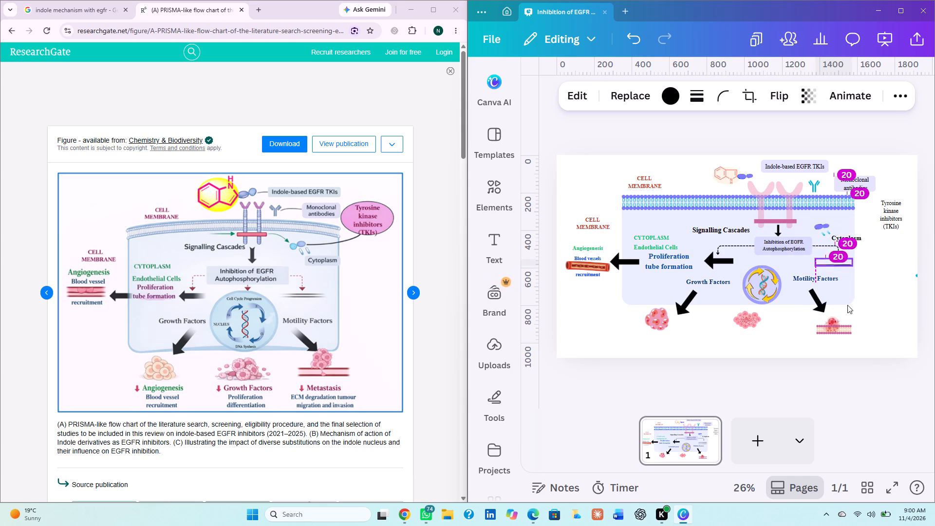
{"action": "left_click_drag", "start_coordinate": [847, 305], "coordinate": [847, 301]}
{"action": "left_click", "coordinate": [876, 291]}
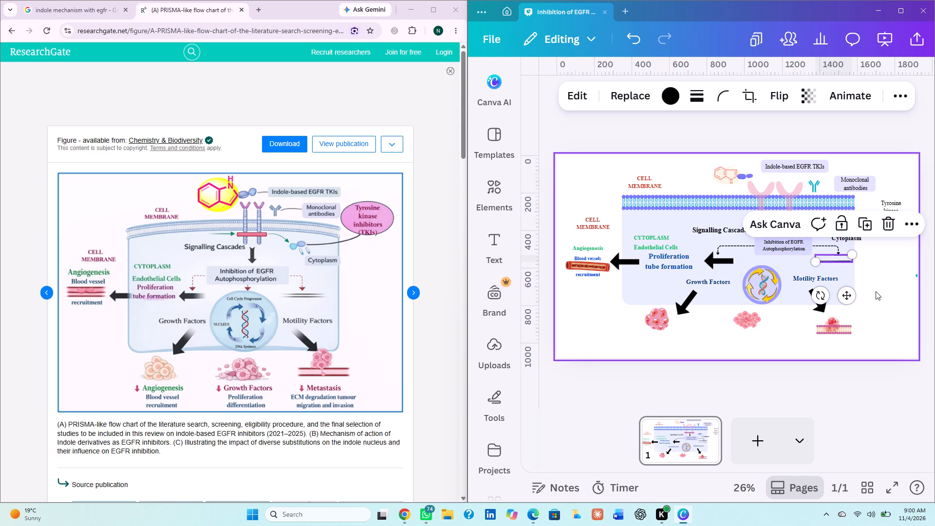
Shorten the black line pair a little more and centre it under the dashed arrowhead, inside the cell's edge.
{"action": "left_click", "coordinate": [850, 262]}
{"action": "left_click", "coordinate": [842, 258]}
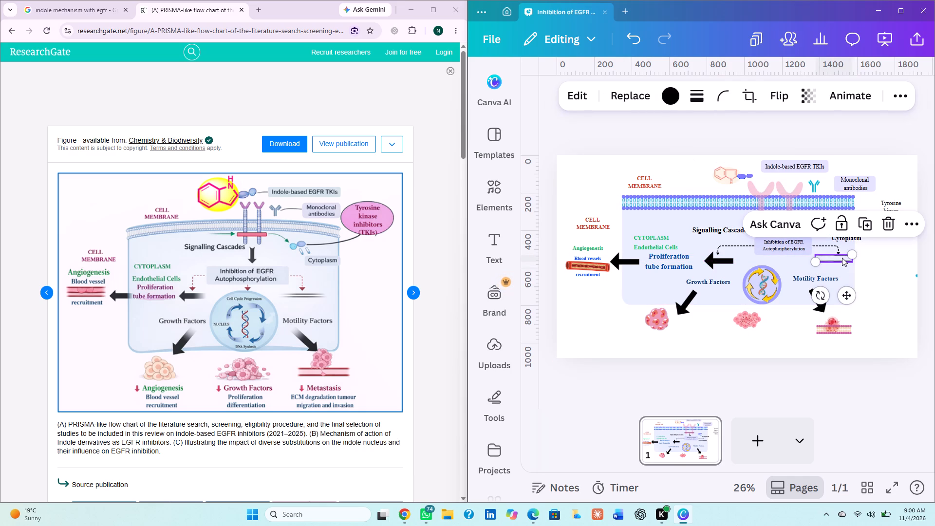
{"action": "left_click_drag", "start_coordinate": [851, 301], "coordinate": [849, 305]}
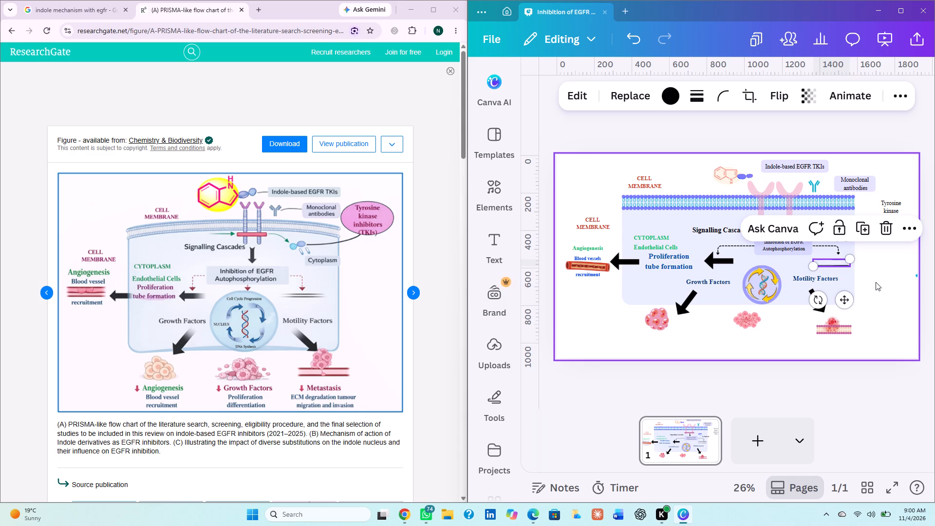
{"action": "left_click_drag", "start_coordinate": [849, 258], "coordinate": [843, 263]}
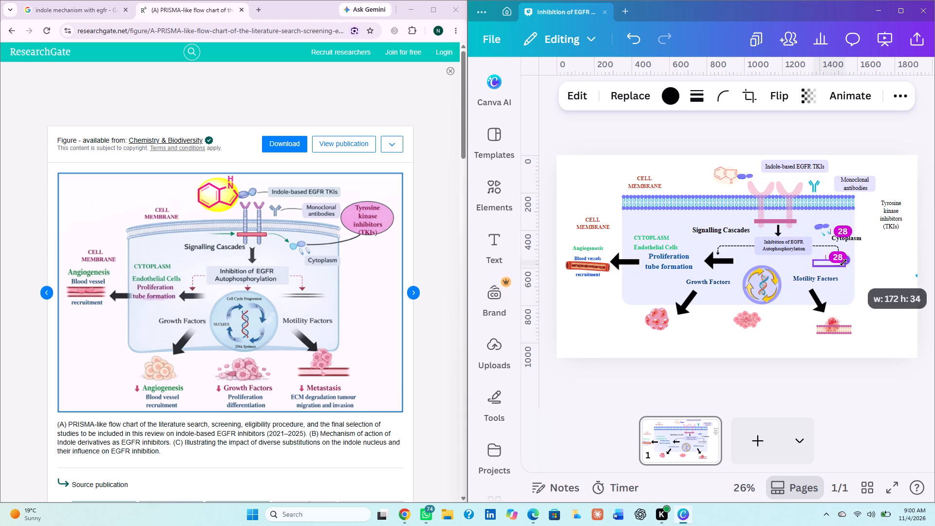
{"action": "left_click_drag", "start_coordinate": [843, 263], "coordinate": [842, 263]}
{"action": "left_click_drag", "start_coordinate": [846, 301], "coordinate": [851, 300]}
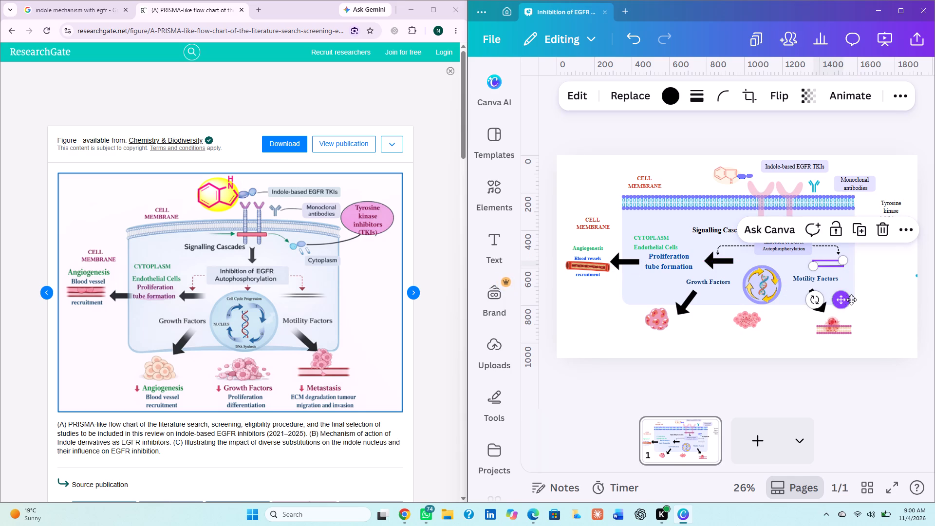
{"action": "left_click_drag", "start_coordinate": [851, 300], "coordinate": [856, 298]}
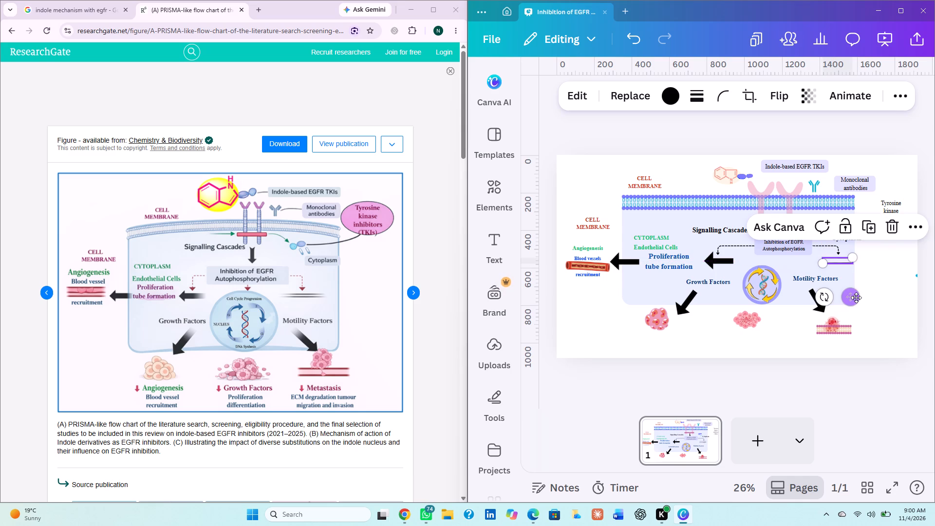
{"action": "left_click", "coordinate": [870, 290]}
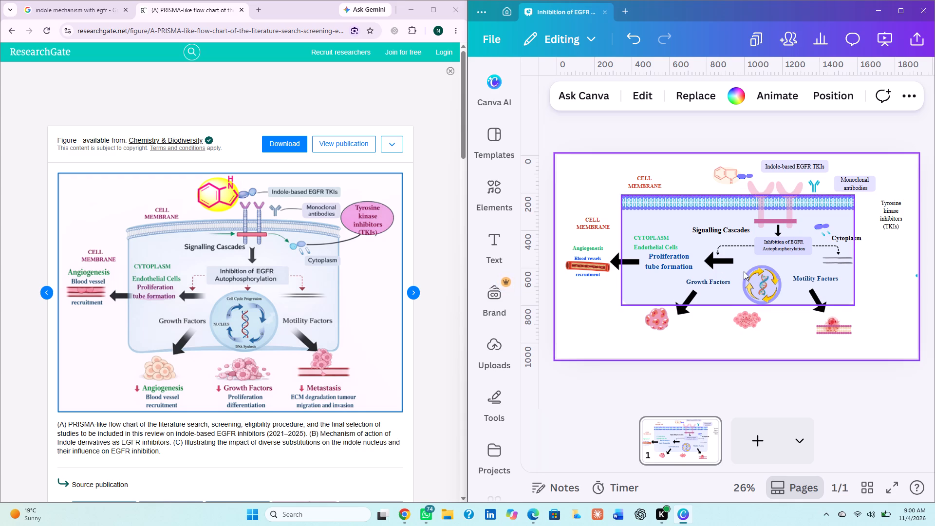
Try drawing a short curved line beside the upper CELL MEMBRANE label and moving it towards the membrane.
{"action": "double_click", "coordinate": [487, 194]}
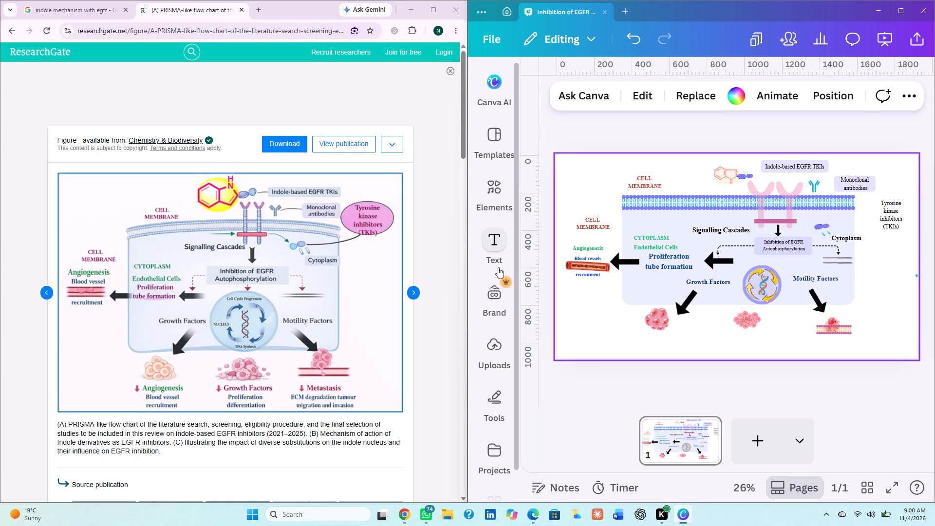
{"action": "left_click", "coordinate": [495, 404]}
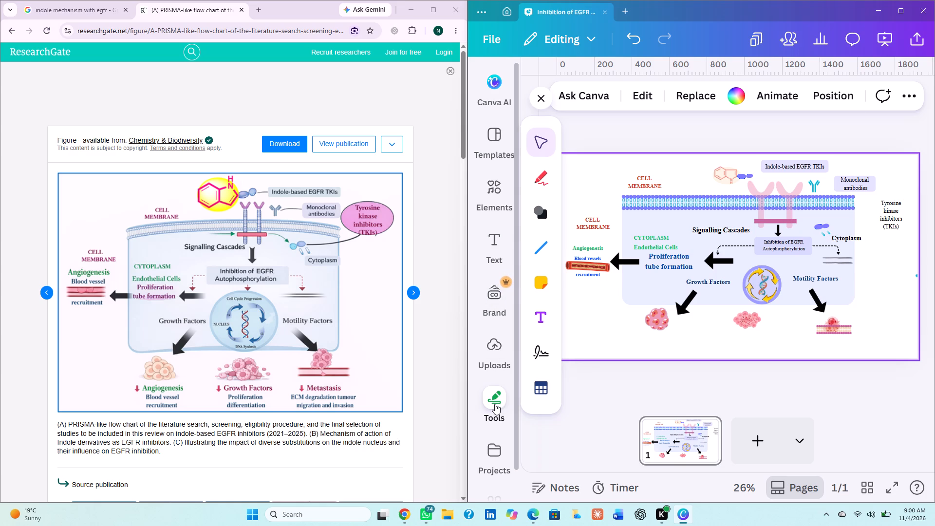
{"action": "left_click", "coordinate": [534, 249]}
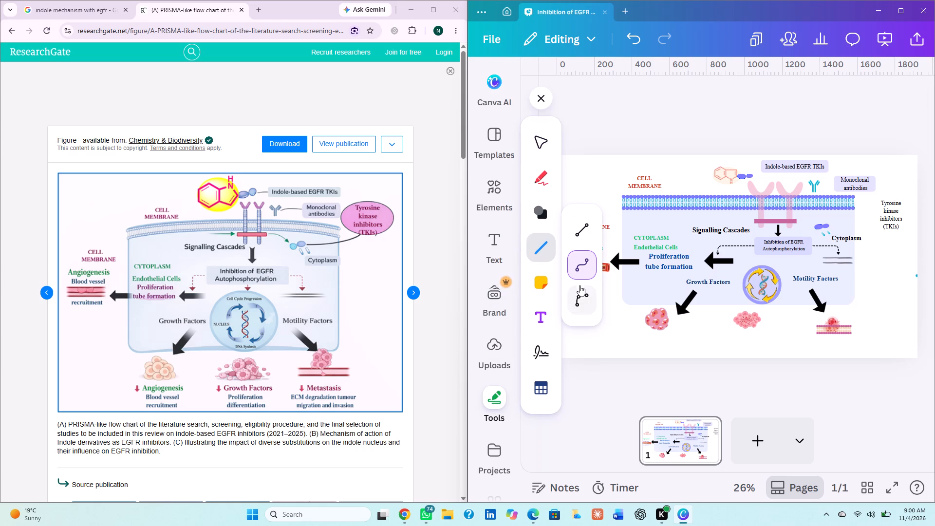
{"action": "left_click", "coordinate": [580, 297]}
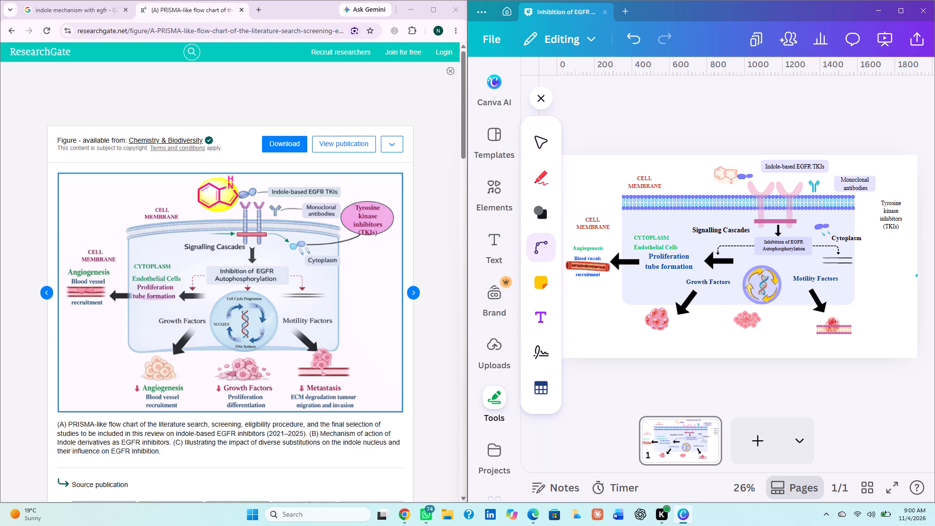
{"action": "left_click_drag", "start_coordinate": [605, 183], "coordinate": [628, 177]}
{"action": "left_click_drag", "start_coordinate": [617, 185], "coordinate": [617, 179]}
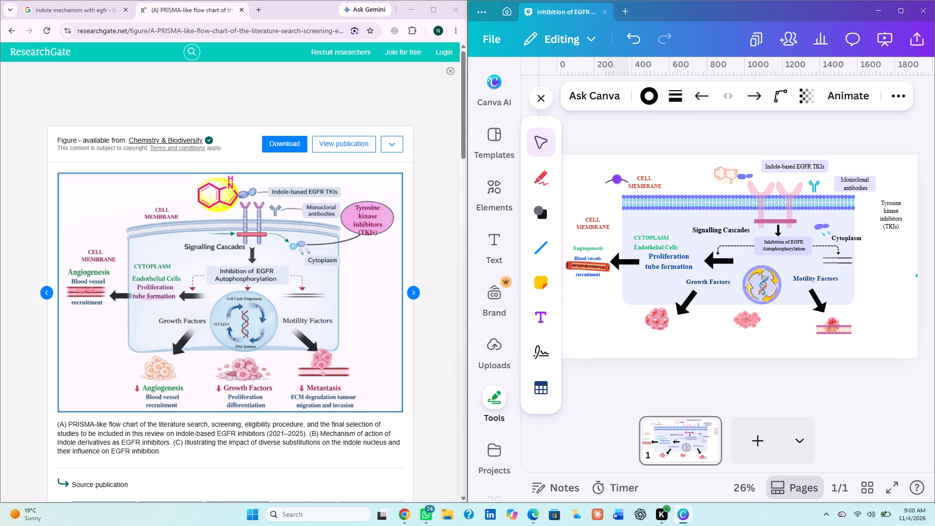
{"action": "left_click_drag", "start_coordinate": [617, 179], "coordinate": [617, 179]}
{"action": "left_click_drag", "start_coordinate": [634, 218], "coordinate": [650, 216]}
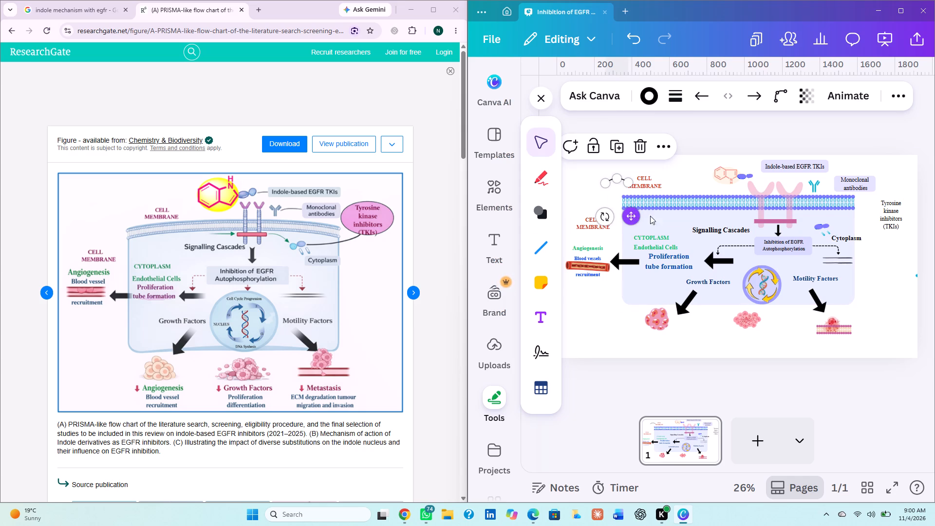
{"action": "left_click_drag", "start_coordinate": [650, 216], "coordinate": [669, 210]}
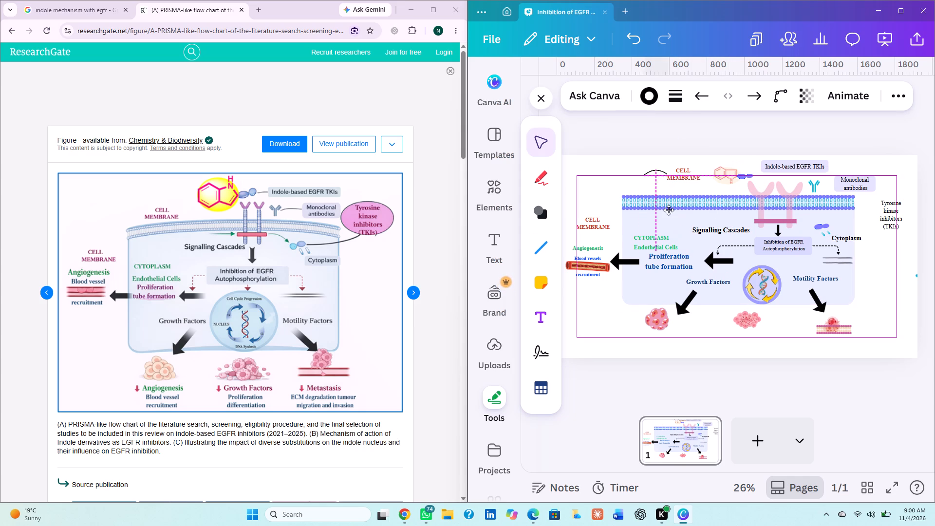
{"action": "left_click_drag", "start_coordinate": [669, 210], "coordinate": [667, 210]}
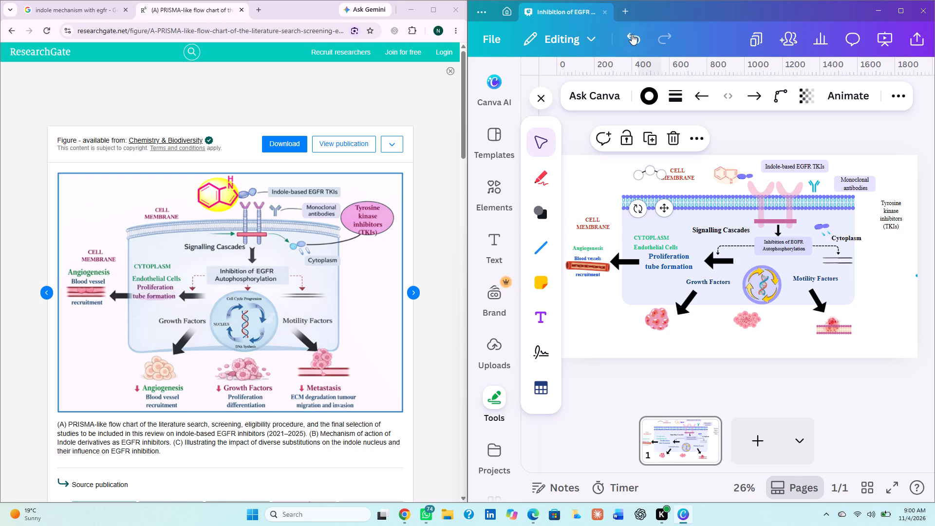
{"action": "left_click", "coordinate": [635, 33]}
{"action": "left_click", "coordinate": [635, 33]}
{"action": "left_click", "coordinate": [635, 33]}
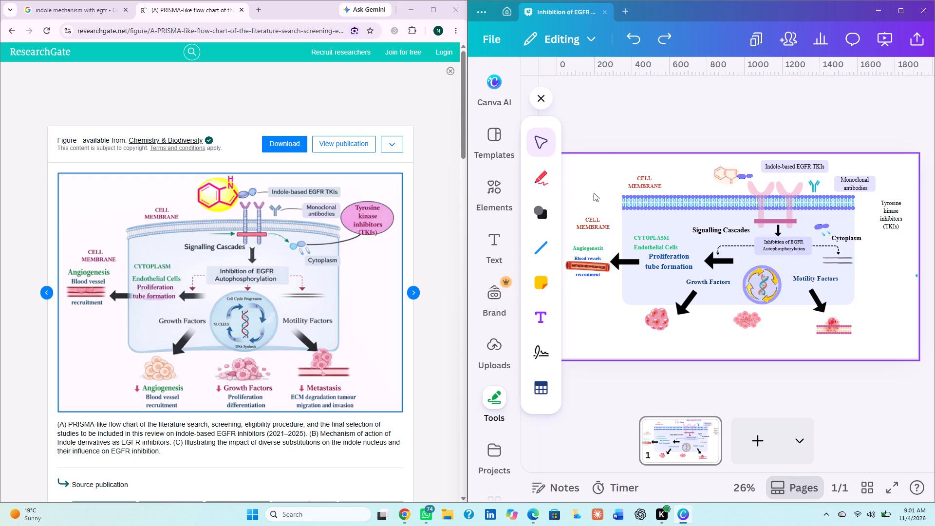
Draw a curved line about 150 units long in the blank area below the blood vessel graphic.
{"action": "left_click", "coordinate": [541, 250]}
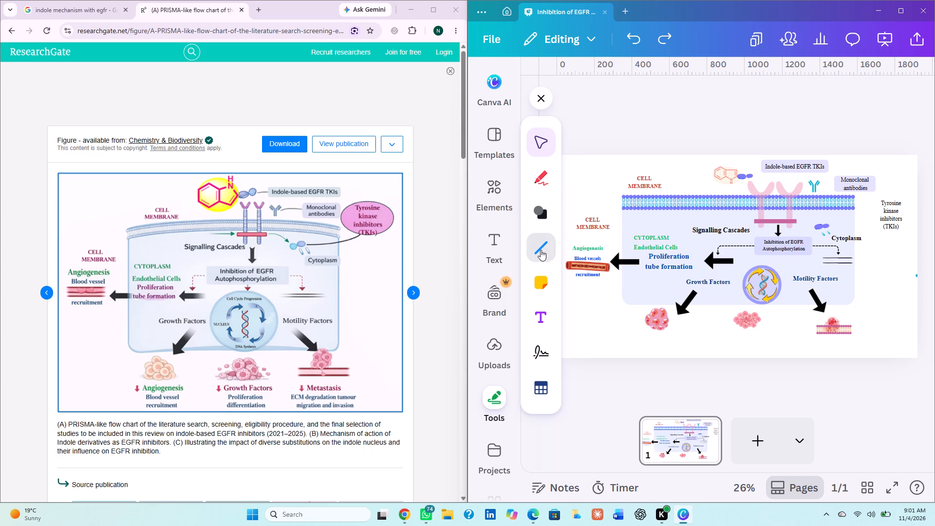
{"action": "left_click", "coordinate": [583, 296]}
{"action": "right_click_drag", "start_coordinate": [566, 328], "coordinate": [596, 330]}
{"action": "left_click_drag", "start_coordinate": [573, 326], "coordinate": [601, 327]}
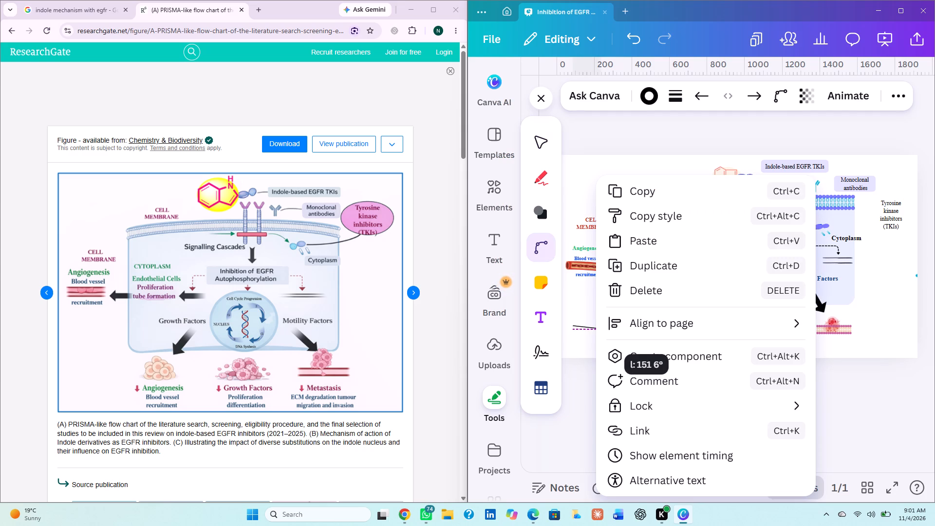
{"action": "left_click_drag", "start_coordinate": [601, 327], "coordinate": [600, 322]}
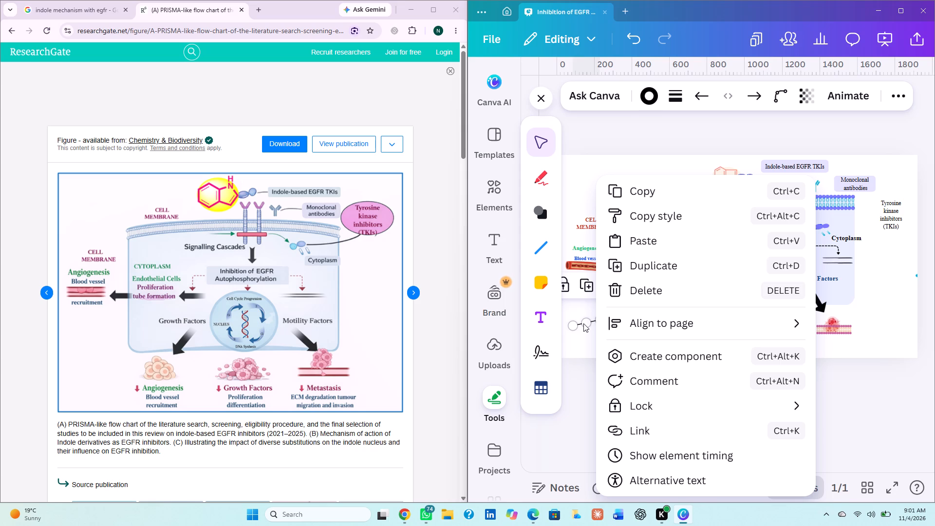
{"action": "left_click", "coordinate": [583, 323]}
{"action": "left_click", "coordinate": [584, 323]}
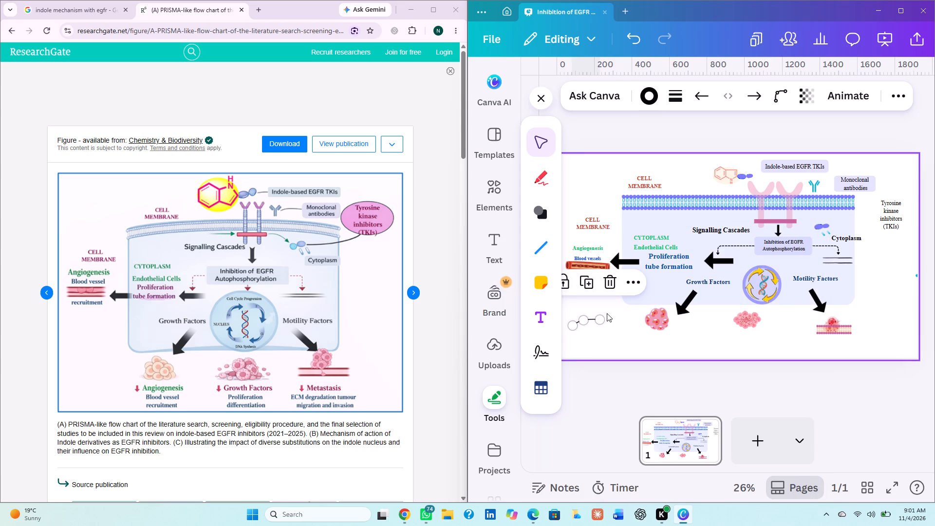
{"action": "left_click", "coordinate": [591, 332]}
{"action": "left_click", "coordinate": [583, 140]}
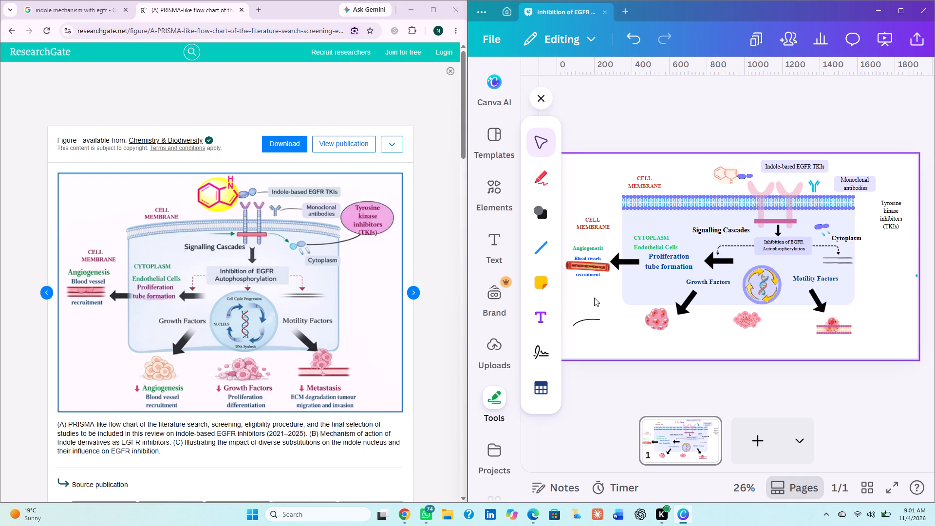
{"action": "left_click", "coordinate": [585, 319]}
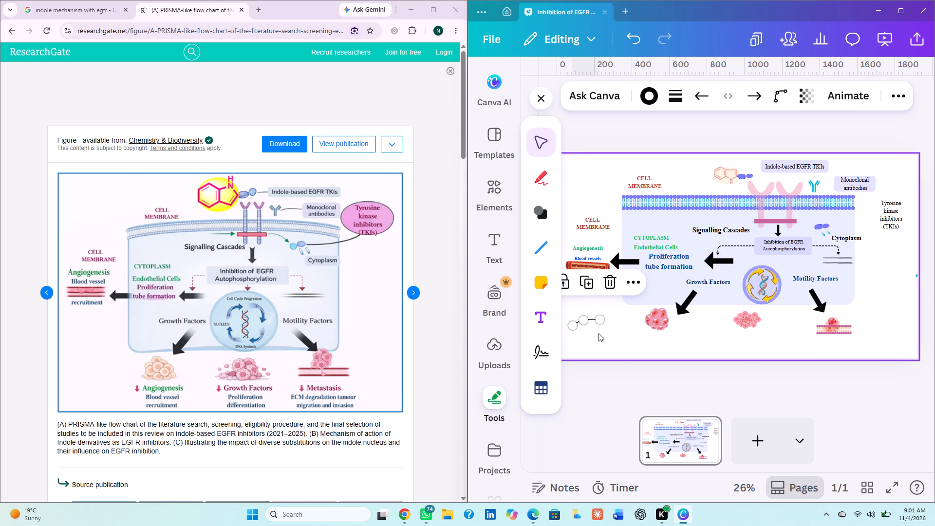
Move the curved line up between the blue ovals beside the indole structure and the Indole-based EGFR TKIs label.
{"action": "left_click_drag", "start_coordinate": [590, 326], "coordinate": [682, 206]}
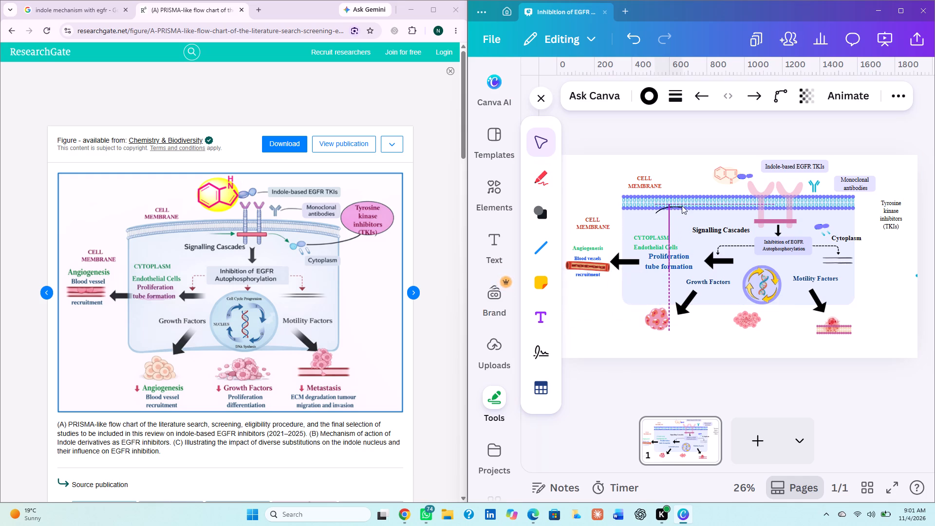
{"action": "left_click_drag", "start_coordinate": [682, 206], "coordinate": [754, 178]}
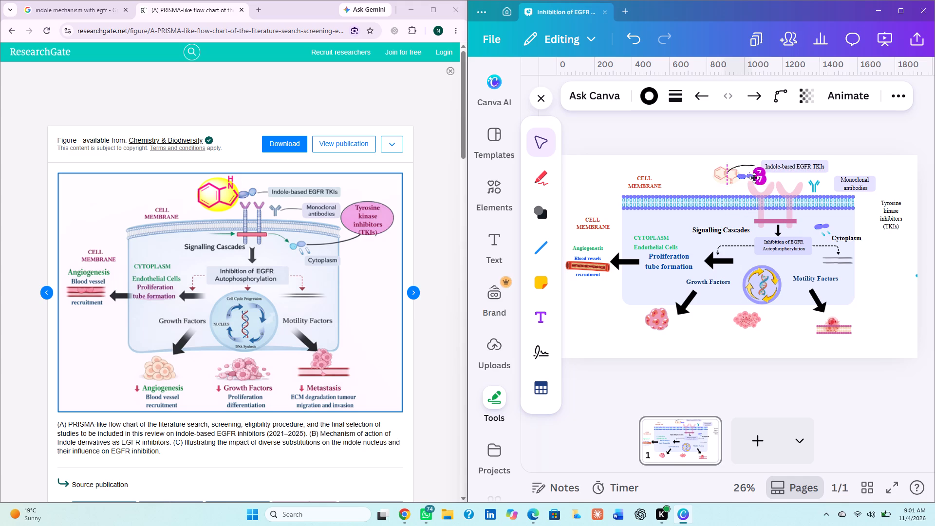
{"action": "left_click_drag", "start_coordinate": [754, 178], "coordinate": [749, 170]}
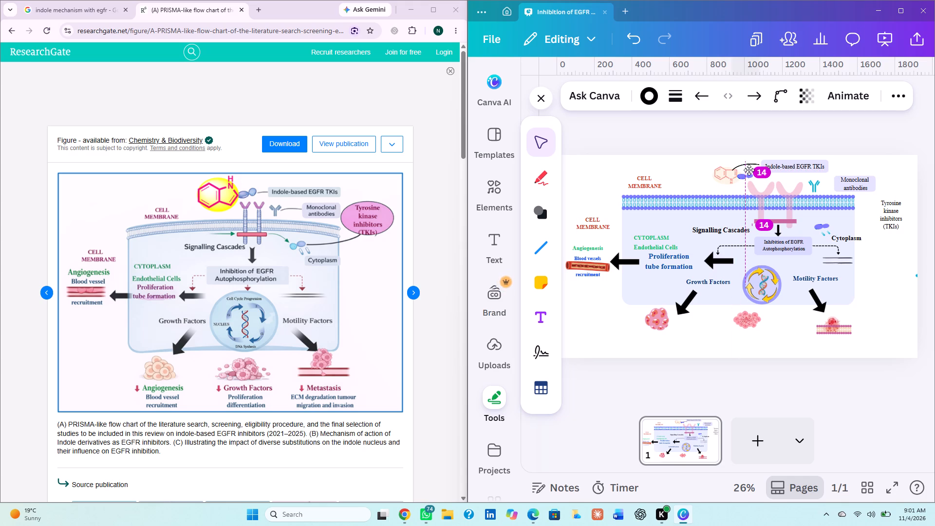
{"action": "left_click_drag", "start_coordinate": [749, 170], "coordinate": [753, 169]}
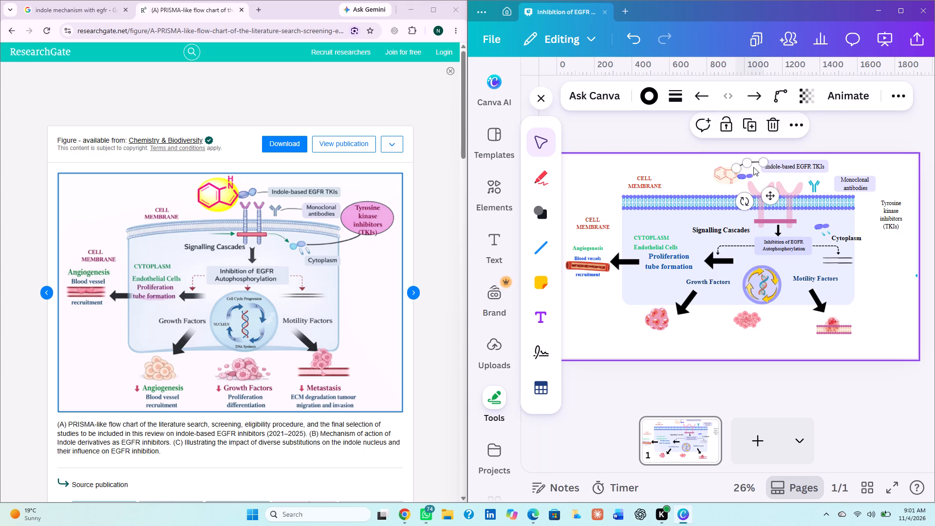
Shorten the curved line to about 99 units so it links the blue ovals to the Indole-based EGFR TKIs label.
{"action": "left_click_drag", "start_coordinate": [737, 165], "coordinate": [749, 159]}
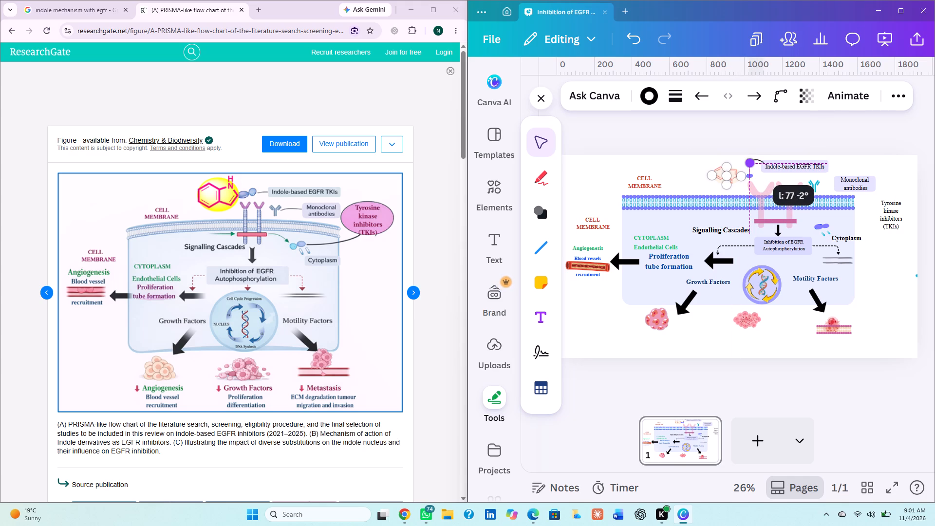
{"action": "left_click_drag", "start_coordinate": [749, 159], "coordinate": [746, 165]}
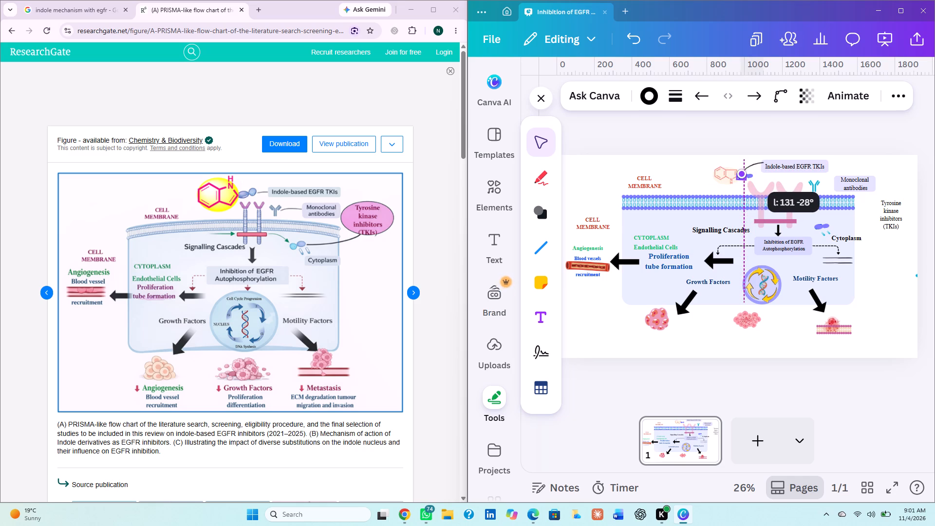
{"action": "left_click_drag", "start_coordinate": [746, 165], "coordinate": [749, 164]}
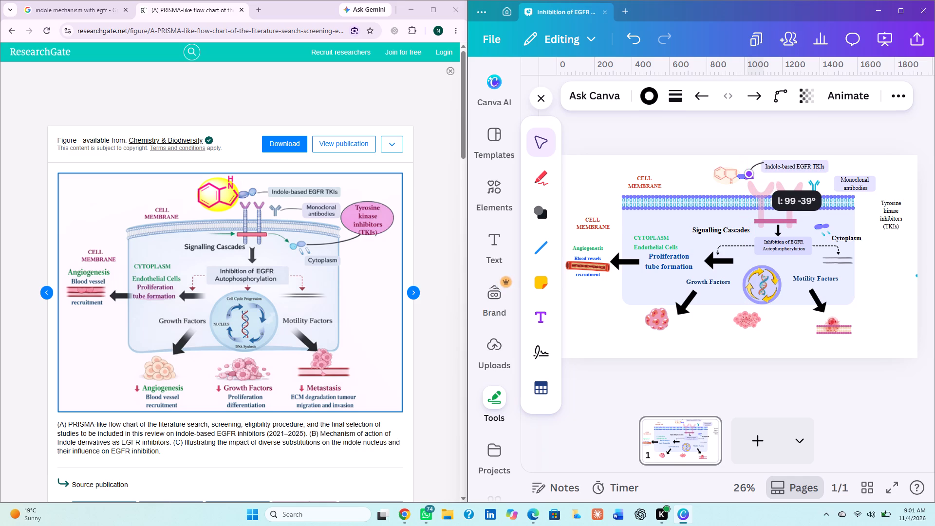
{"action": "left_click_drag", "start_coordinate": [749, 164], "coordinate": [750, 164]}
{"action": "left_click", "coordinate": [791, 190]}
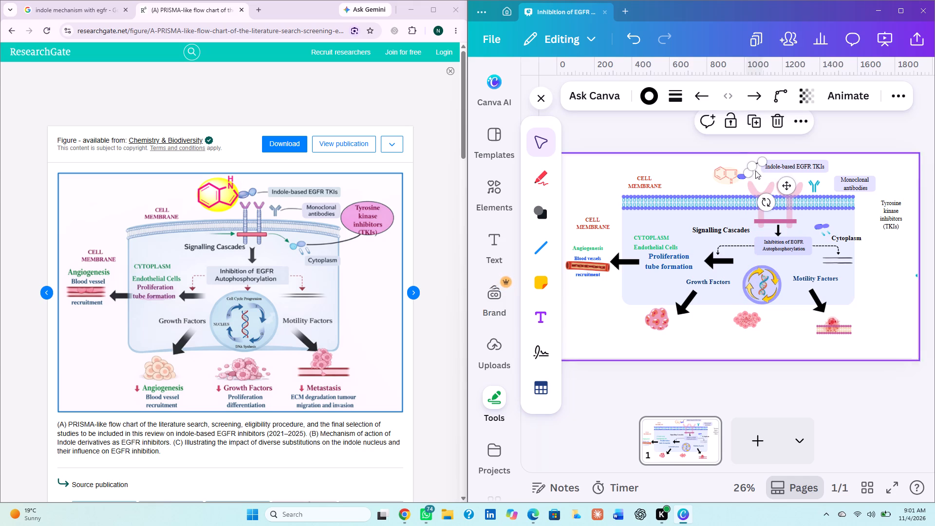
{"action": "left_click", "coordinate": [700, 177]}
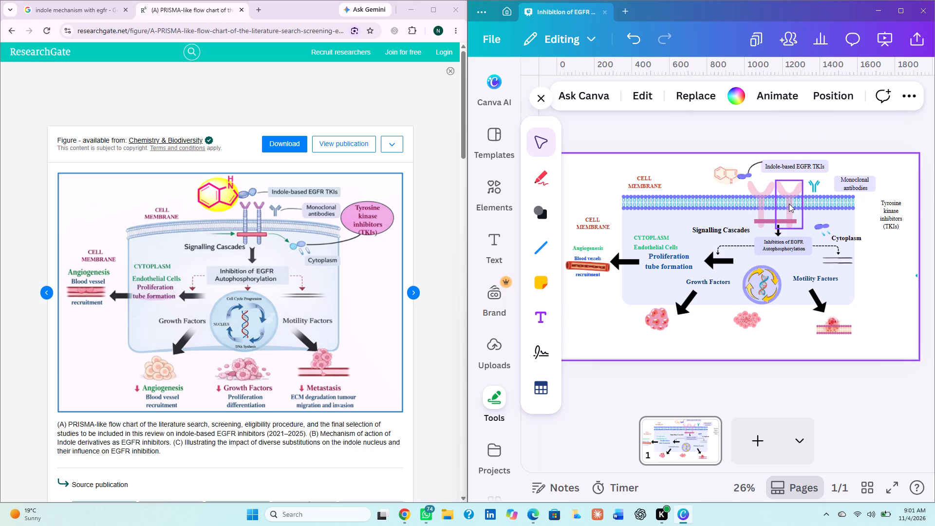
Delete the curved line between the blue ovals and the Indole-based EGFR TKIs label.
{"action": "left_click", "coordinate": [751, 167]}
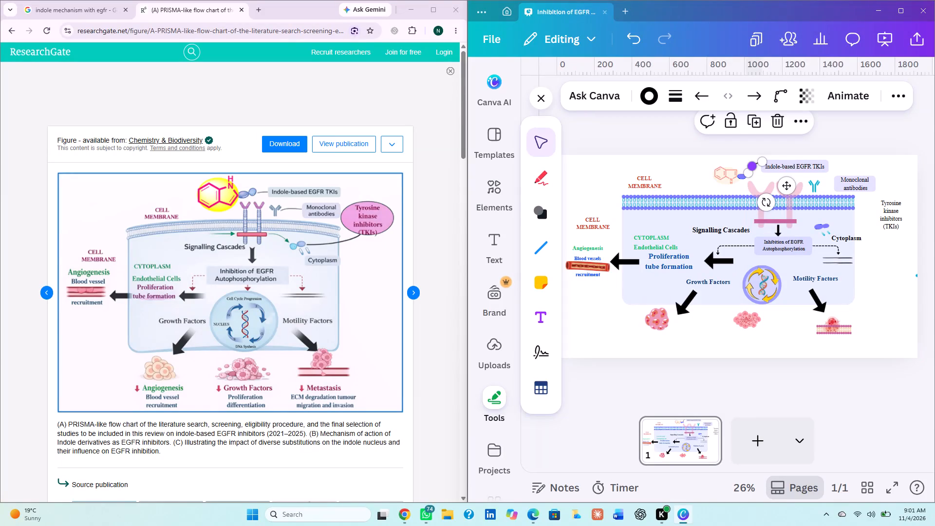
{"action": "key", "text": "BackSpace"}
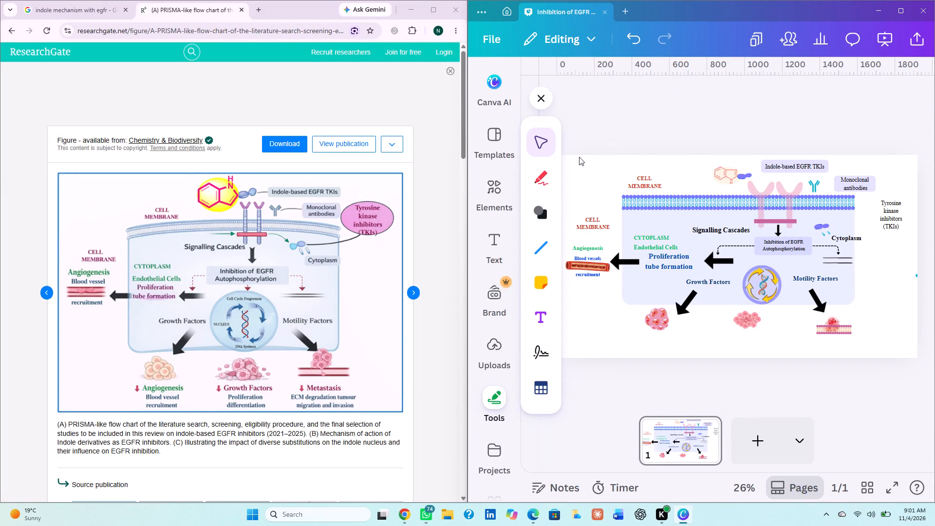
Draw a short curved line in the blank corner area above the CELL MEMBRANE labels.
{"action": "left_click", "coordinate": [538, 252]}
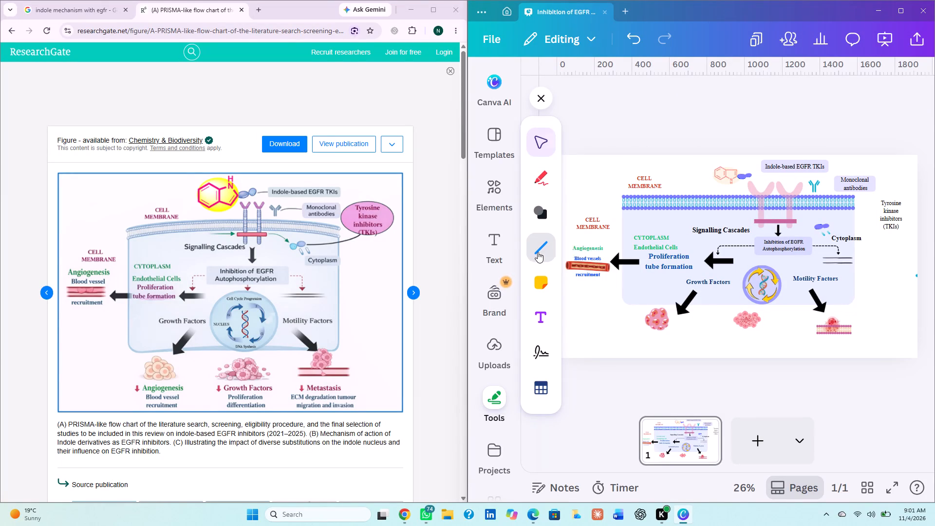
{"action": "left_click", "coordinate": [585, 301]}
{"action": "left_click_drag", "start_coordinate": [579, 166], "coordinate": [603, 165]}
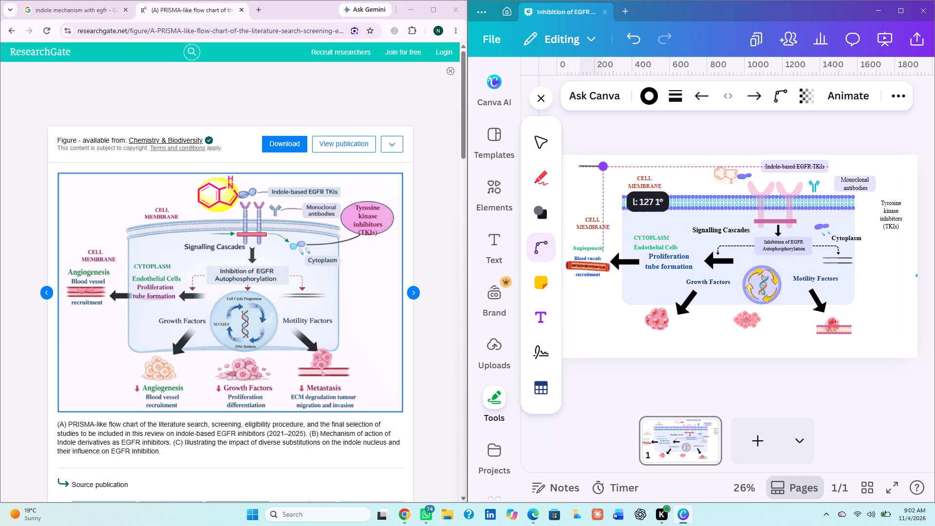
{"action": "left_click_drag", "start_coordinate": [603, 165], "coordinate": [602, 163]}
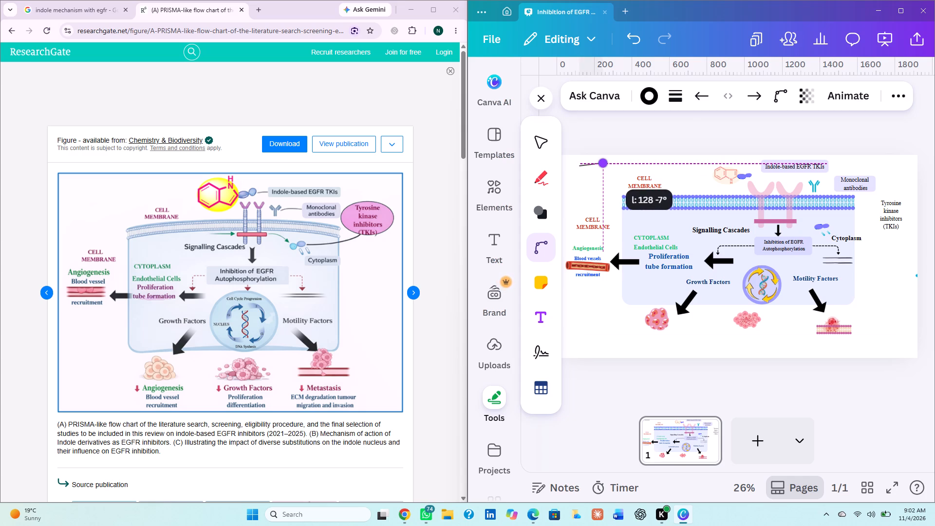
{"action": "left_click_drag", "start_coordinate": [602, 163], "coordinate": [594, 164]}
{"action": "left_click", "coordinate": [587, 164]}
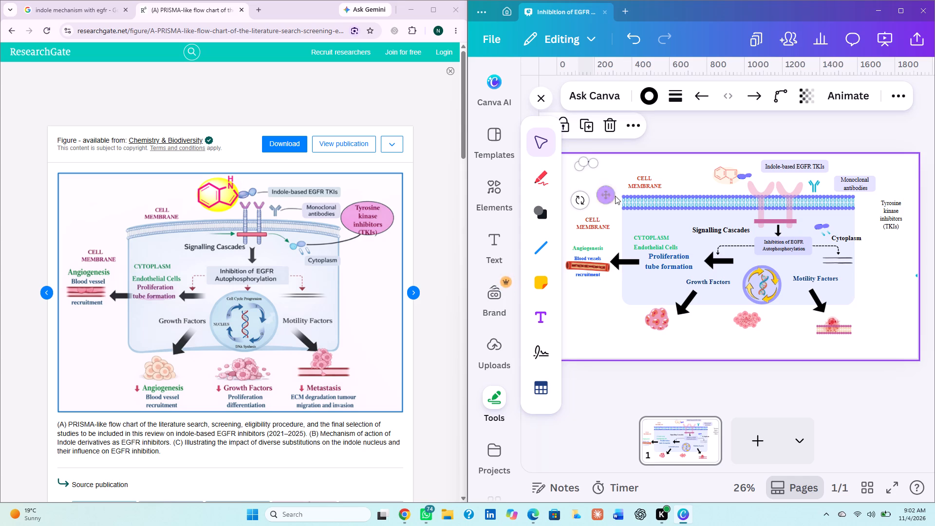
Move the curved line between the indole's blue ovals and the Indole-based EGFR TKIs label, rotating it counterclockwise to link them.
{"action": "left_click_drag", "start_coordinate": [609, 195], "coordinate": [762, 194]}
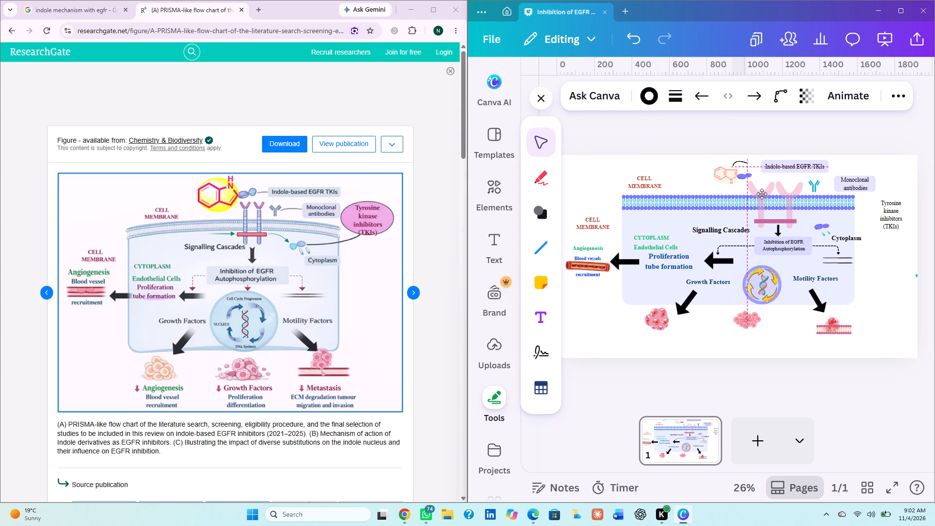
{"action": "left_click_drag", "start_coordinate": [762, 194], "coordinate": [774, 199]}
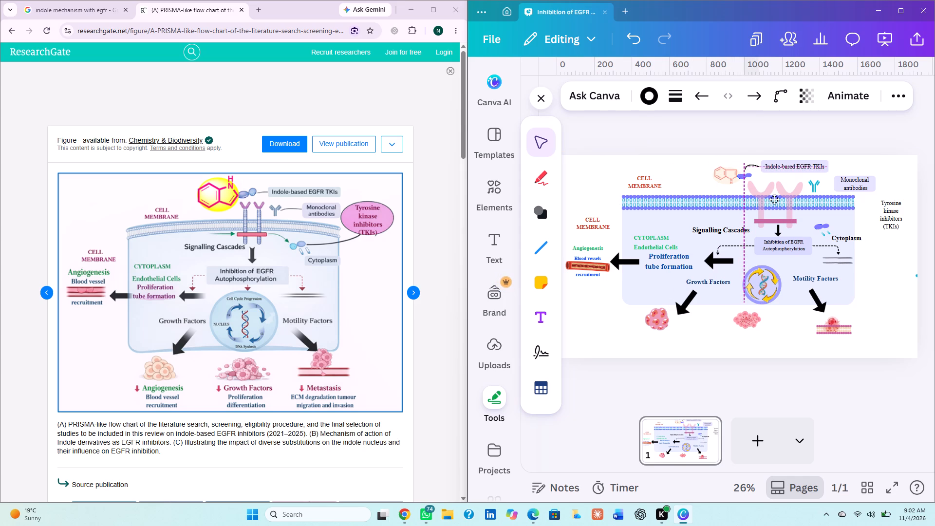
{"action": "left_click_drag", "start_coordinate": [774, 199], "coordinate": [776, 200]}
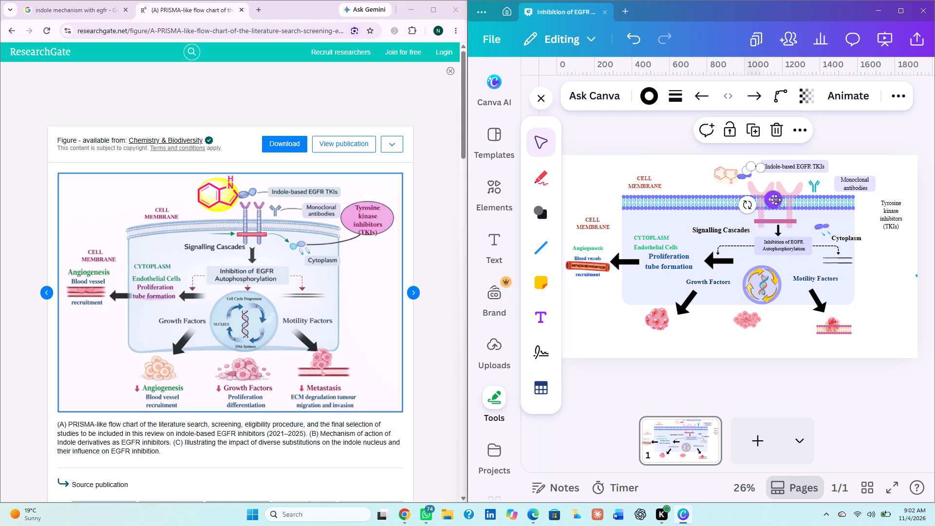
{"action": "left_click_drag", "start_coordinate": [748, 202], "coordinate": [749, 205]}
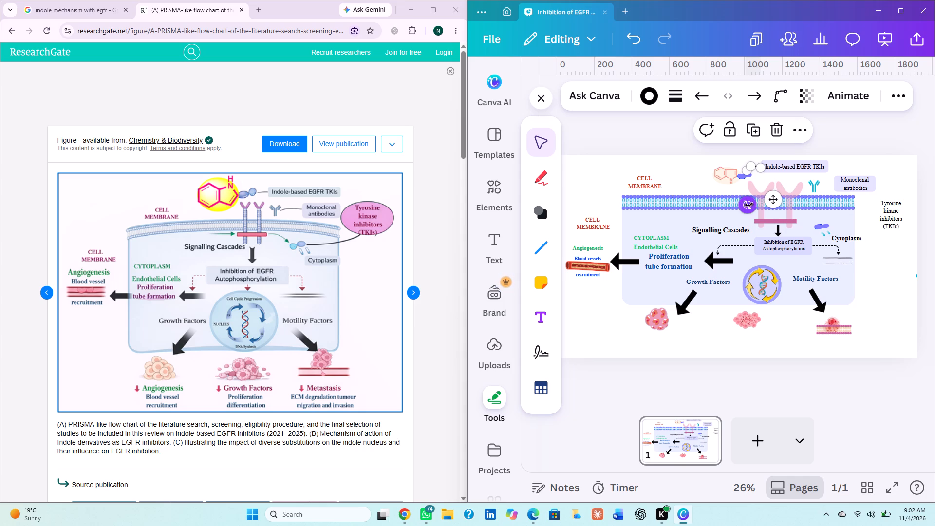
{"action": "left_click_drag", "start_coordinate": [749, 205], "coordinate": [752, 213]}
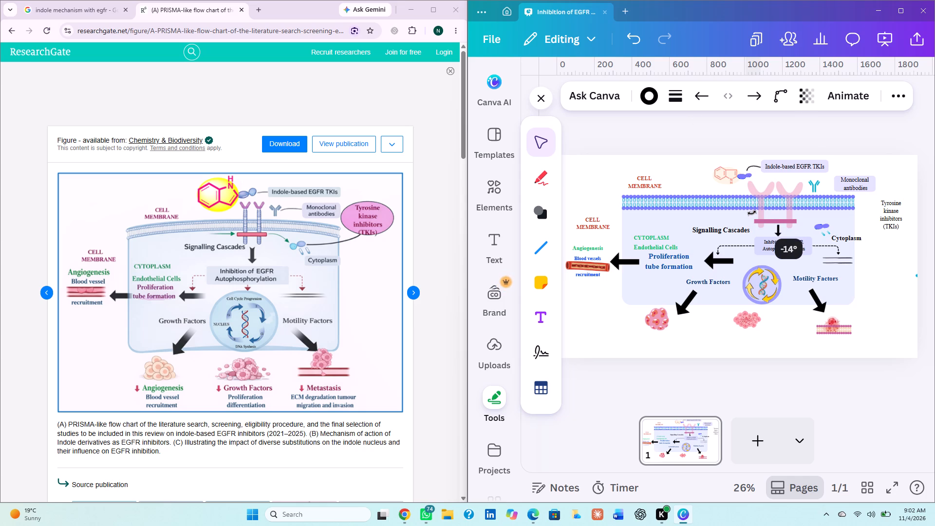
{"action": "left_click_drag", "start_coordinate": [752, 213], "coordinate": [770, 231]}
{"action": "left_click", "coordinate": [669, 172]}
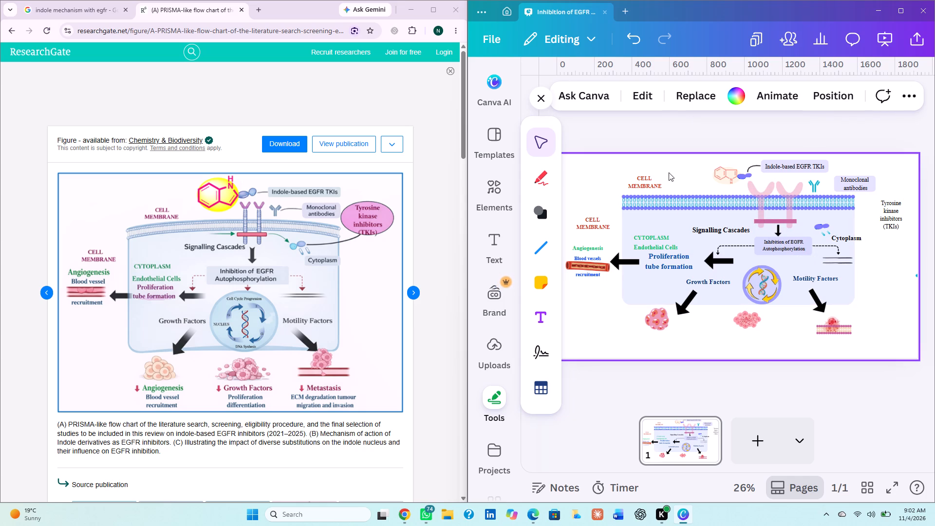
Duplicate the curved connector and place the copy, slightly rotated, between the Y-shaped antibody and the Monoclonal antibodies label.
{"action": "left_click", "coordinate": [750, 170]}
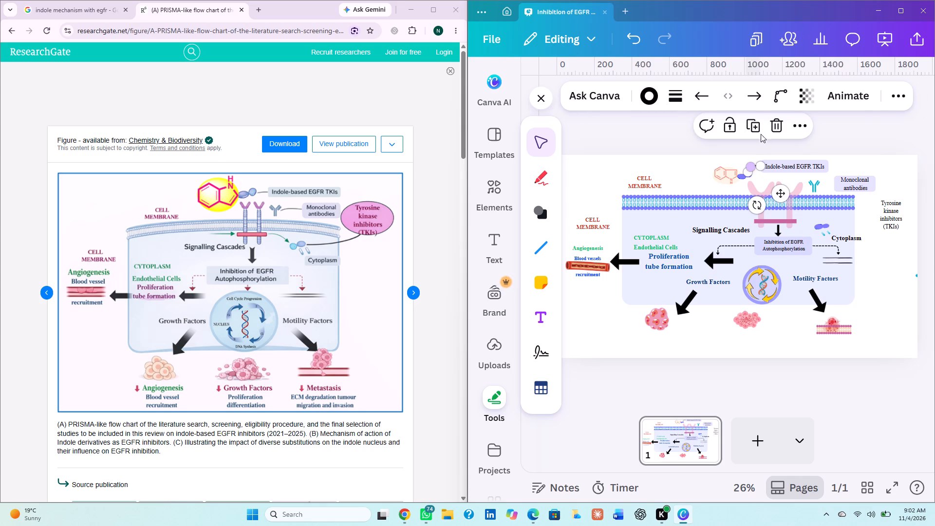
{"action": "left_click", "coordinate": [759, 130]}
{"action": "left_click_drag", "start_coordinate": [785, 197], "coordinate": [837, 208]}
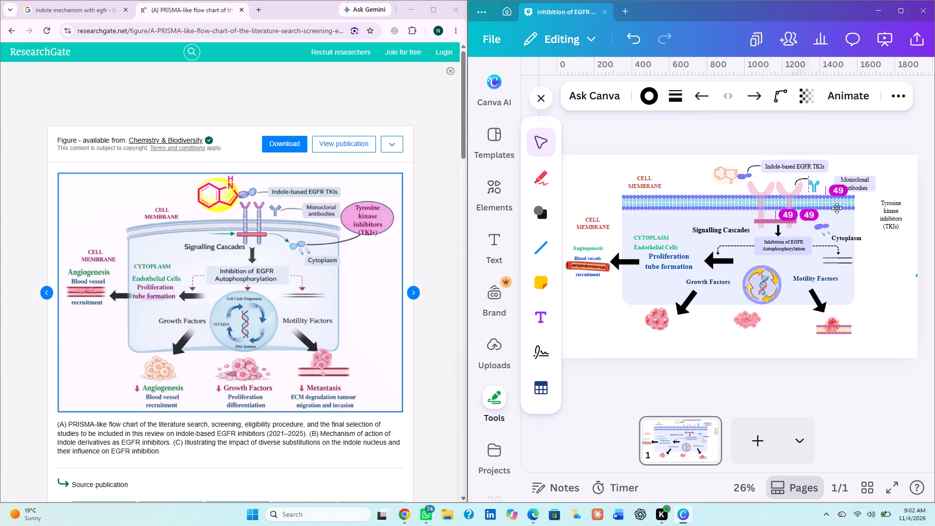
{"action": "left_click_drag", "start_coordinate": [837, 208], "coordinate": [849, 212]}
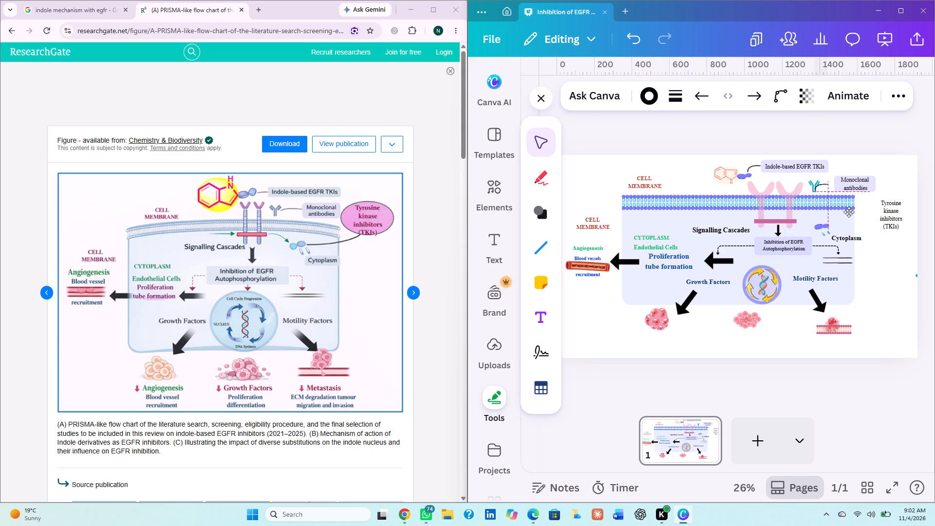
{"action": "left_click_drag", "start_coordinate": [849, 212], "coordinate": [856, 212]}
{"action": "left_click_drag", "start_coordinate": [834, 222], "coordinate": [824, 216]}
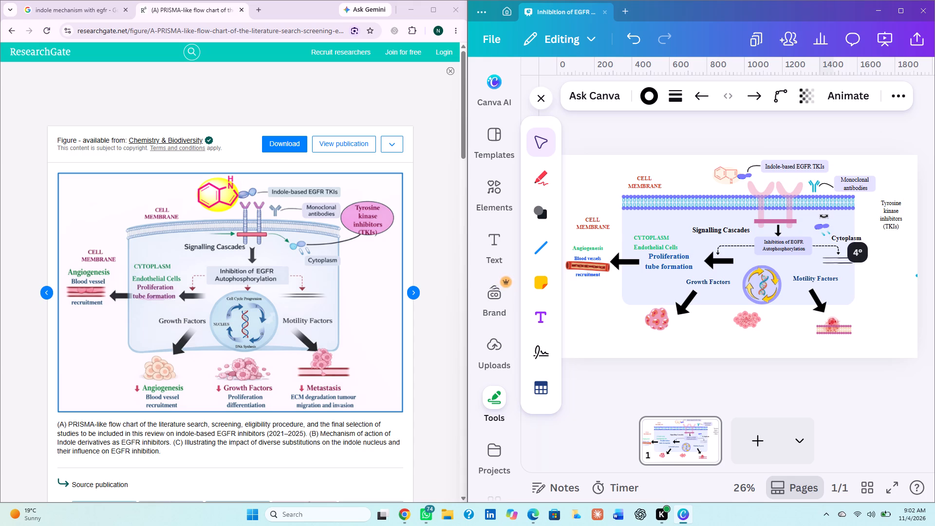
{"action": "left_click_drag", "start_coordinate": [824, 216], "coordinate": [828, 219]}
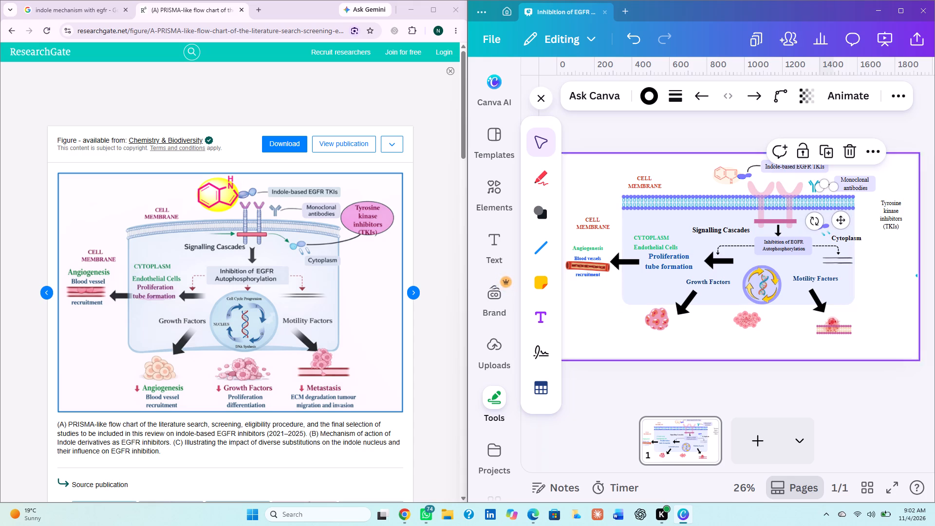
{"action": "left_click", "coordinate": [825, 183]}
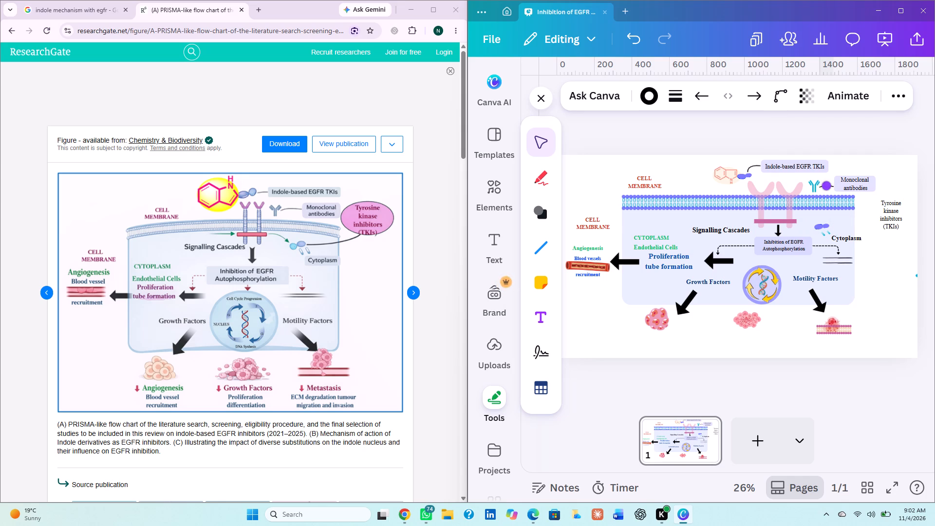
{"action": "left_click", "coordinate": [828, 176]}
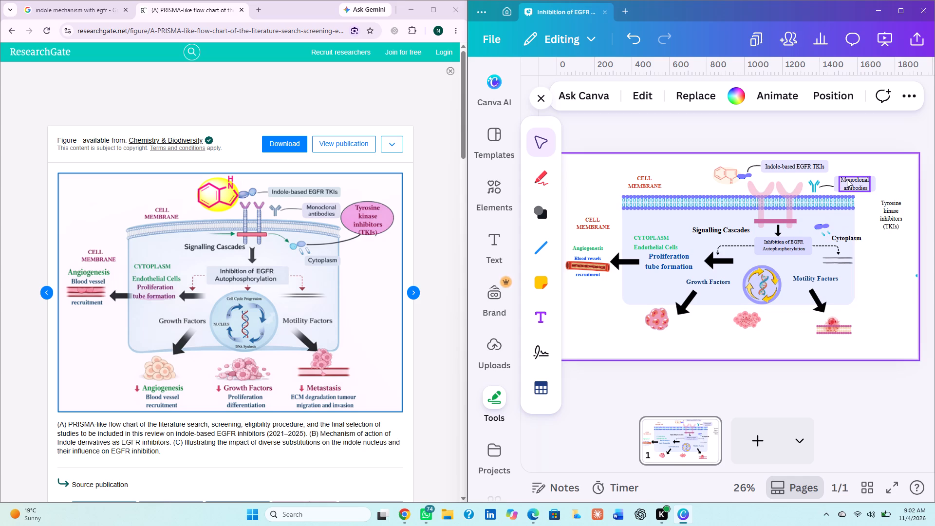
Duplicate the antibody connector and move the copy beside the Tyrosine kinase inhibitors (TKIs) label, above Cytoplasm.
{"action": "left_click", "coordinate": [823, 186]}
{"action": "left_click", "coordinate": [825, 164]}
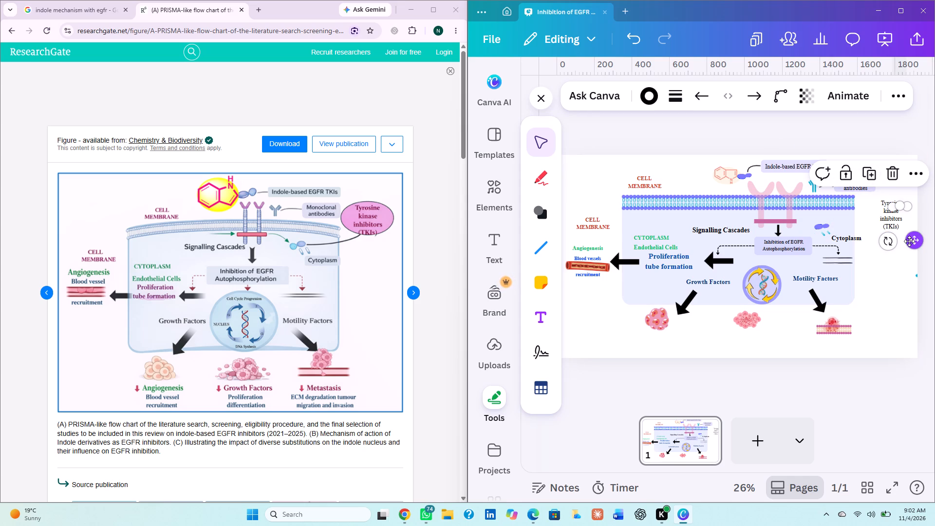
{"action": "left_click_drag", "start_coordinate": [909, 241], "coordinate": [860, 257]}
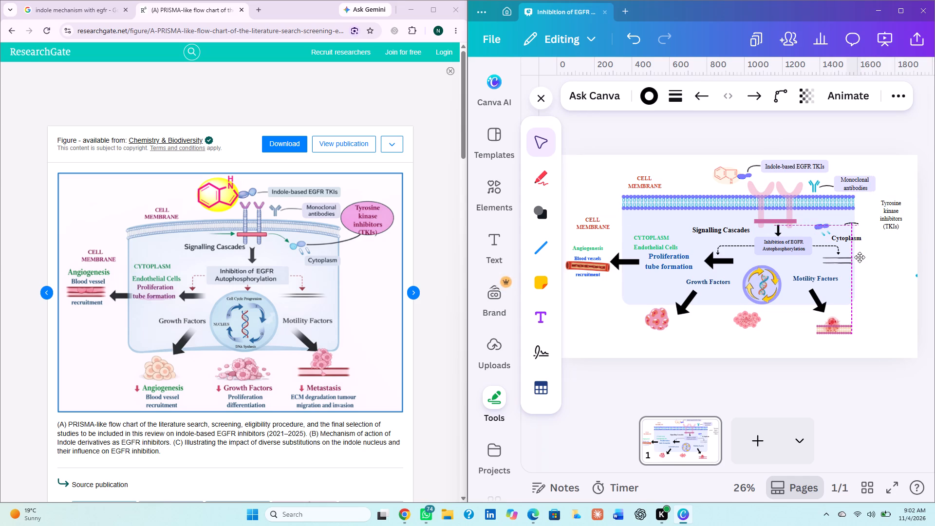
{"action": "left_click_drag", "start_coordinate": [860, 257], "coordinate": [872, 253]}
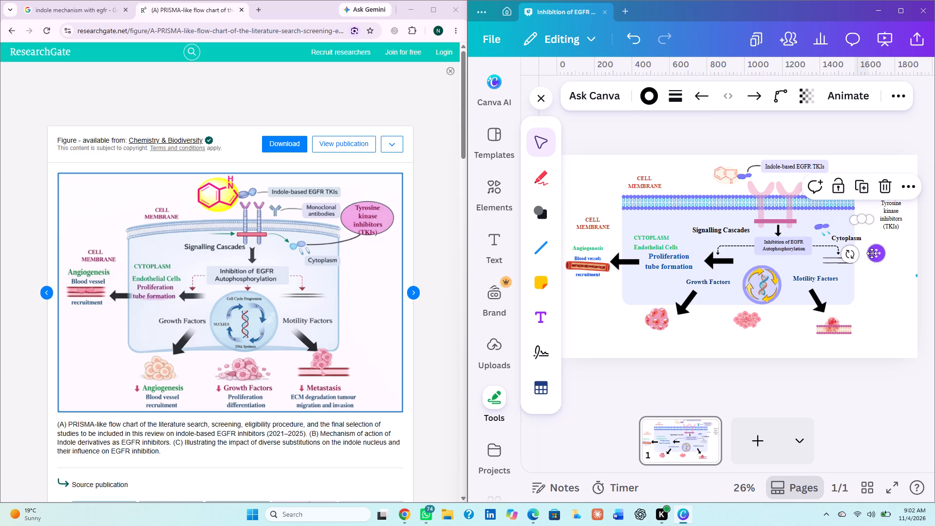
Extend the new connector's inner end toward the blue ovals above the Cytoplasm label.
{"action": "left_click_drag", "start_coordinate": [851, 222], "coordinate": [834, 237]}
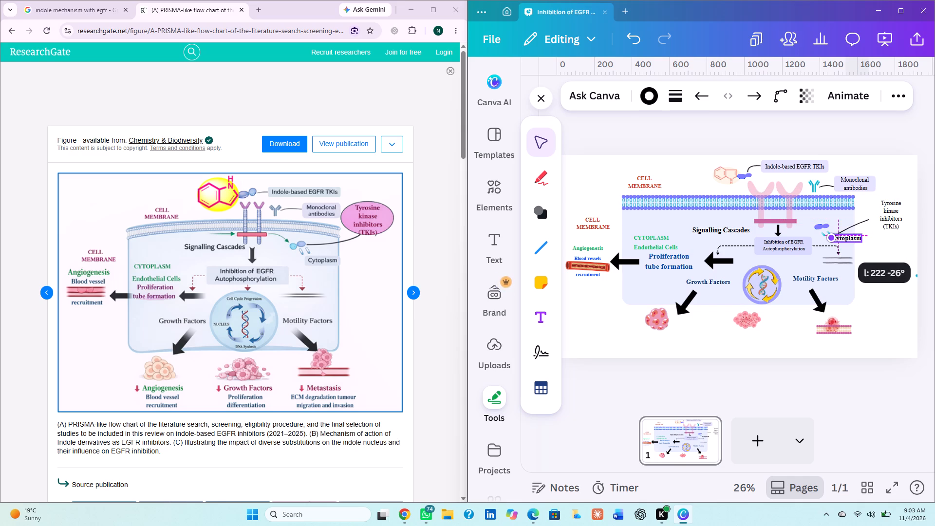
{"action": "left_click_drag", "start_coordinate": [834, 237], "coordinate": [839, 230]}
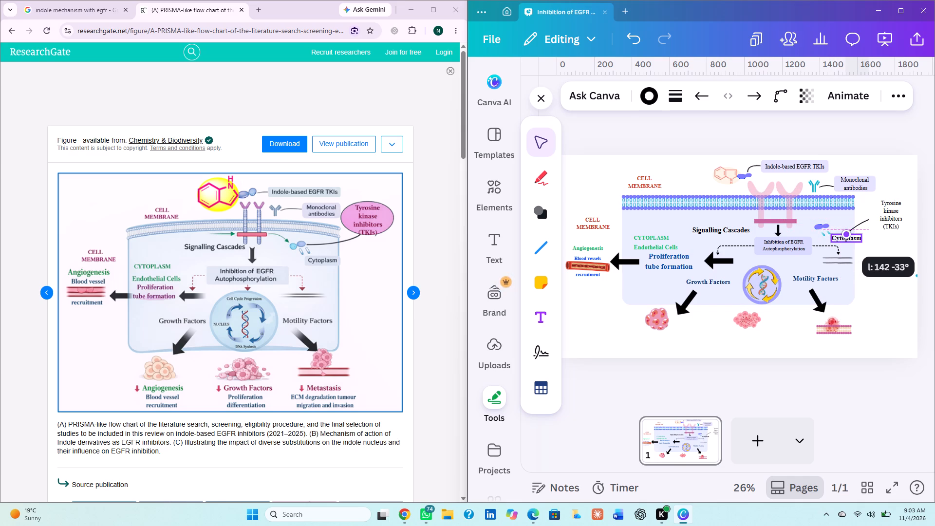
{"action": "left_click_drag", "start_coordinate": [839, 230], "coordinate": [836, 227]}
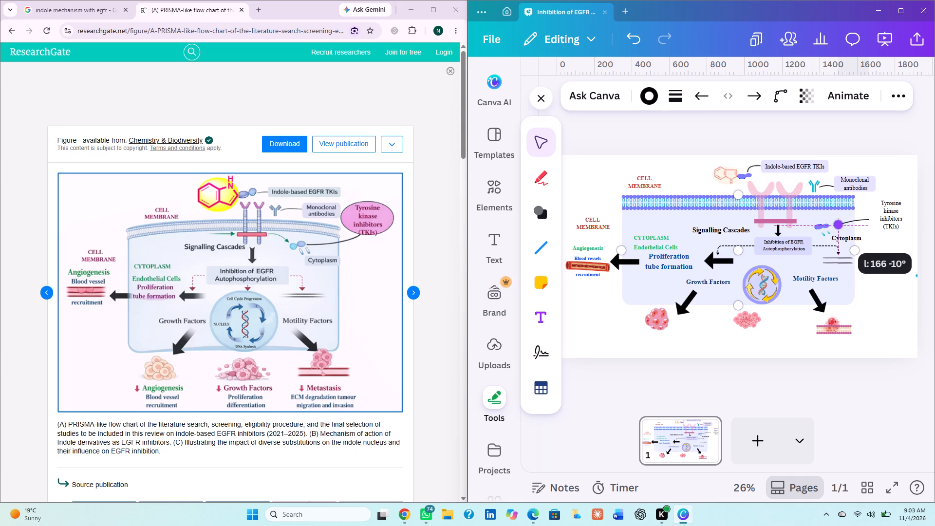
{"action": "left_click_drag", "start_coordinate": [836, 227], "coordinate": [833, 227]}
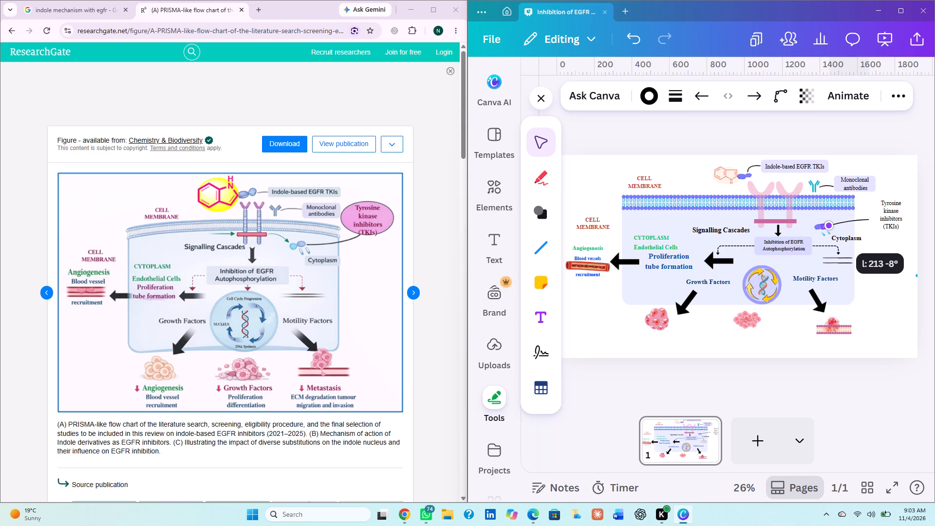
{"action": "left_click_drag", "start_coordinate": [833, 227], "coordinate": [837, 227]}
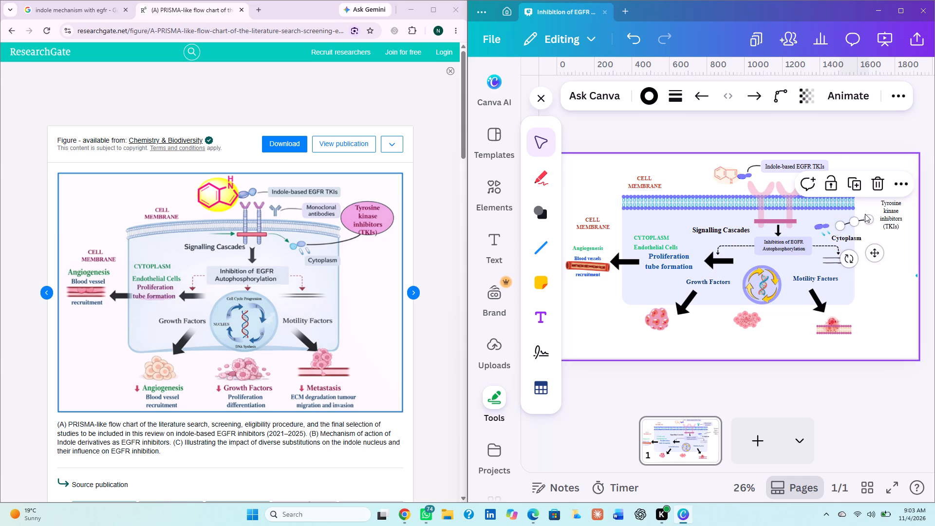
Bend the new connector downward and extend its outer end to the Tyrosine kinase inhibitors (TKIs) label.
{"action": "left_click_drag", "start_coordinate": [853, 225], "coordinate": [858, 230]}
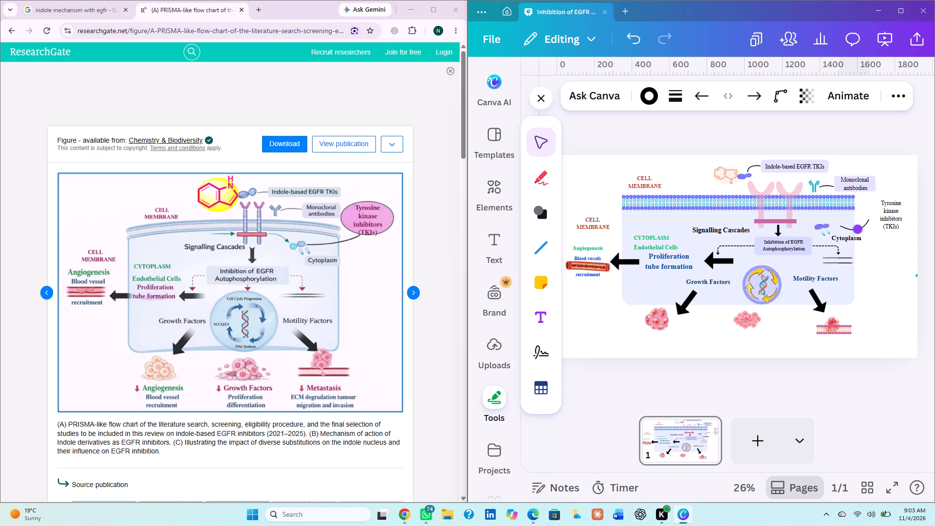
{"action": "left_click_drag", "start_coordinate": [858, 230], "coordinate": [859, 227]}
{"action": "left_click_drag", "start_coordinate": [874, 217], "coordinate": [881, 213]}
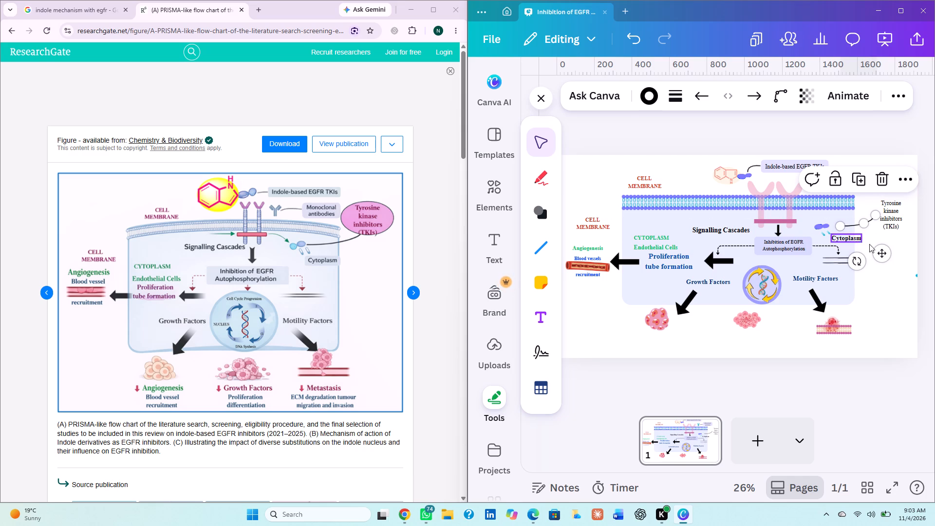
Shift the connector and the Tyrosine kinase inhibitors (TKIs) label slightly toward the blue ovals above Cytoplasm.
{"action": "left_click_drag", "start_coordinate": [878, 253], "coordinate": [873, 254]}
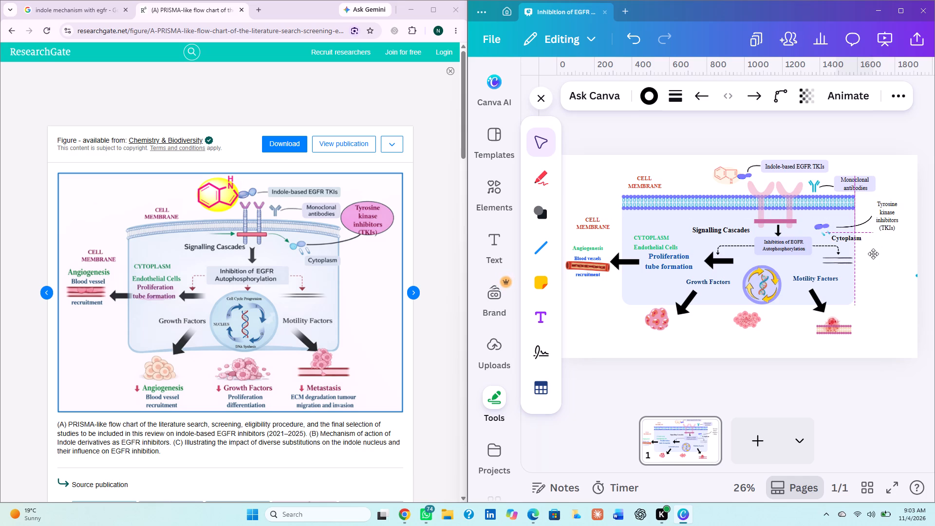
{"action": "left_click_drag", "start_coordinate": [873, 254], "coordinate": [868, 254]}
{"action": "left_click", "coordinate": [895, 285]}
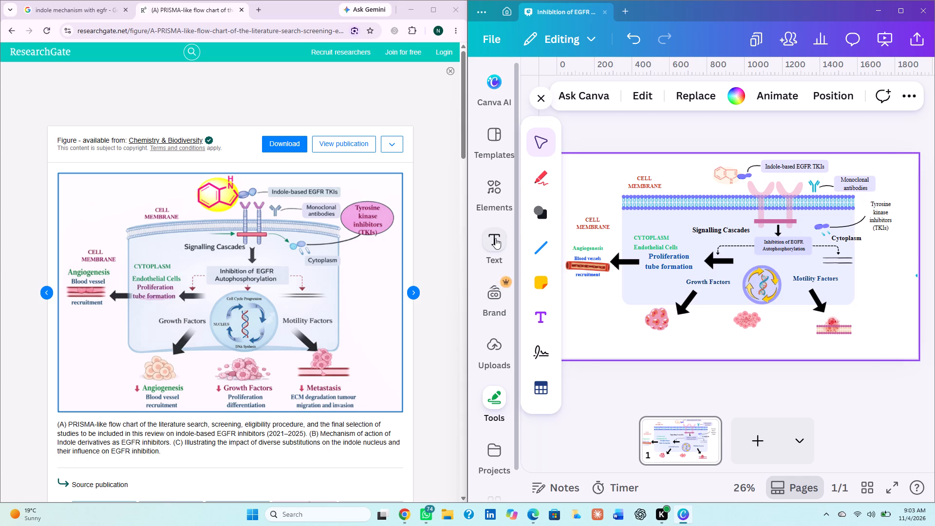
Search the elements for "arrow" and add the straight black arrow with a solid triangular head.
{"action": "left_click", "coordinate": [488, 206]}
{"action": "left_click", "coordinate": [619, 92]}
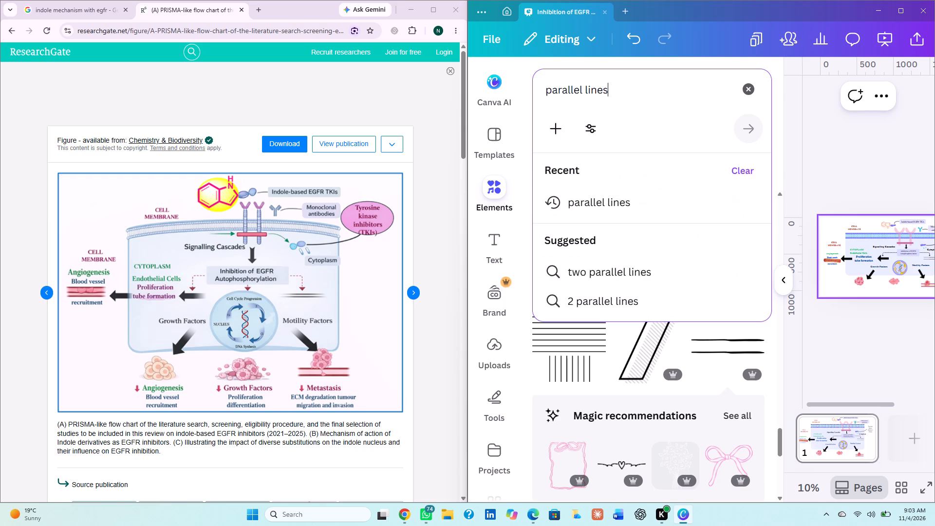
{"action": "key", "text": "BackSpace"}
{"action": "key", "text": "BackSpace"}
{"action": "key", "text": "BackSpace"}
{"action": "key", "text": "BackSpace"}
{"action": "key", "text": "BackSpace"}
{"action": "key", "text": "BackSpace"}
{"action": "key", "text": "BackSpace"}
{"action": "key", "text": "BackSpace"}
{"action": "key", "text": "BackSpace"}
{"action": "key", "text": "BackSpace"}
{"action": "key", "text": "BackSpace"}
{"action": "key", "text": "BackSpace"}
{"action": "key", "text": "BackSpace"}
{"action": "key", "text": "BackSpace"}
{"action": "key", "text": "BackSpace"}
{"action": "key", "text": "BackSpace"}
{"action": "key", "text": "BackSpace"}
{"action": "key", "text": "BackSpace"}
{"action": "key", "text": "BackSpace"}
{"action": "key", "text": "BackSpace"}
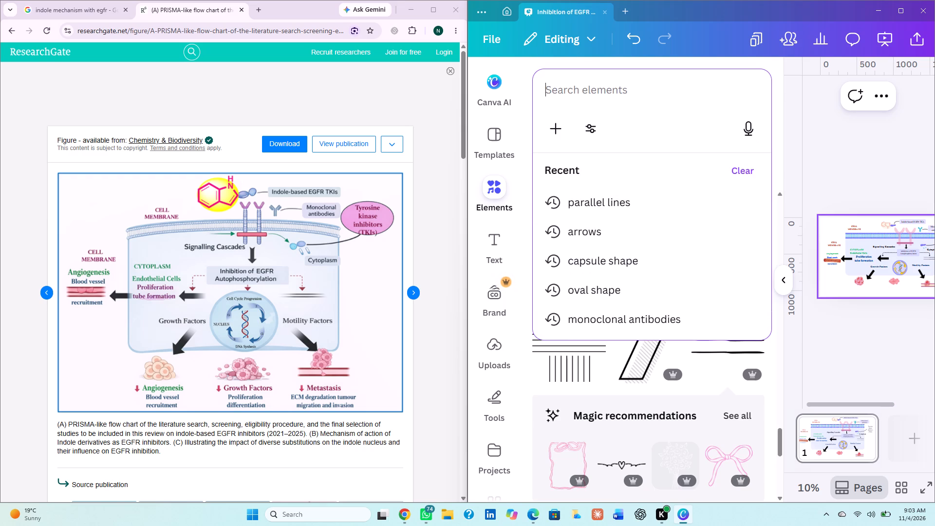
{"action": "type", "text": "arrow"}
{"action": "key", "text": "Return"}
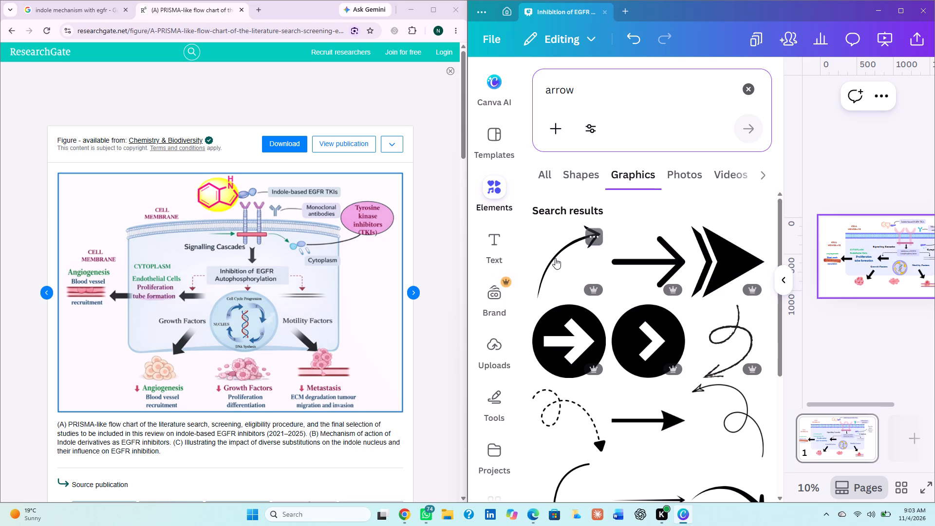
{"action": "left_click", "coordinate": [650, 429]}
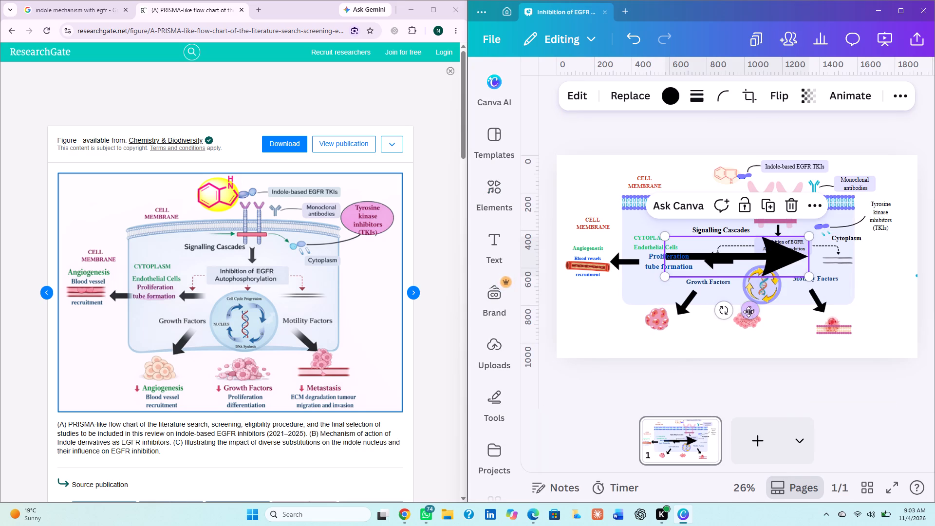
Shrink the new black arrow beside the nucleus and rotate it to about 99° so it points downward.
{"action": "left_click_drag", "start_coordinate": [668, 276], "coordinate": [812, 246]}
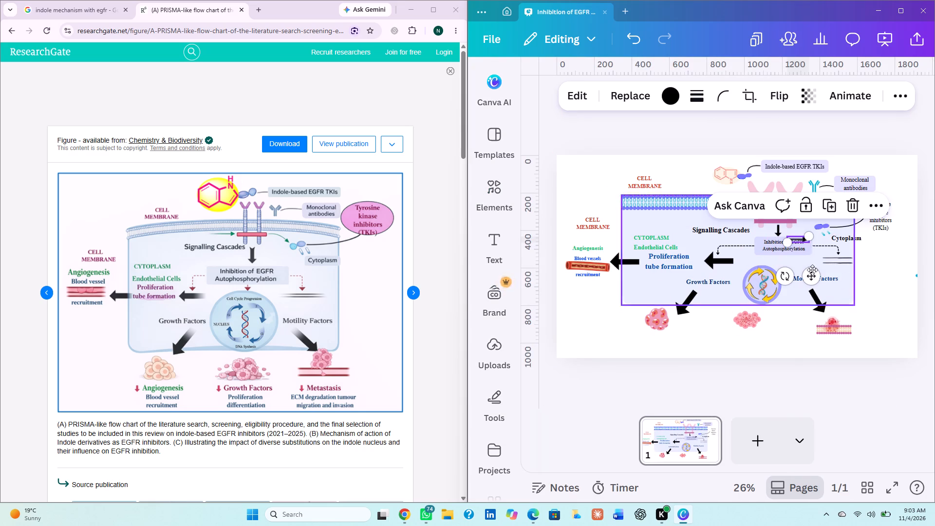
{"action": "left_click_drag", "start_coordinate": [812, 275], "coordinate": [801, 297]}
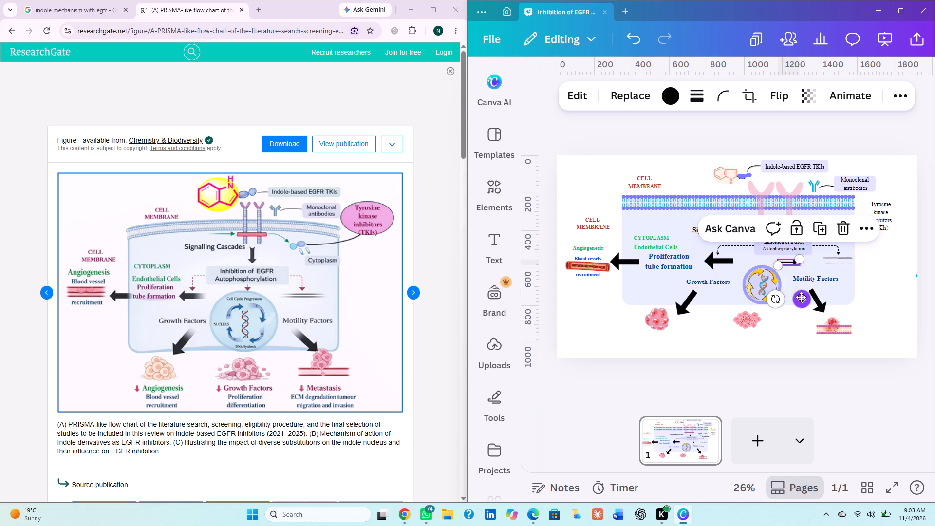
{"action": "left_click_drag", "start_coordinate": [775, 299], "coordinate": [752, 252]}
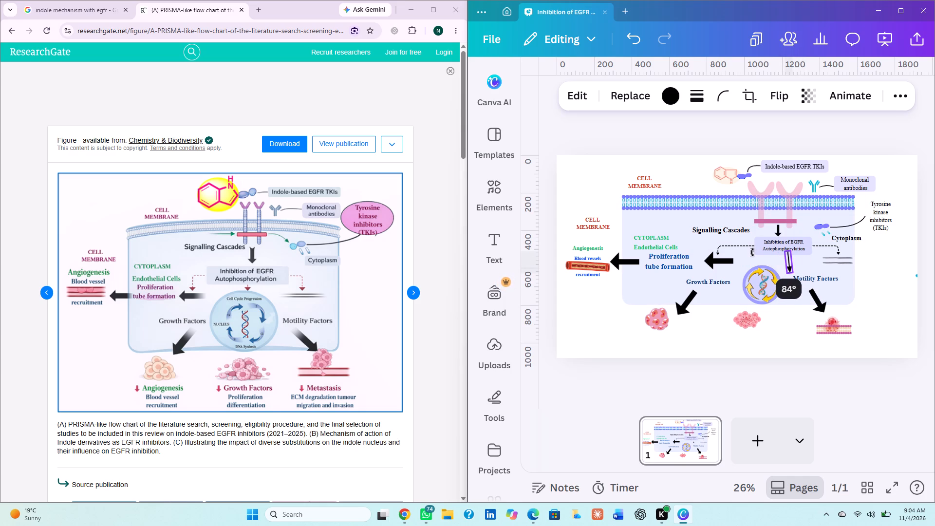
{"action": "left_click_drag", "start_coordinate": [752, 252], "coordinate": [743, 239]}
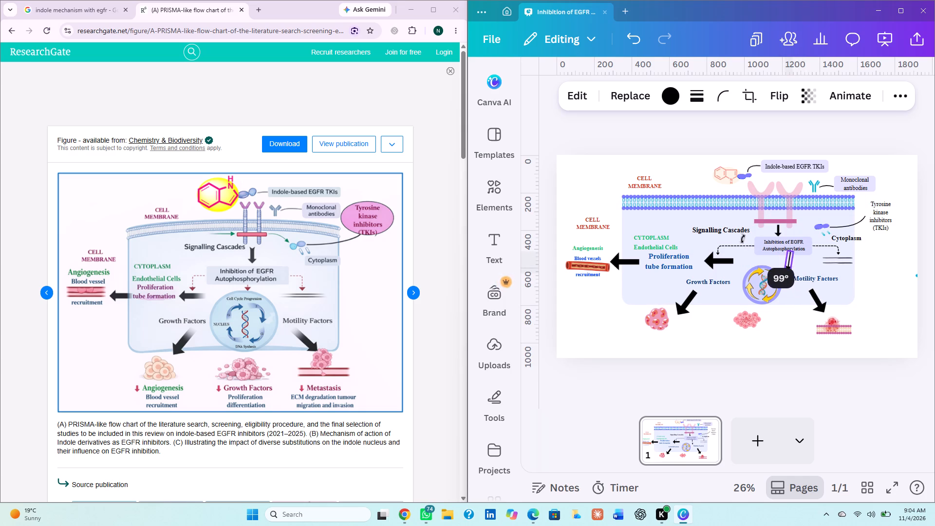
{"action": "left_click_drag", "start_coordinate": [743, 239], "coordinate": [741, 236]}
Shrink the downward arrow further and place it between the Inhibition of EGFR Autophosphorylation box and the nucleus circle.
{"action": "left_click_drag", "start_coordinate": [764, 299], "coordinate": [753, 299]}
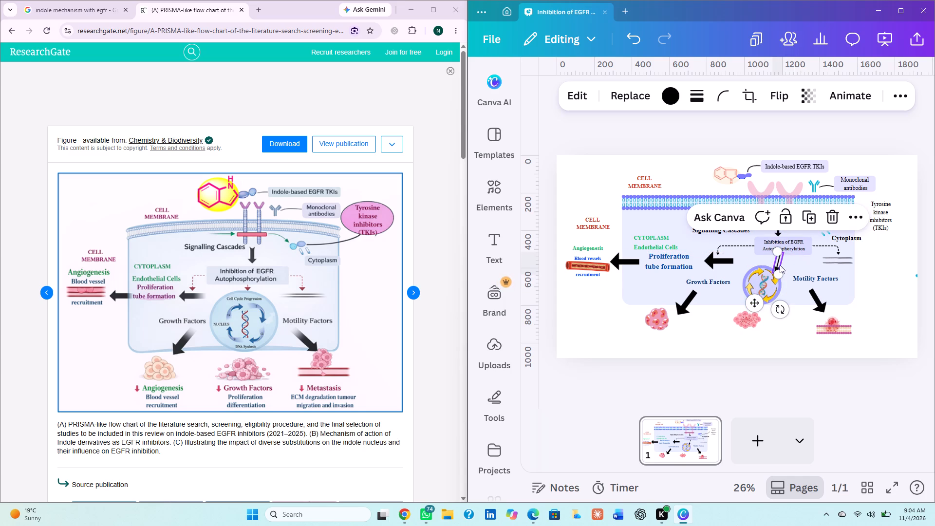
{"action": "left_click_drag", "start_coordinate": [776, 252], "coordinate": [777, 256]}
{"action": "left_click_drag", "start_coordinate": [777, 256], "coordinate": [775, 263]}
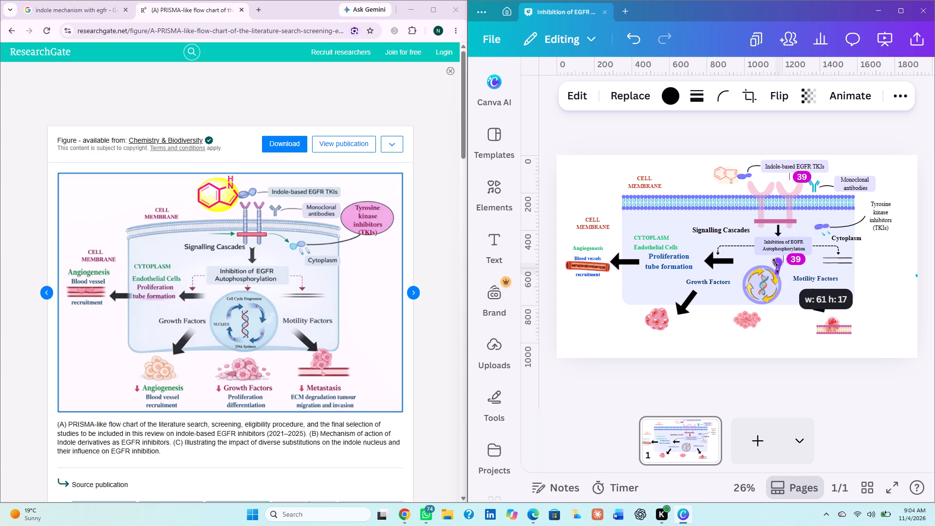
{"action": "left_click_drag", "start_coordinate": [775, 263], "coordinate": [770, 260]}
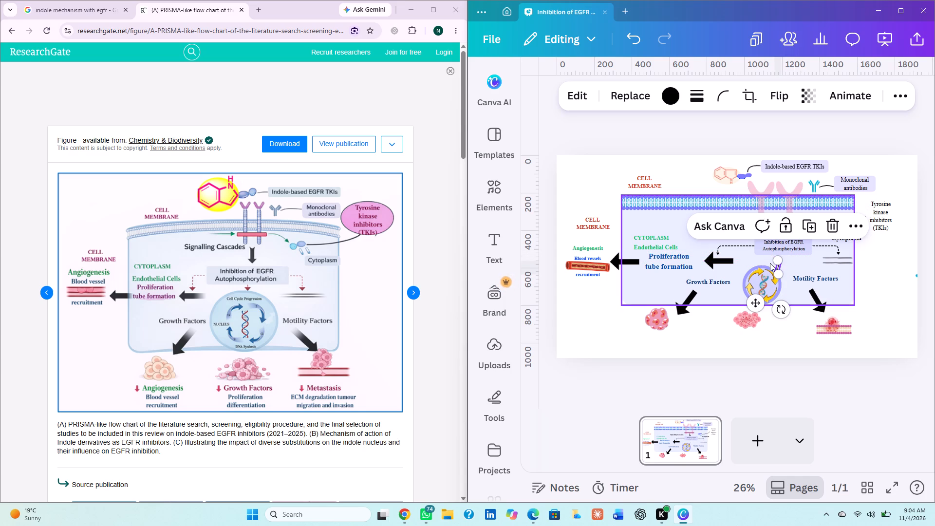
{"action": "left_click_drag", "start_coordinate": [755, 306], "coordinate": [755, 301]}
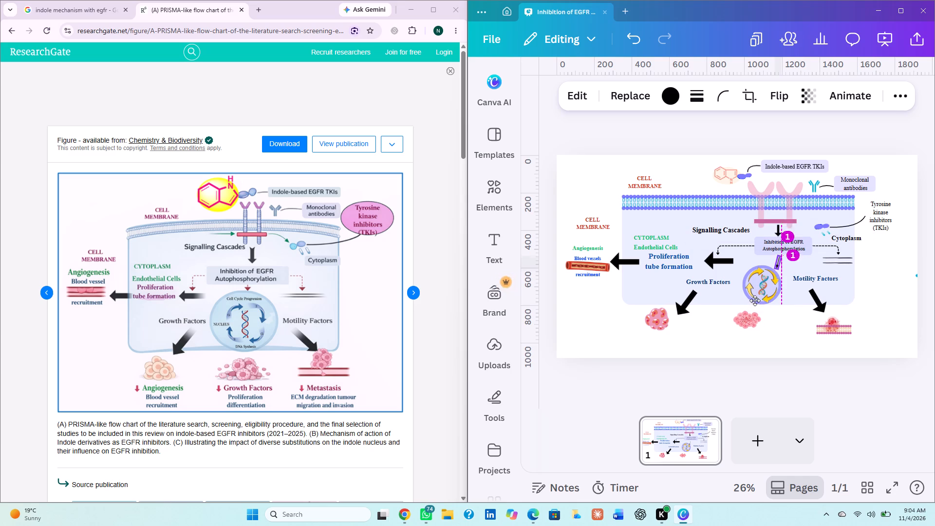
{"action": "left_click_drag", "start_coordinate": [755, 301], "coordinate": [751, 301]}
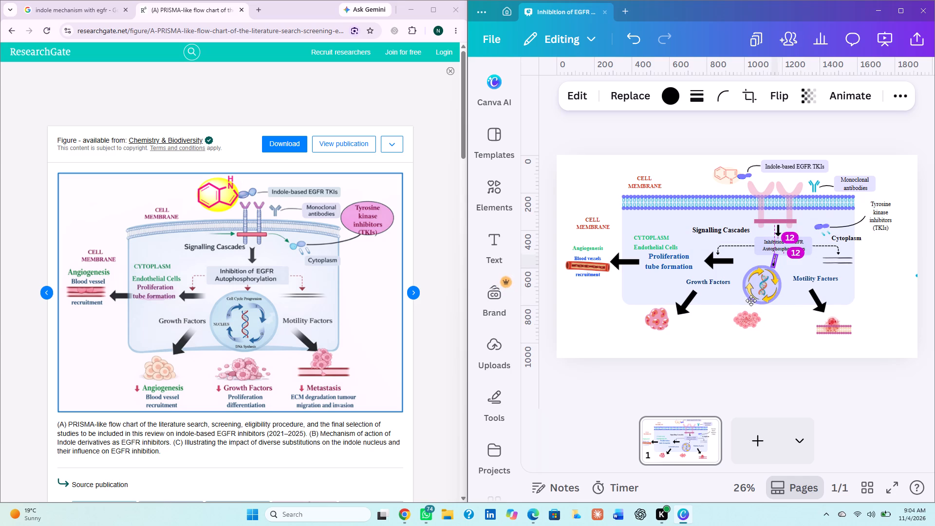
{"action": "left_click_drag", "start_coordinate": [751, 301], "coordinate": [752, 301]}
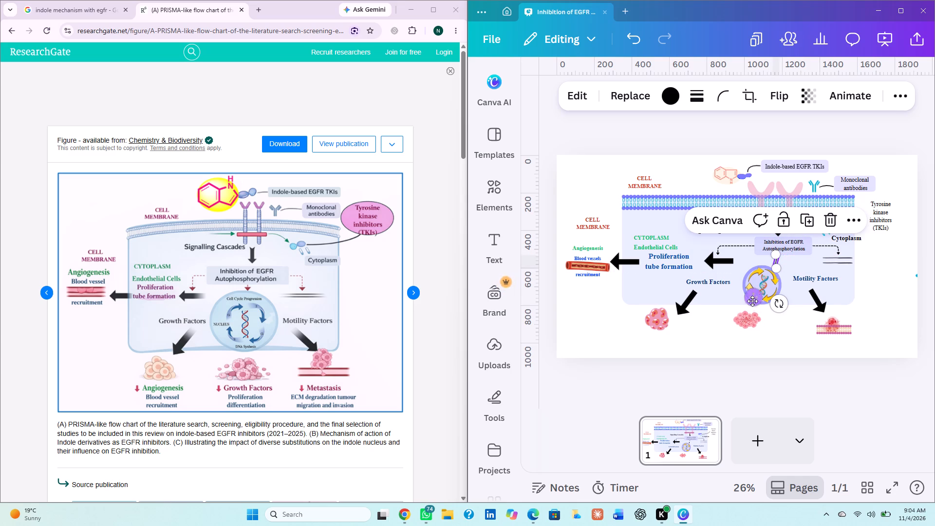
{"action": "left_click", "coordinate": [720, 325]}
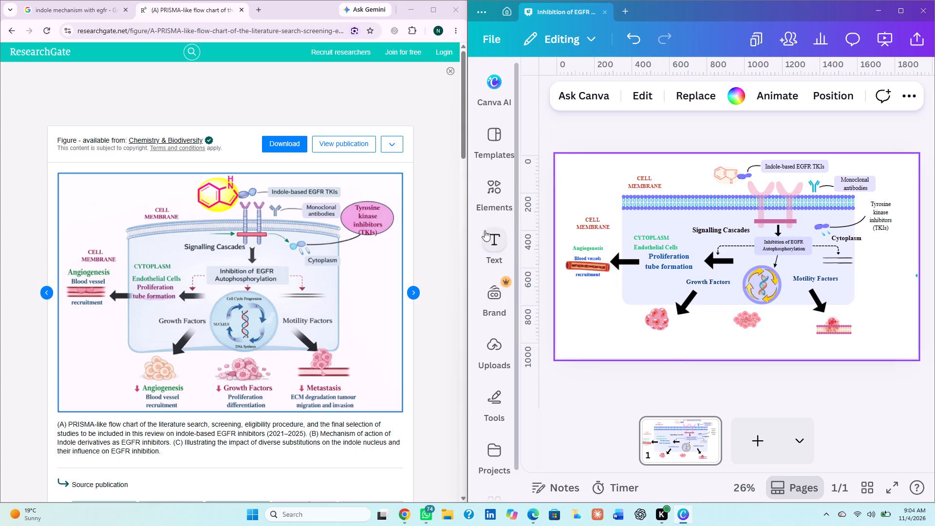
Add the thin green straight arrow from the recommendations in the "arrow" graphics results.
{"action": "left_click", "coordinate": [493, 194]}
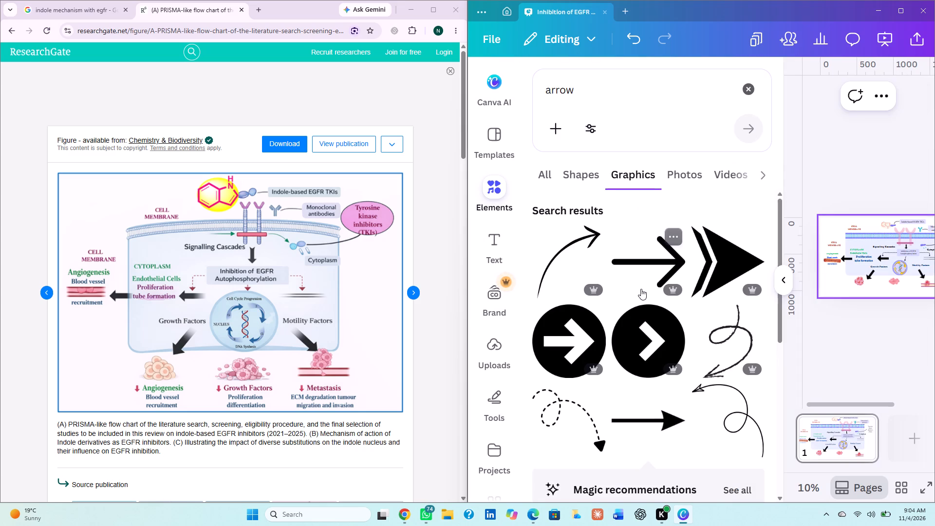
{"action": "scroll", "coordinate": [641, 289], "scroll_direction": "down", "scroll_amount": 3}
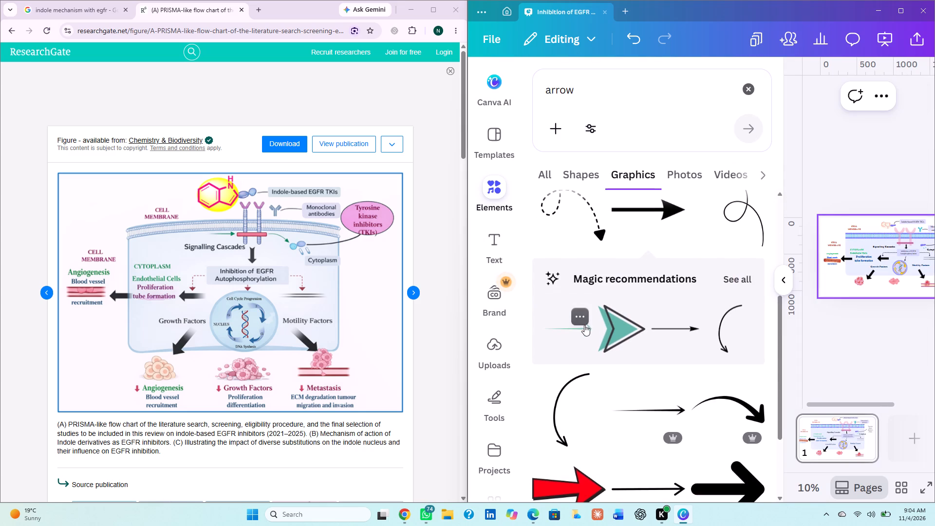
{"action": "left_click", "coordinate": [584, 325]}
{"action": "left_click", "coordinate": [564, 336]}
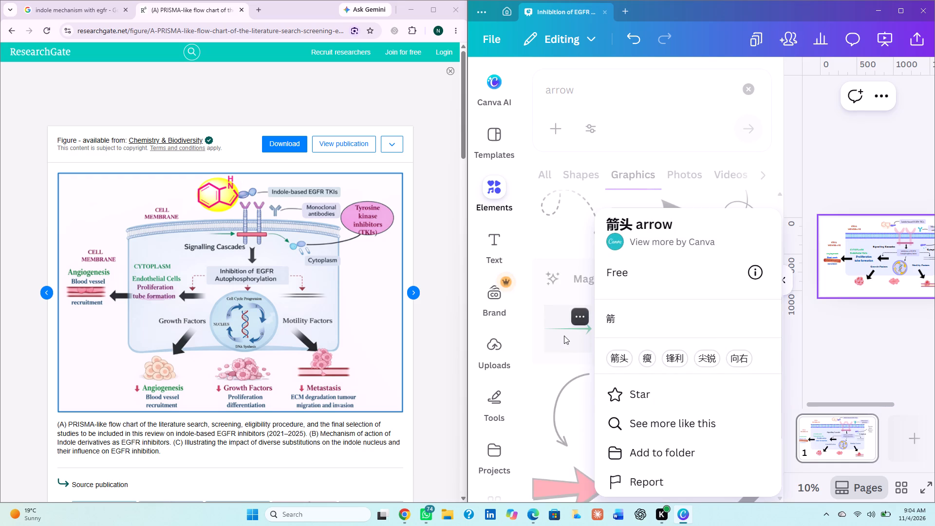
{"action": "left_click", "coordinate": [561, 327]}
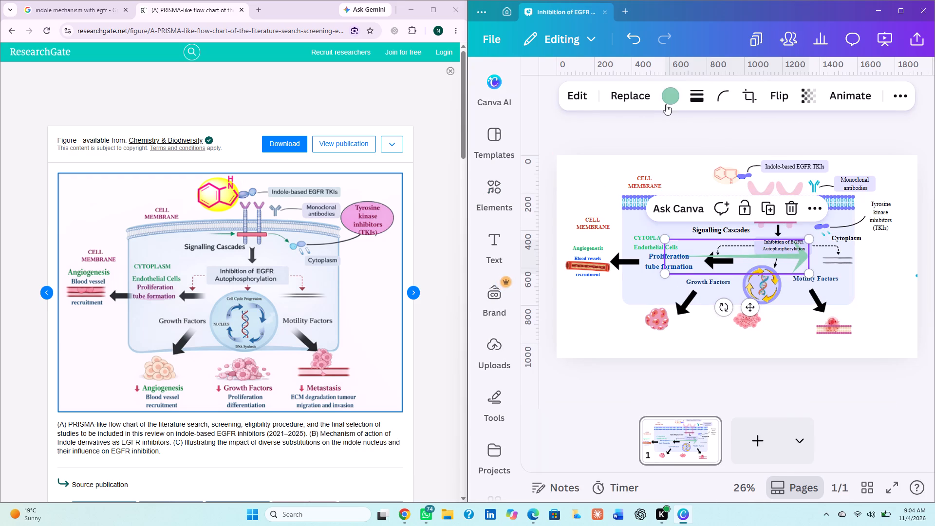
Recolour the new green arrow black.
{"action": "left_click", "coordinate": [667, 100]}
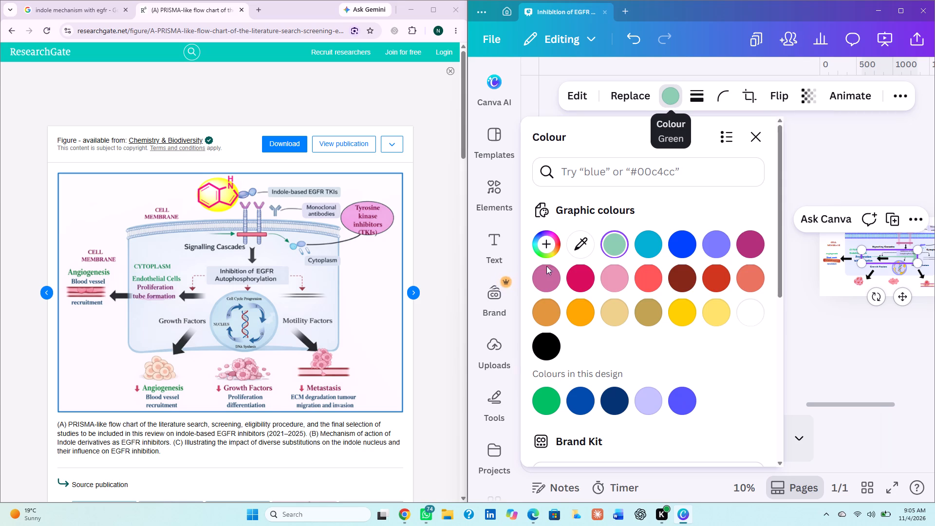
{"action": "left_click", "coordinate": [548, 339]}
{"action": "left_click", "coordinate": [790, 361]}
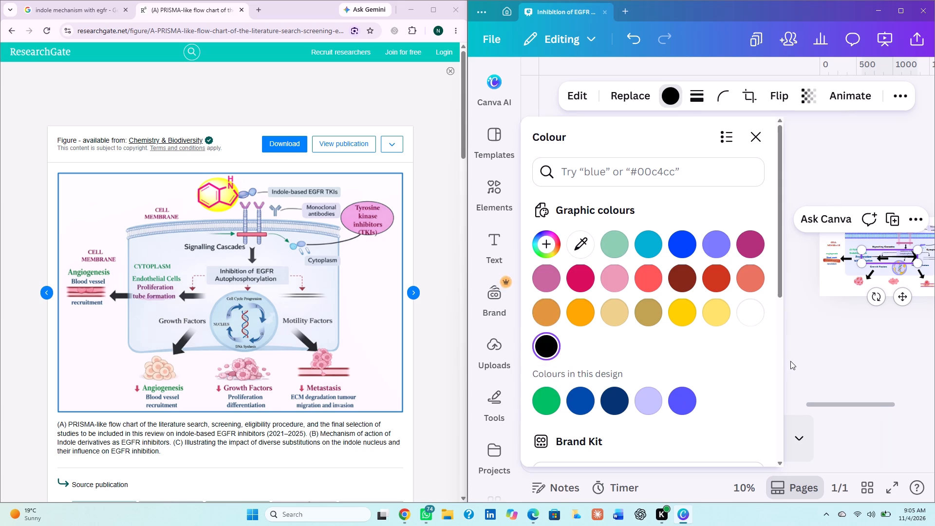
Shrink the new thin arrow to about 180 wide and place it above Signalling Cascades, pointing at the pink receptor bar.
{"action": "left_click_drag", "start_coordinate": [668, 274], "coordinate": [718, 264]}
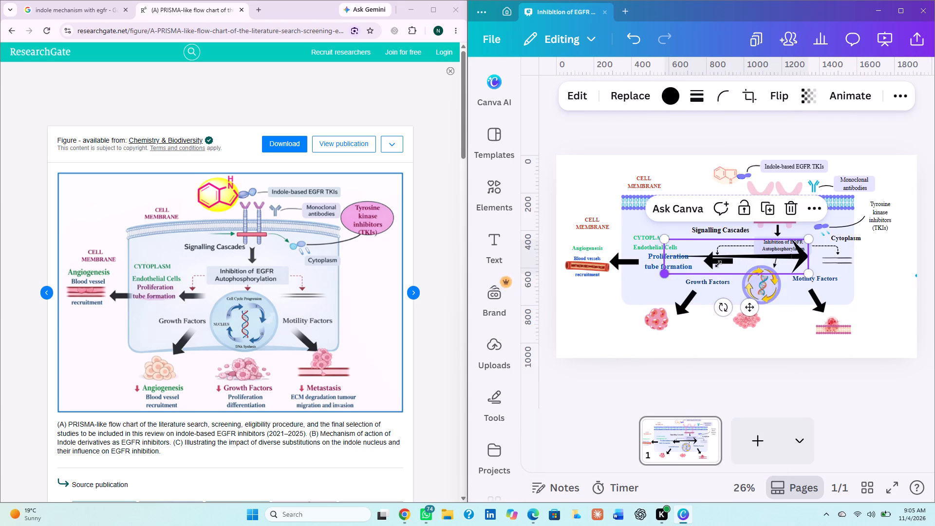
{"action": "left_click_drag", "start_coordinate": [718, 264], "coordinate": [785, 257]}
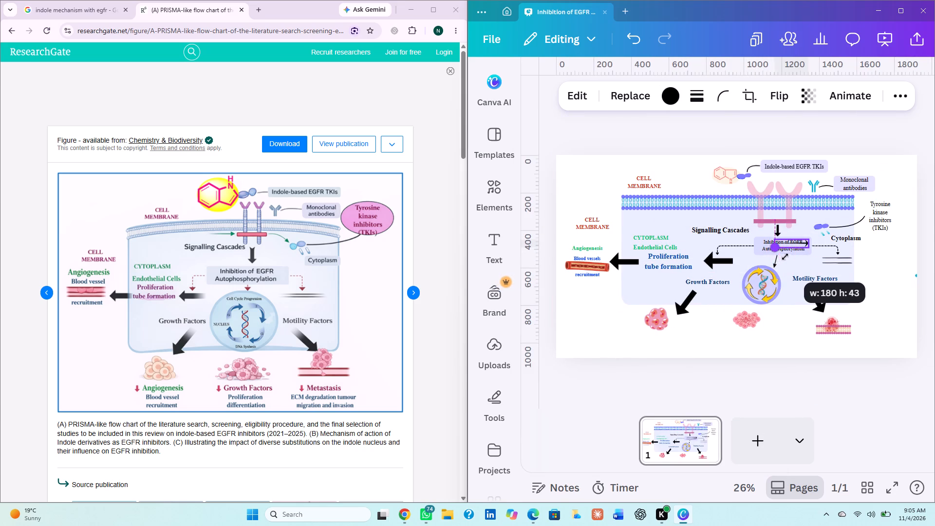
{"action": "left_click_drag", "start_coordinate": [785, 257], "coordinate": [783, 258]}
{"action": "left_click_drag", "start_coordinate": [808, 279], "coordinate": [759, 265]}
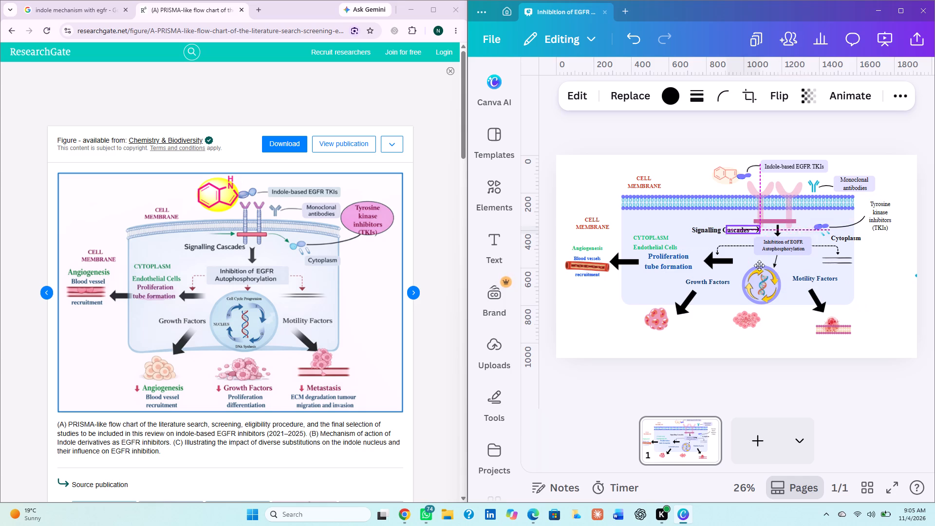
{"action": "left_click_drag", "start_coordinate": [759, 265], "coordinate": [739, 252]}
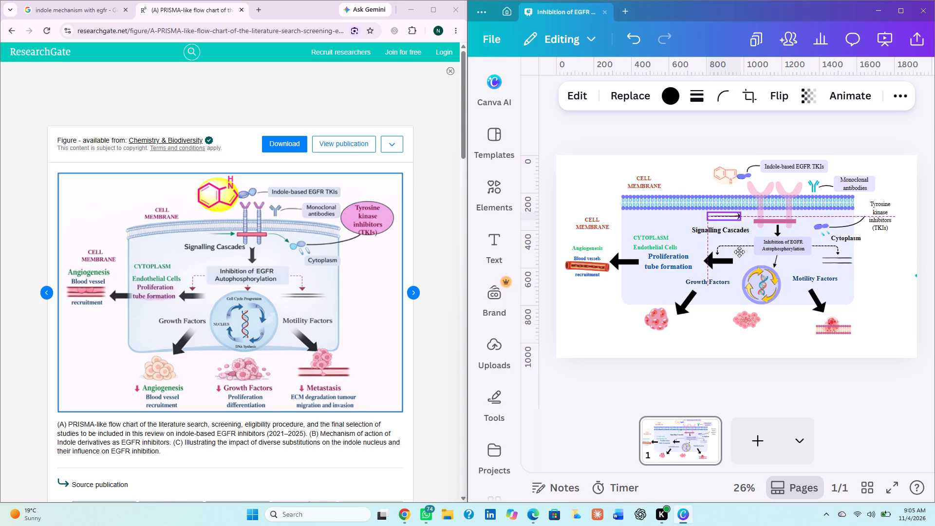
{"action": "left_click_drag", "start_coordinate": [739, 252], "coordinate": [749, 254]}
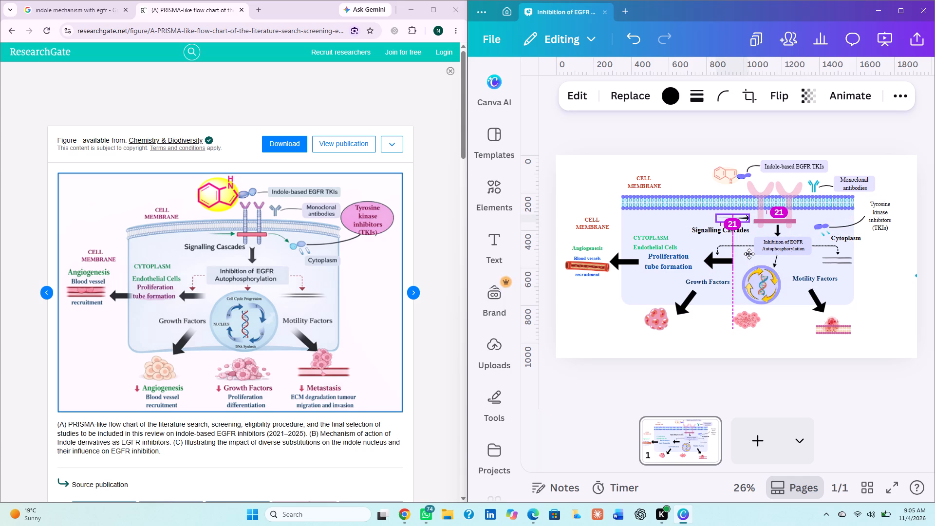
{"action": "left_click_drag", "start_coordinate": [749, 254], "coordinate": [749, 254]}
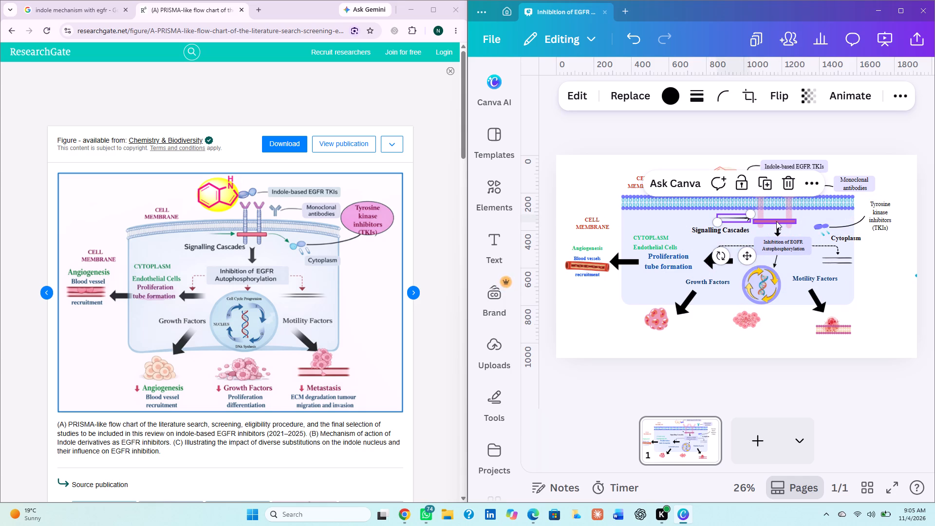
Move the pink receptor bar up slightly to line up with the thin arrow.
{"action": "left_click", "coordinate": [776, 221]}
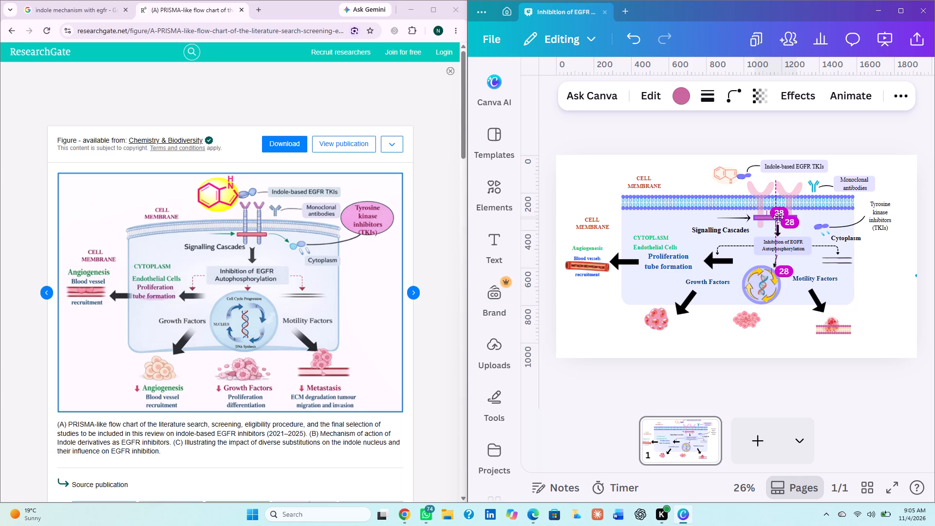
{"action": "left_click", "coordinate": [701, 221]}
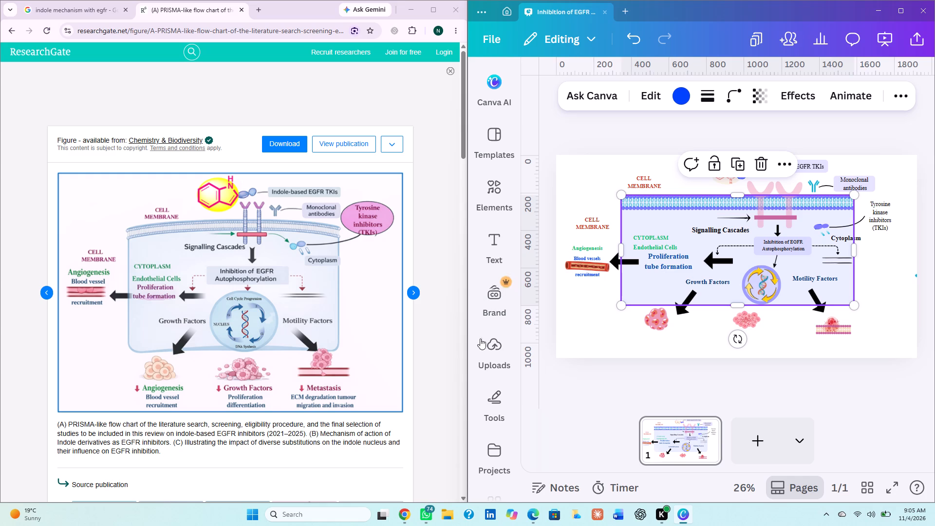
Draw a short horizontal line with the curved line type in the blank area beside the upper CELL MEMBRANE label.
{"action": "left_click", "coordinate": [492, 407]}
{"action": "left_click", "coordinate": [533, 256]}
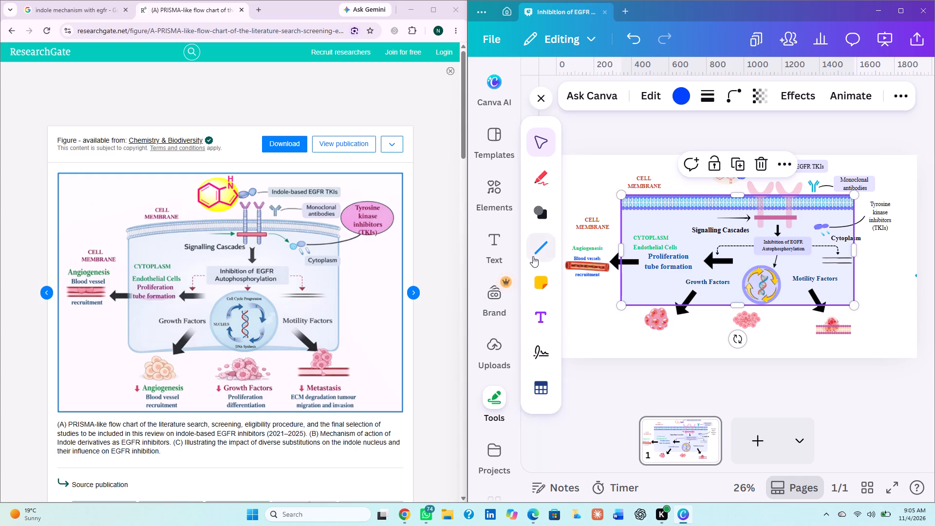
{"action": "left_click", "coordinate": [577, 262]}
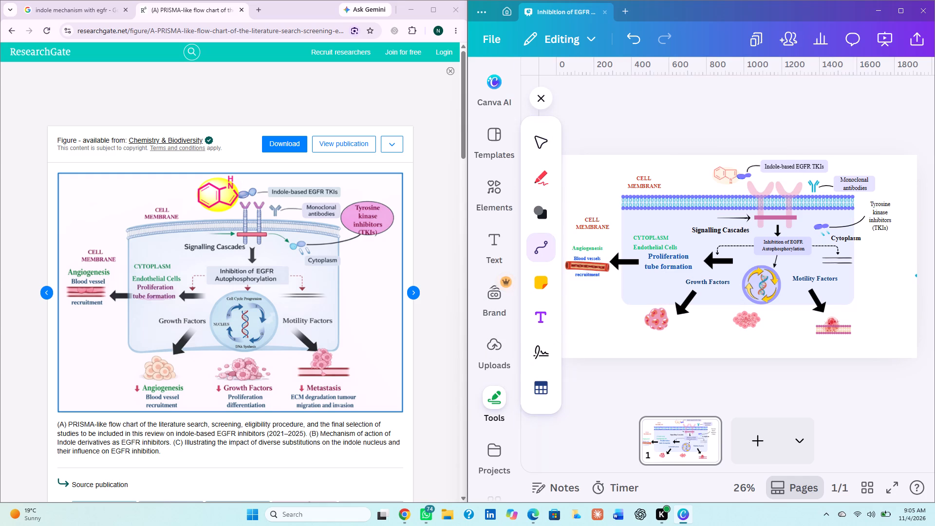
{"action": "left_click_drag", "start_coordinate": [578, 175], "coordinate": [614, 173]}
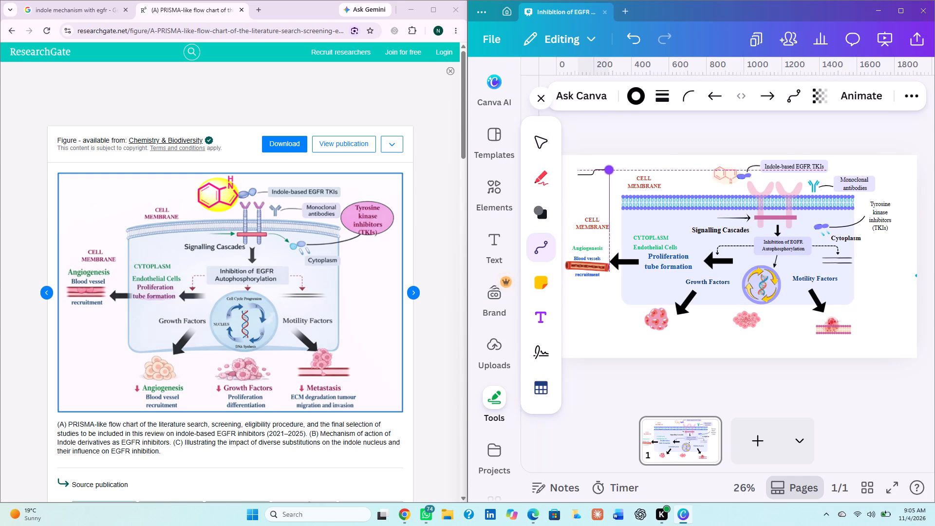
{"action": "left_click_drag", "start_coordinate": [614, 173], "coordinate": [615, 173]}
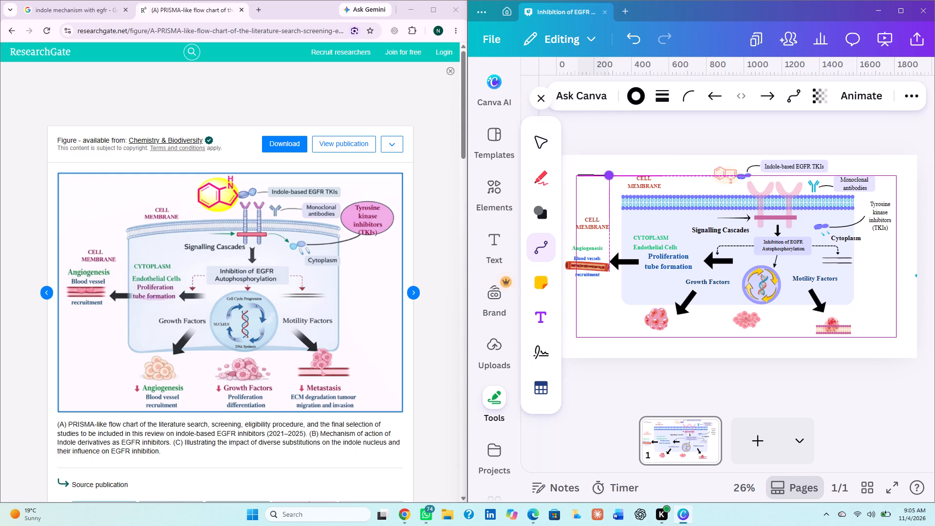
{"action": "left_click_drag", "start_coordinate": [615, 173], "coordinate": [614, 175]}
{"action": "left_click_drag", "start_coordinate": [614, 175], "coordinate": [614, 175]}
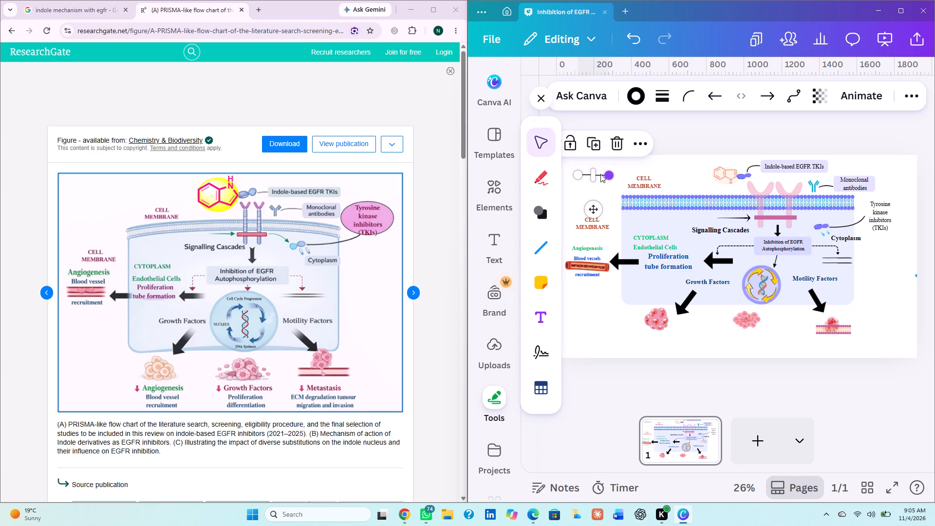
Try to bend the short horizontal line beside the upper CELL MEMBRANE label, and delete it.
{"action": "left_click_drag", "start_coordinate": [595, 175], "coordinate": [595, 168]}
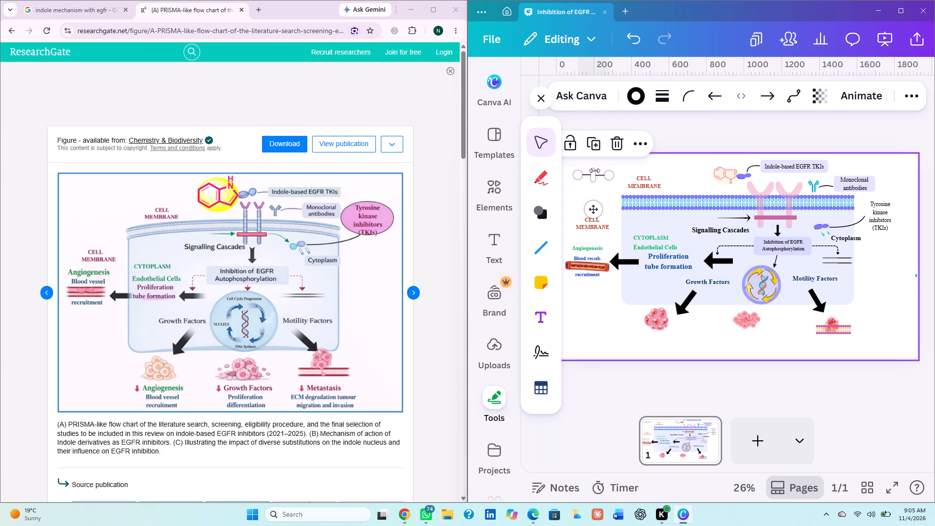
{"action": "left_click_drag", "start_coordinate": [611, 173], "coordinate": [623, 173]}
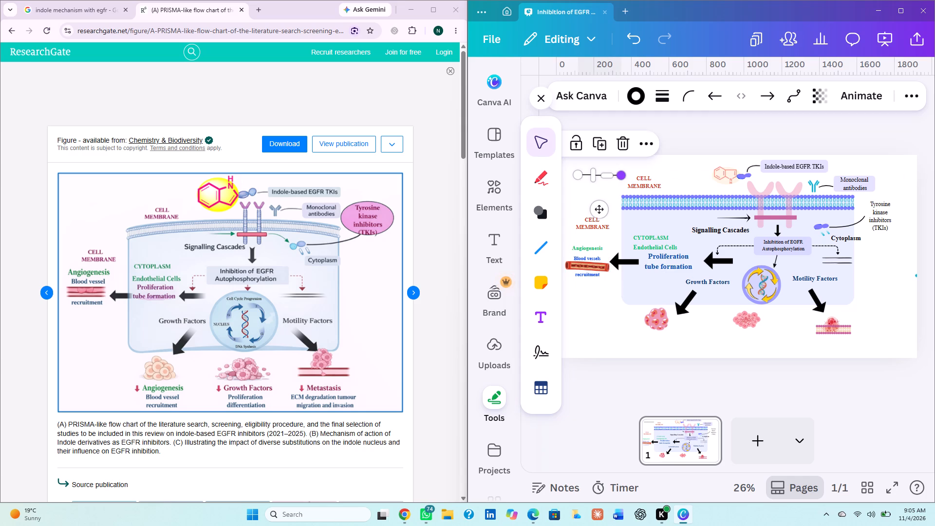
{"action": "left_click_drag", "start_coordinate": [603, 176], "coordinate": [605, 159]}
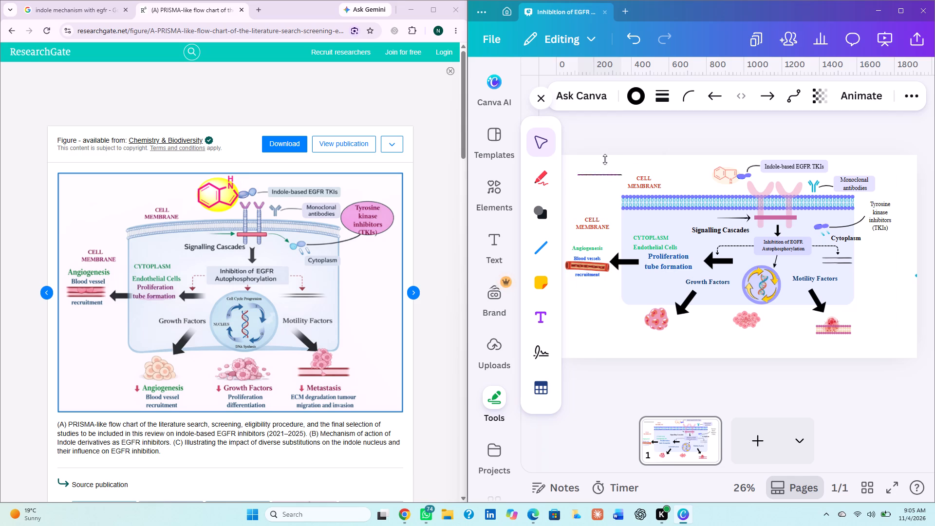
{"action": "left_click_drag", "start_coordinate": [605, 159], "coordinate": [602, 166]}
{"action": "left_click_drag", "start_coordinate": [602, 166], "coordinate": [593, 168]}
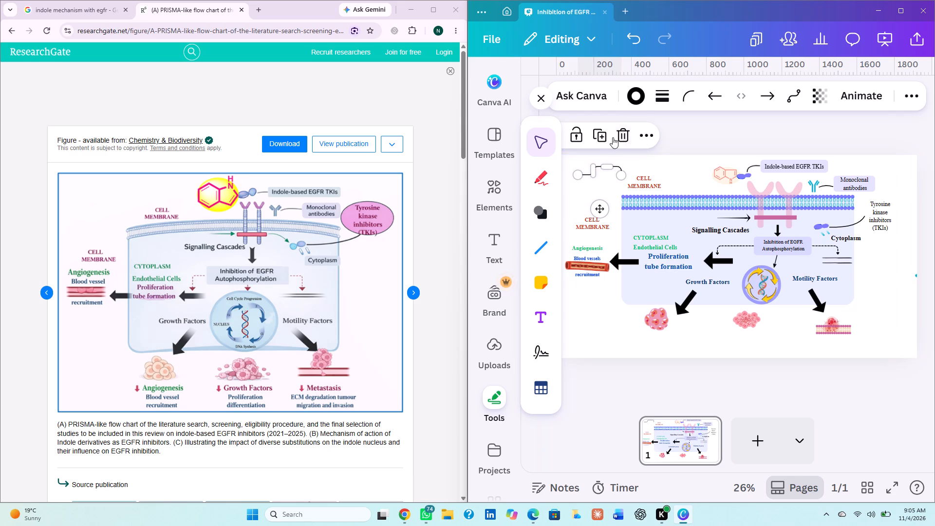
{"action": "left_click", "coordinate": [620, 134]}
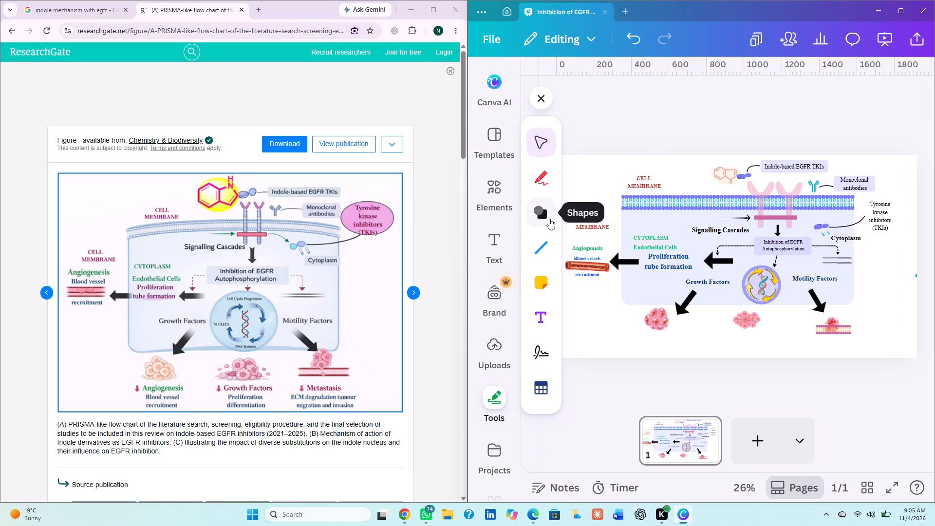
Draw a short curved-type line about 154 long beside the upper CELL MEMBRANE label and give its end a solid triangular arrowhead.
{"action": "left_click", "coordinate": [539, 248]}
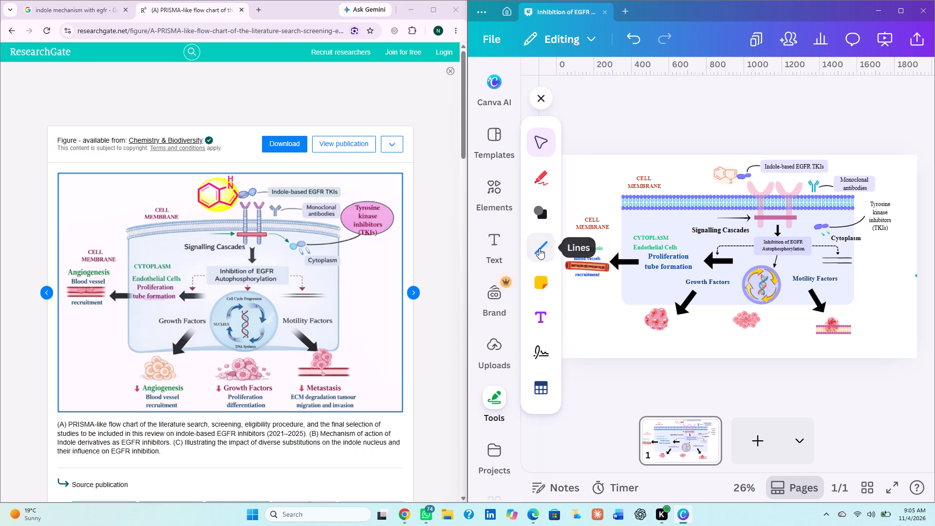
{"action": "left_click", "coordinate": [581, 295]}
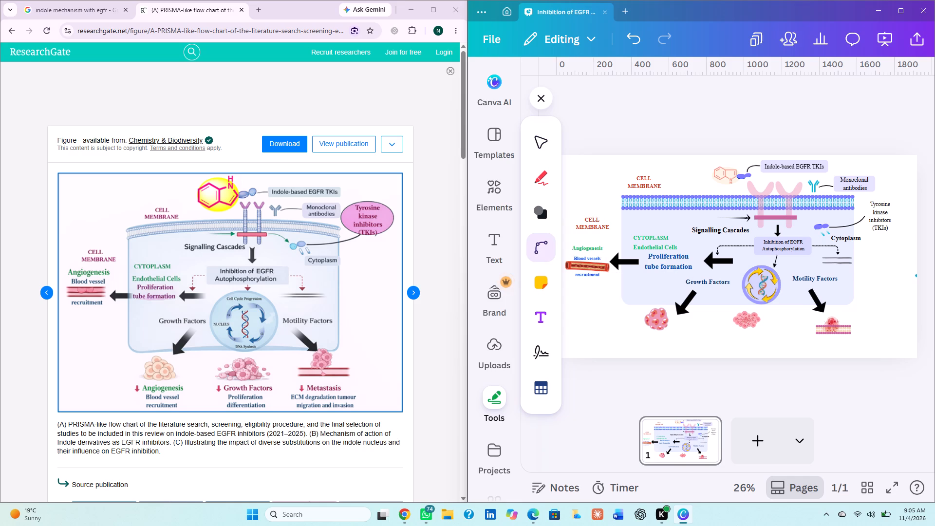
{"action": "left_click_drag", "start_coordinate": [574, 177], "coordinate": [604, 175]}
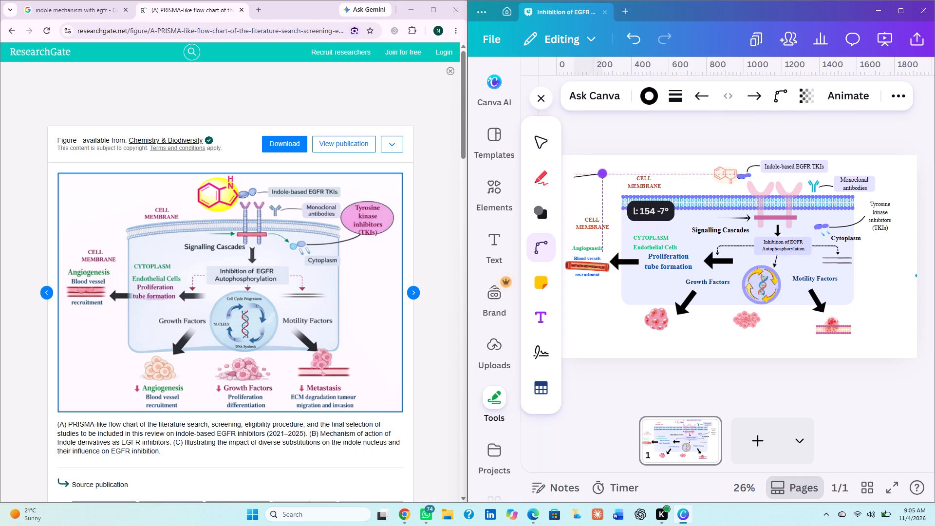
{"action": "left_click_drag", "start_coordinate": [604, 175], "coordinate": [603, 178]}
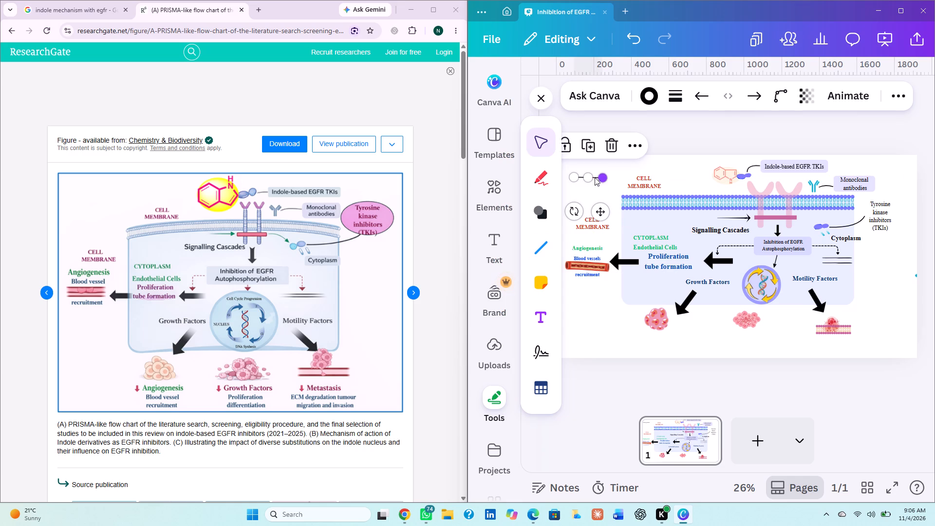
{"action": "left_click", "coordinate": [759, 94]}
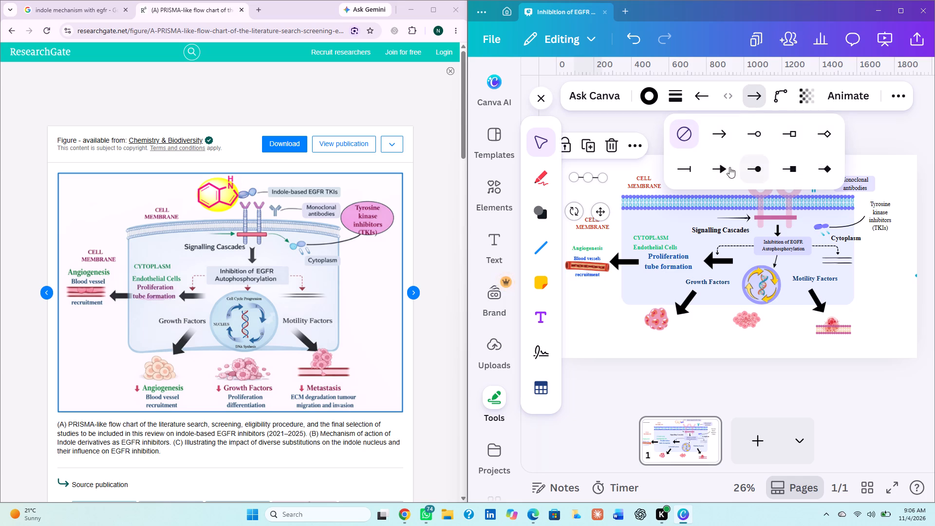
{"action": "left_click", "coordinate": [721, 168]}
Bend the new arrow's midpoint slightly upward to form a shallow arc.
{"action": "left_click_drag", "start_coordinate": [590, 177], "coordinate": [591, 174]}
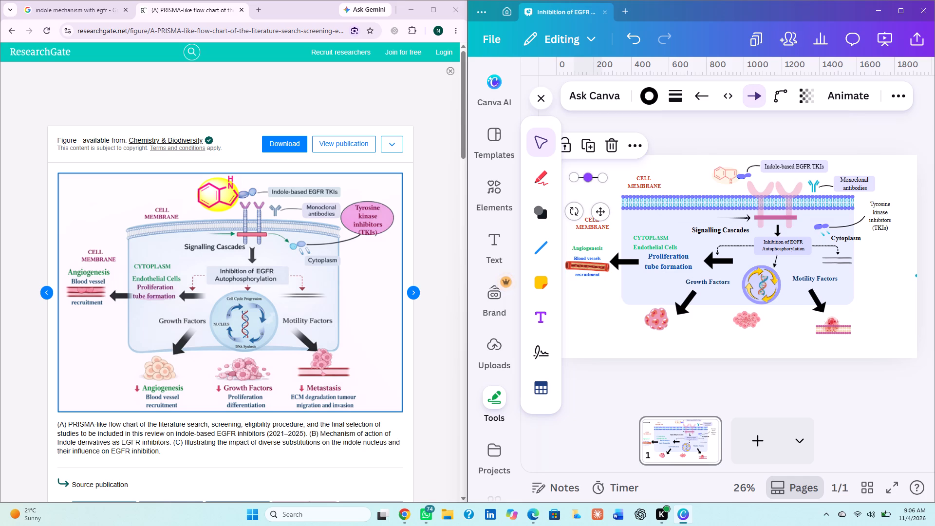
{"action": "left_click_drag", "start_coordinate": [591, 174], "coordinate": [586, 174]}
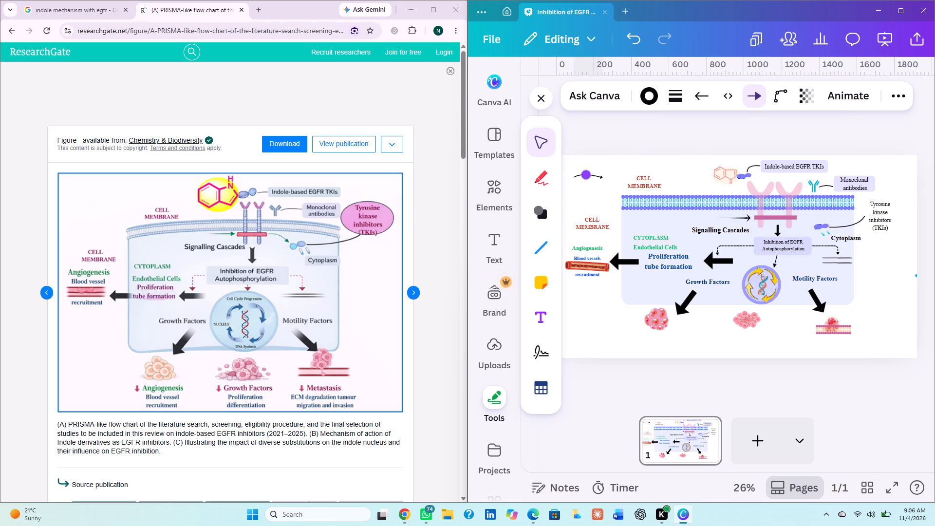
{"action": "left_click_drag", "start_coordinate": [586, 174], "coordinate": [586, 173]}
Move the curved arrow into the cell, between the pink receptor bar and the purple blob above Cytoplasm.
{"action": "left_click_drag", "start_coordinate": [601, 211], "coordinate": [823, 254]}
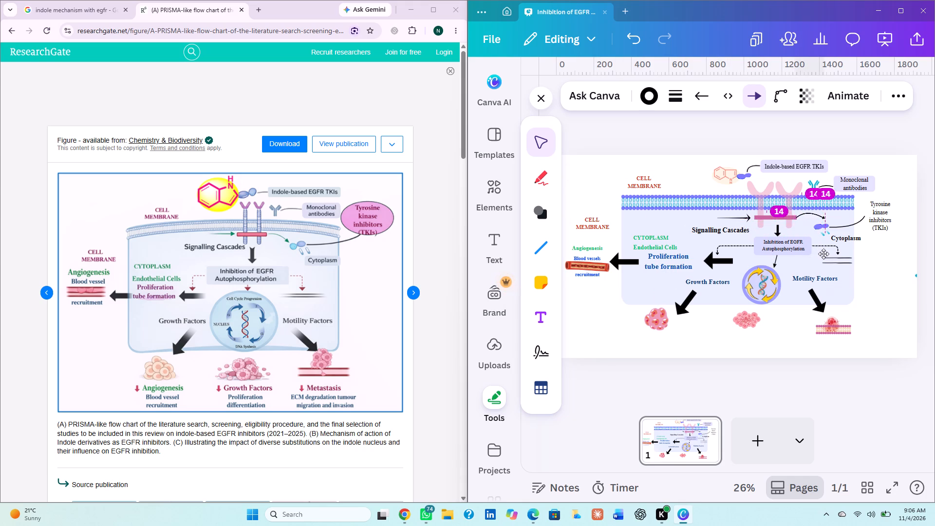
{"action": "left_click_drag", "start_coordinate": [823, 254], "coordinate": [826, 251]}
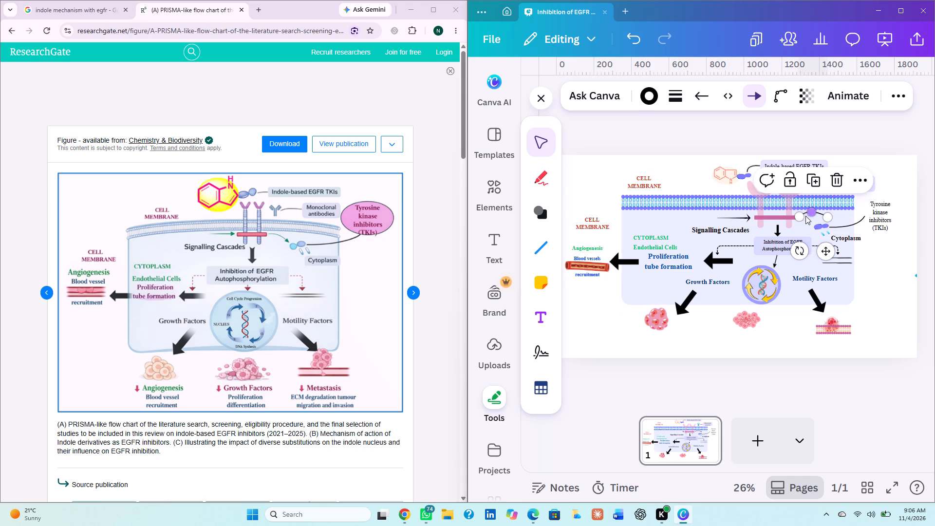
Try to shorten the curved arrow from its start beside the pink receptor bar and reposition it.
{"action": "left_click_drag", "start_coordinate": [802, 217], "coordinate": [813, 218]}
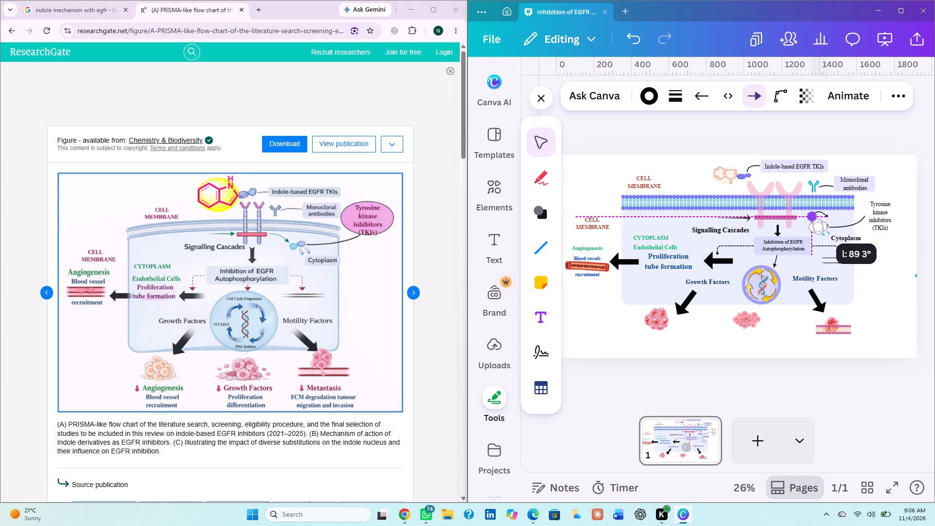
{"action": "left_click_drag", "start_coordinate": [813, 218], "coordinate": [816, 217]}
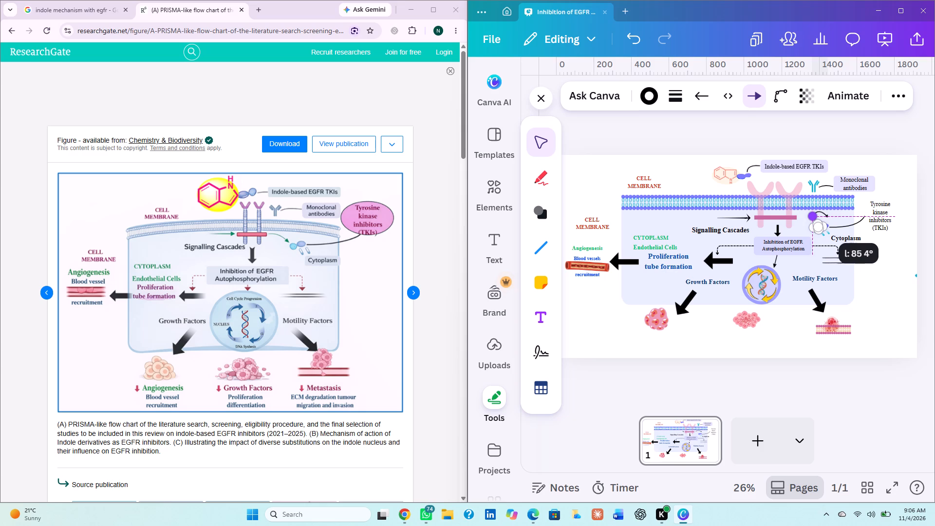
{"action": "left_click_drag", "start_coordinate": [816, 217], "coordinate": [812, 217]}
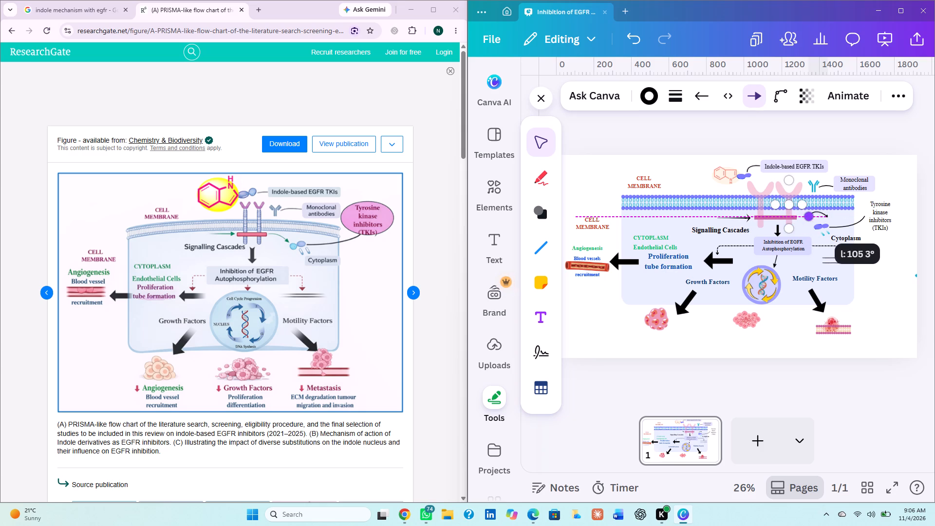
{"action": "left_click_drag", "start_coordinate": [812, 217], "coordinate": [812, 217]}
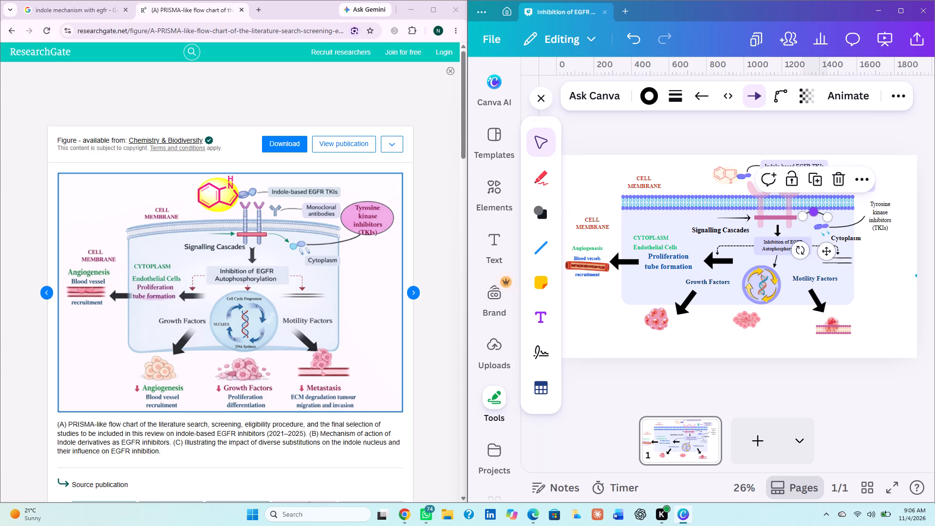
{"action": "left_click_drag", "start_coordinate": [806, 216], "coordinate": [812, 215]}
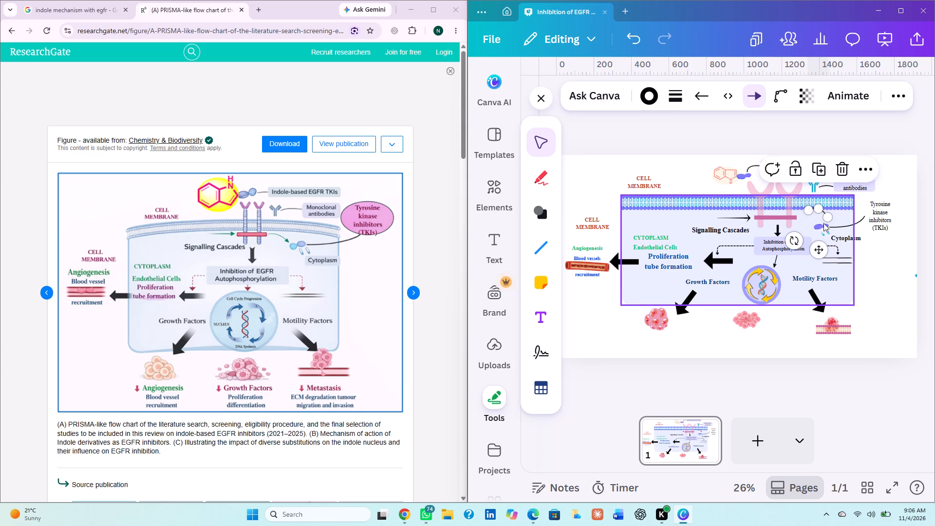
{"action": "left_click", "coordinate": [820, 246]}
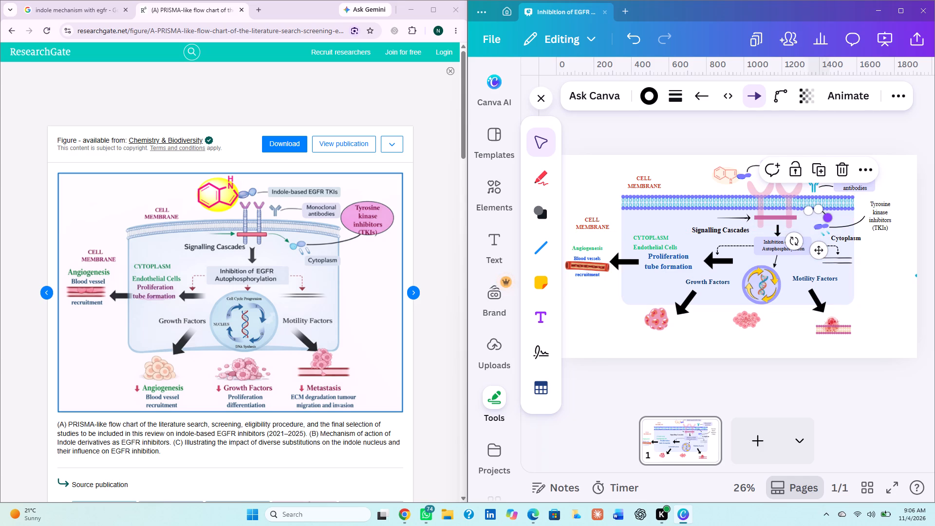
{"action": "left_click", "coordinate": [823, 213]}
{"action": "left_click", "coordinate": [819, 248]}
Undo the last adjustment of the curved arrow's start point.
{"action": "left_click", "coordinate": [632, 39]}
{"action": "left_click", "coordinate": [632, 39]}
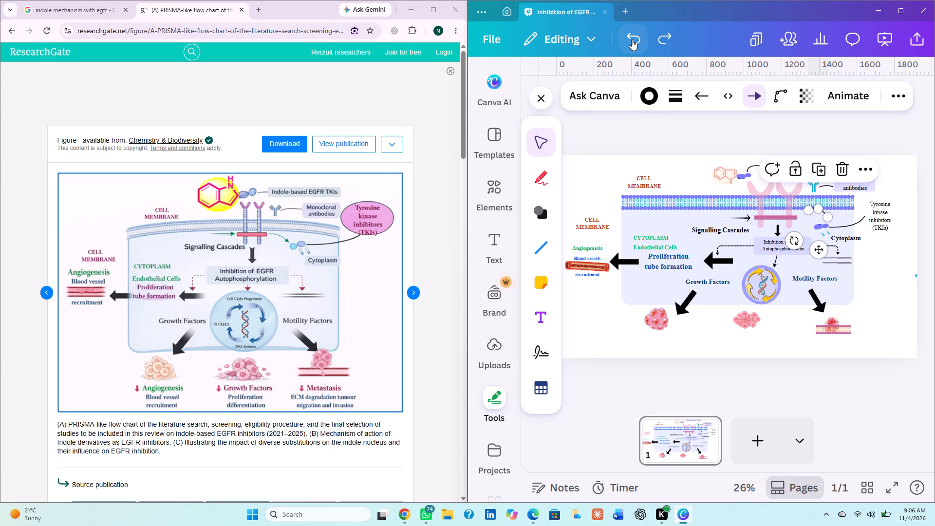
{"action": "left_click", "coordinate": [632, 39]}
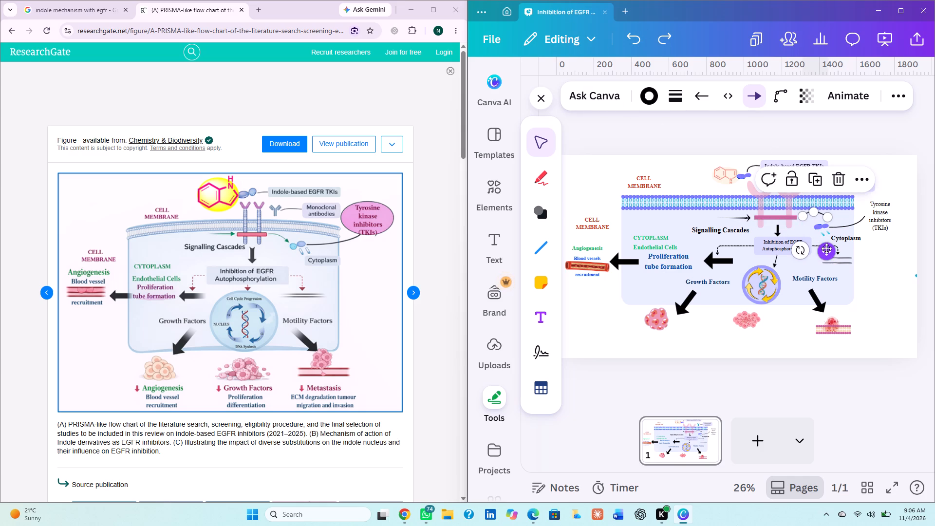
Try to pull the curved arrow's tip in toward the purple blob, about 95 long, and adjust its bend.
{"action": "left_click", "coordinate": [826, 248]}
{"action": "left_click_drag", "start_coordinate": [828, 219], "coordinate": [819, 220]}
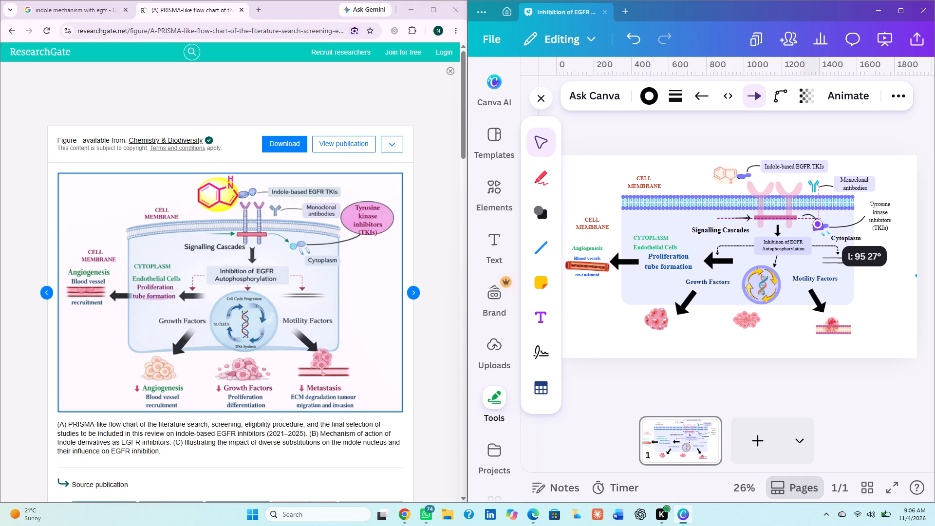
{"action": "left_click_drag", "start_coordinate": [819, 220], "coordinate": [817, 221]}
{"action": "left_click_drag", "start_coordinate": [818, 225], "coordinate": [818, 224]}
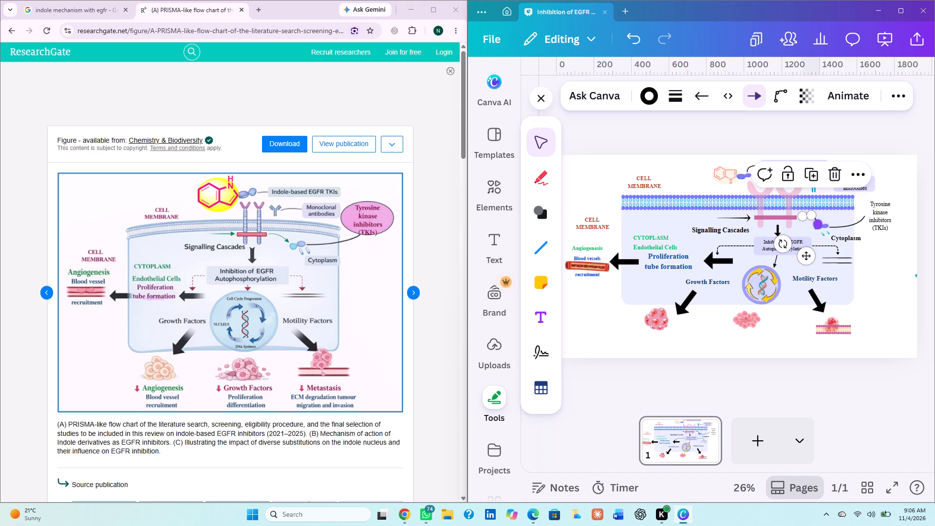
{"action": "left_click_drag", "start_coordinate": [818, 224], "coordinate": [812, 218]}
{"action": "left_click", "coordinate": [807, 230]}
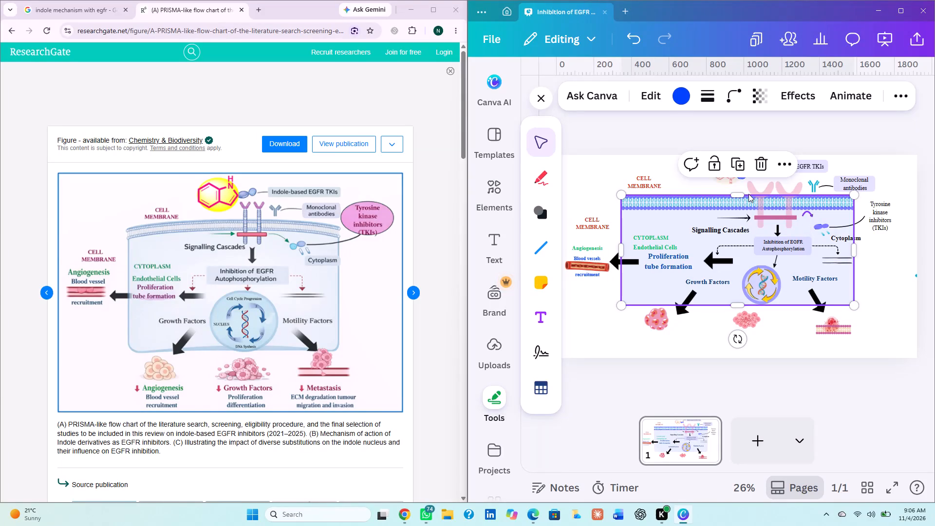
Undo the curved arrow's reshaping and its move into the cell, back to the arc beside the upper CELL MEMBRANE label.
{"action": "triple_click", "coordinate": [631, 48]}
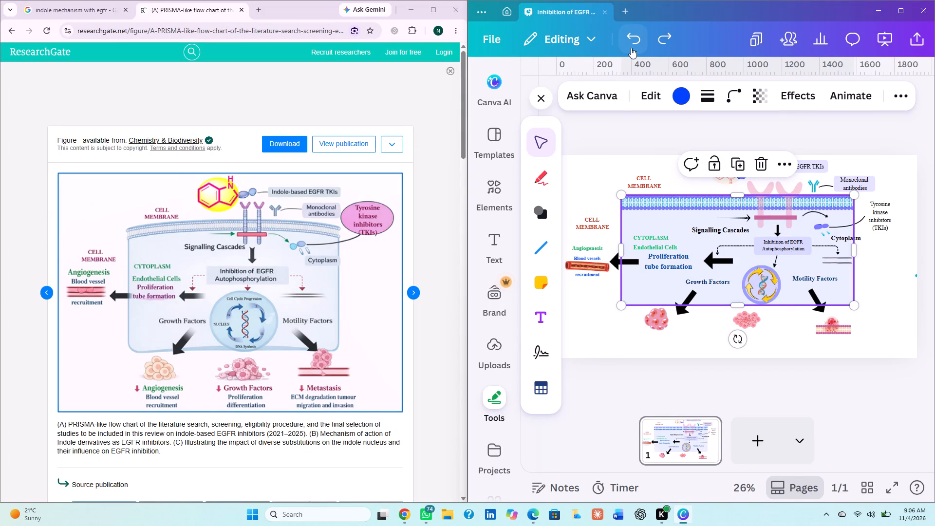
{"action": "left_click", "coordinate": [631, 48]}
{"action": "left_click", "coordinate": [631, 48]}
Shorten the curved arrow beside the upper CELL MEMBRANE label by adjusting both its ends, to about 118 long.
{"action": "left_click", "coordinate": [596, 175]}
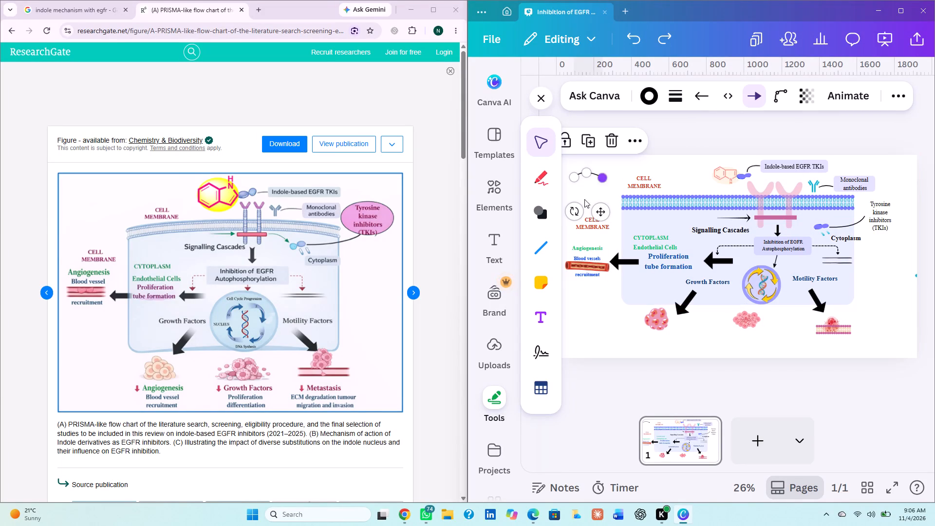
{"action": "left_click_drag", "start_coordinate": [601, 178], "coordinate": [591, 180]}
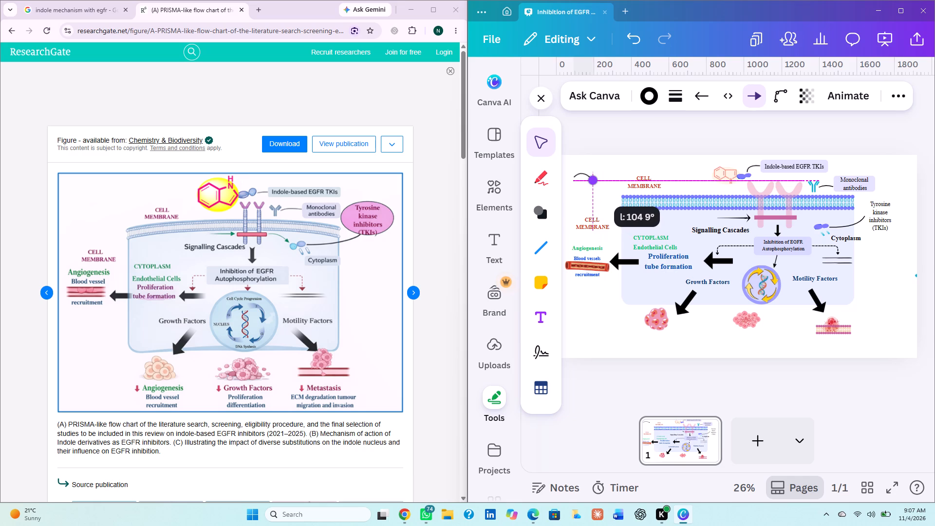
{"action": "left_click_drag", "start_coordinate": [591, 180], "coordinate": [589, 179]}
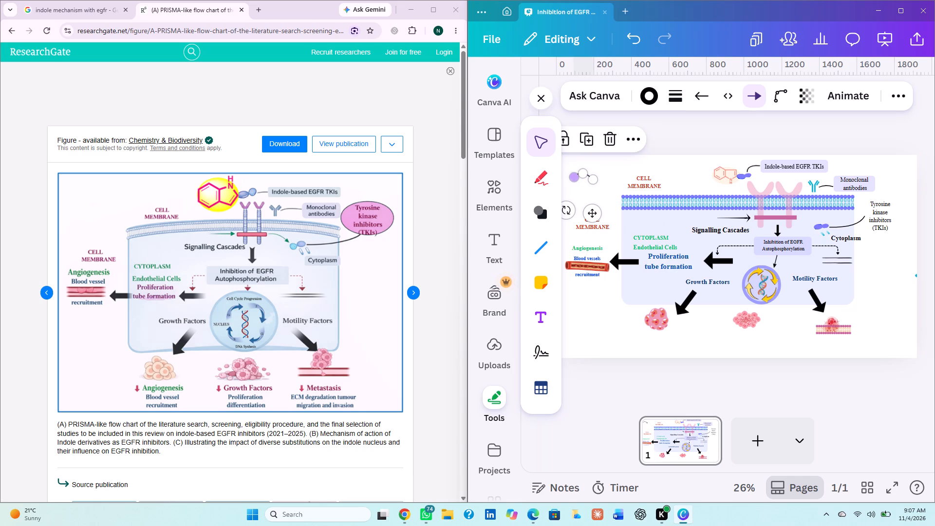
{"action": "left_click_drag", "start_coordinate": [575, 178], "coordinate": [571, 175]}
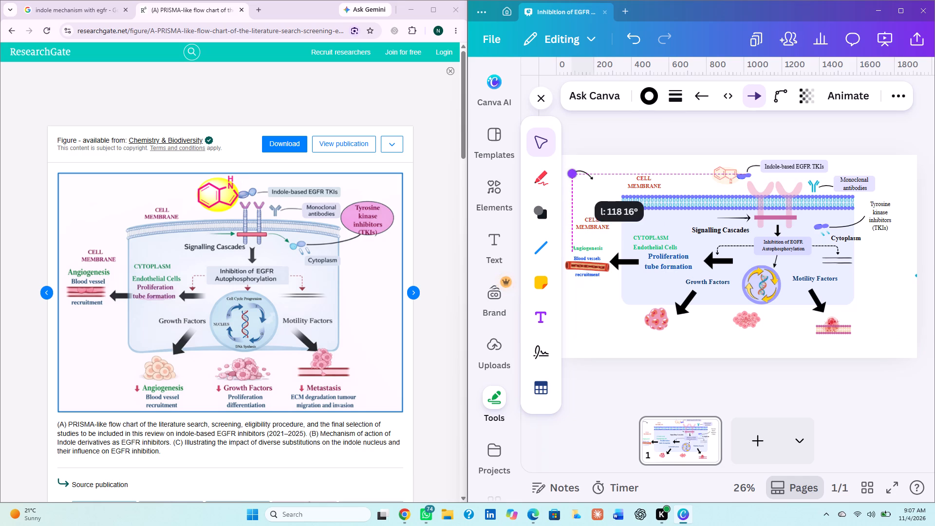
{"action": "left_click_drag", "start_coordinate": [571, 175], "coordinate": [570, 177]}
Move the shortened curved arrow into the cell, between the pink receptor bar and the purple inhibitor blob.
{"action": "left_click_drag", "start_coordinate": [589, 212], "coordinate": [817, 258]}
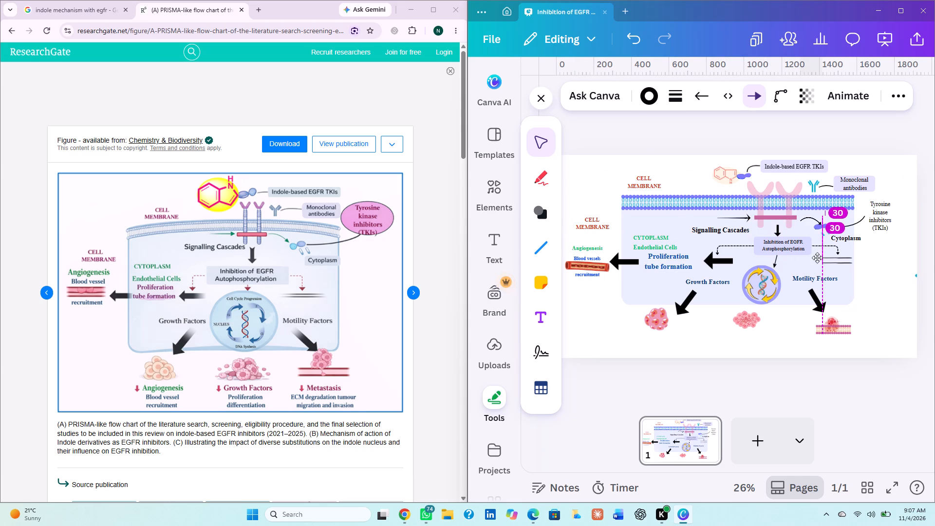
{"action": "left_click_drag", "start_coordinate": [817, 258], "coordinate": [817, 255]}
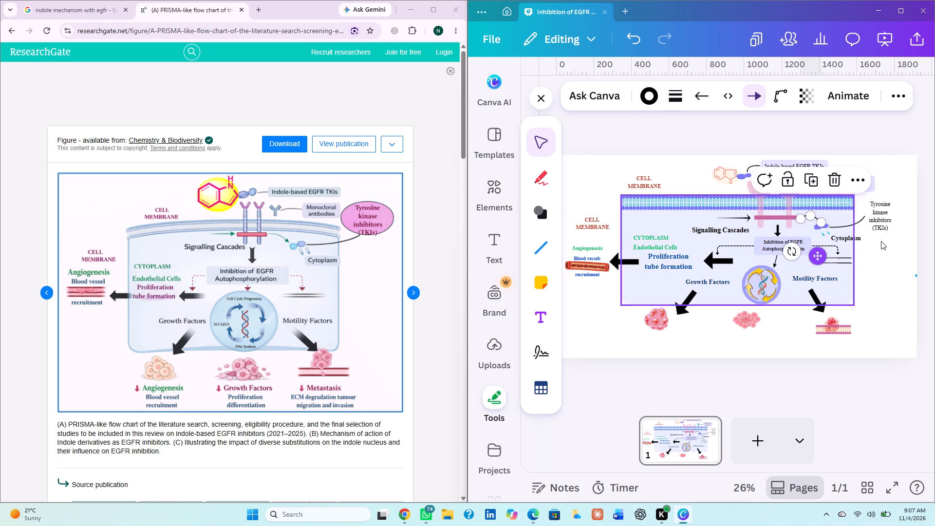
{"action": "left_click", "coordinate": [880, 258]}
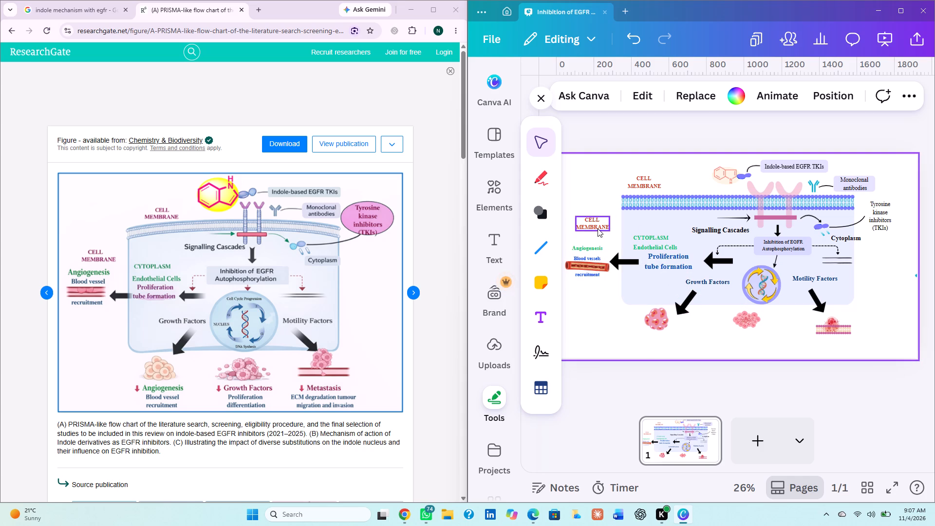
Set the font size of both CELL MEMBRANE labels to 25.
{"action": "left_click", "coordinate": [640, 182]}
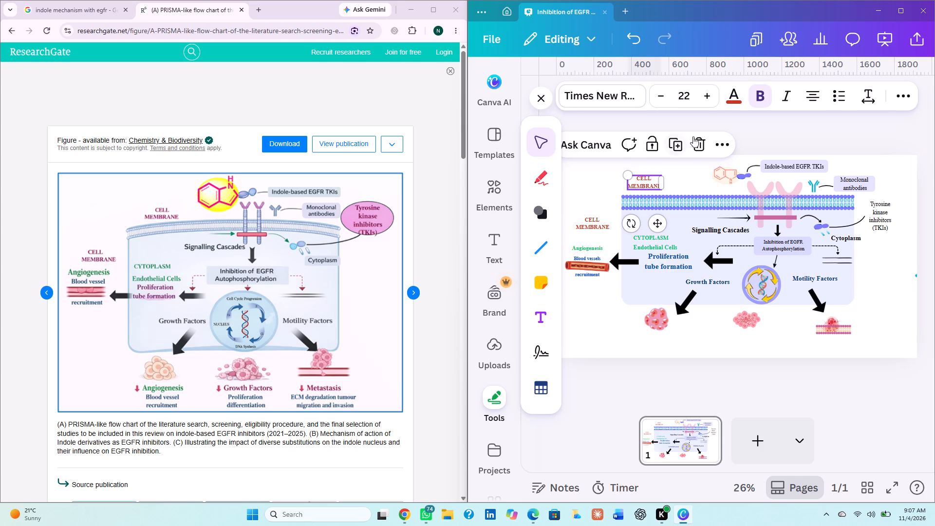
{"action": "triple_click", "coordinate": [703, 98]}
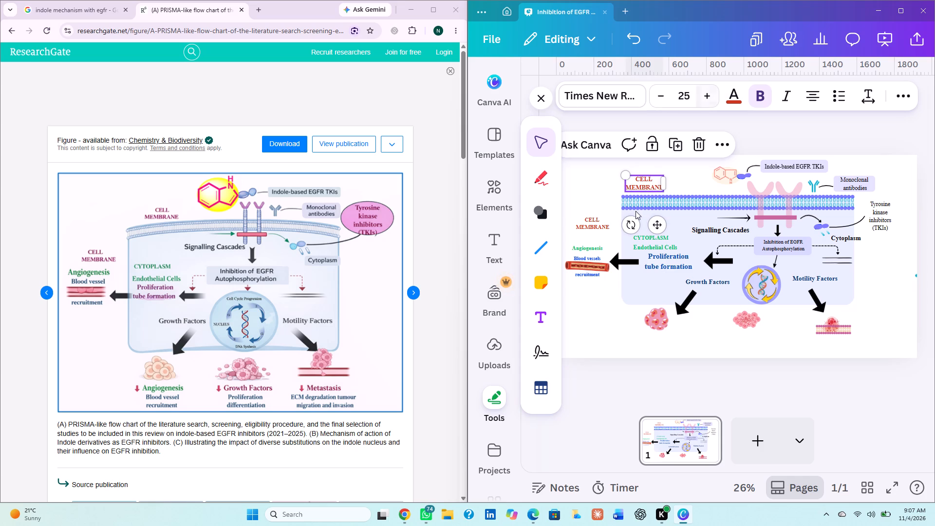
{"action": "left_click", "coordinate": [586, 227]}
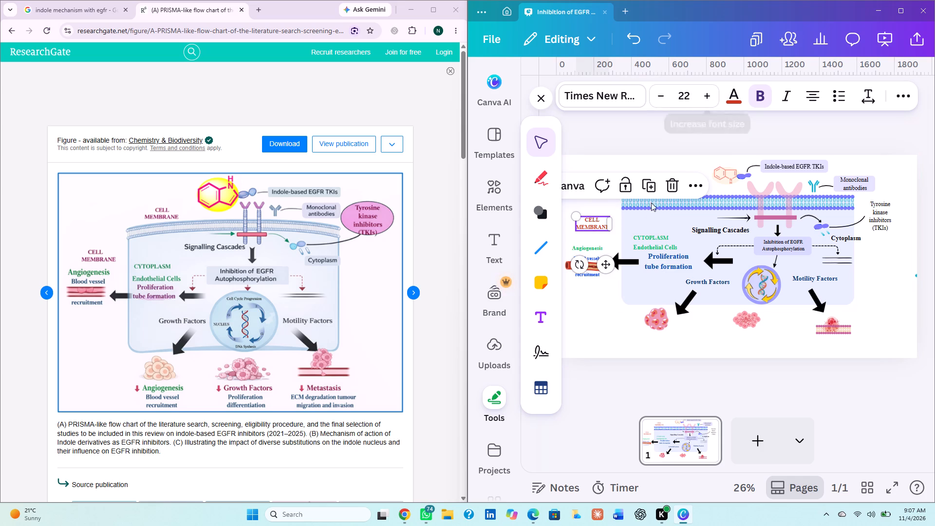
{"action": "left_click", "coordinate": [599, 161]}
{"action": "left_click", "coordinate": [637, 186]}
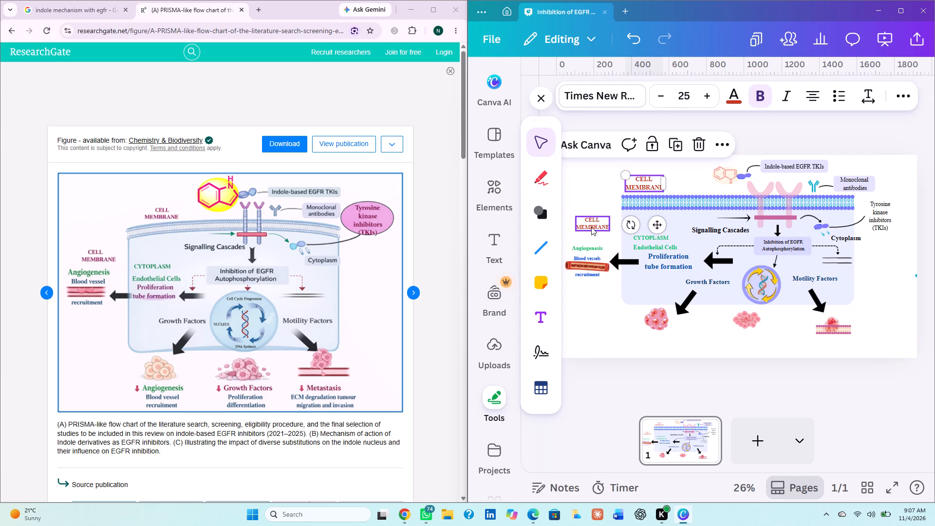
{"action": "left_click", "coordinate": [591, 227]}
{"action": "triple_click", "coordinate": [713, 104]}
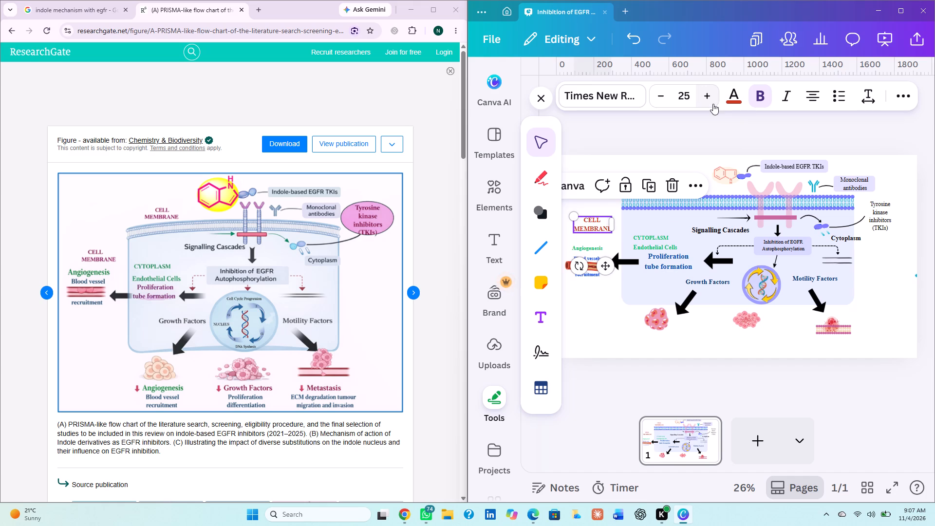
Set the Angiogenesis label's font size to 28 and nudge it up slightly below the CELL MEMBRANE label.
{"action": "left_click", "coordinate": [600, 248]}
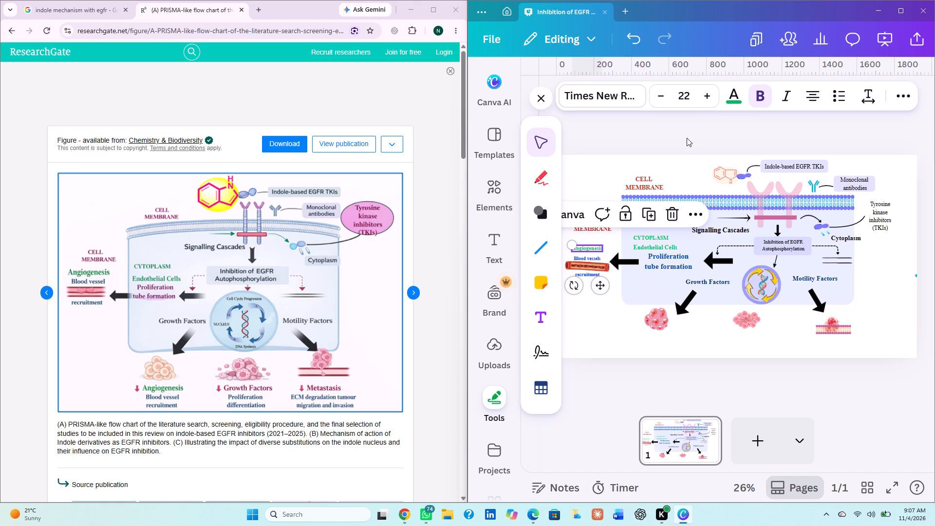
{"action": "triple_click", "coordinate": [704, 99]}
{"action": "double_click", "coordinate": [704, 99]}
{"action": "left_click", "coordinate": [704, 100]}
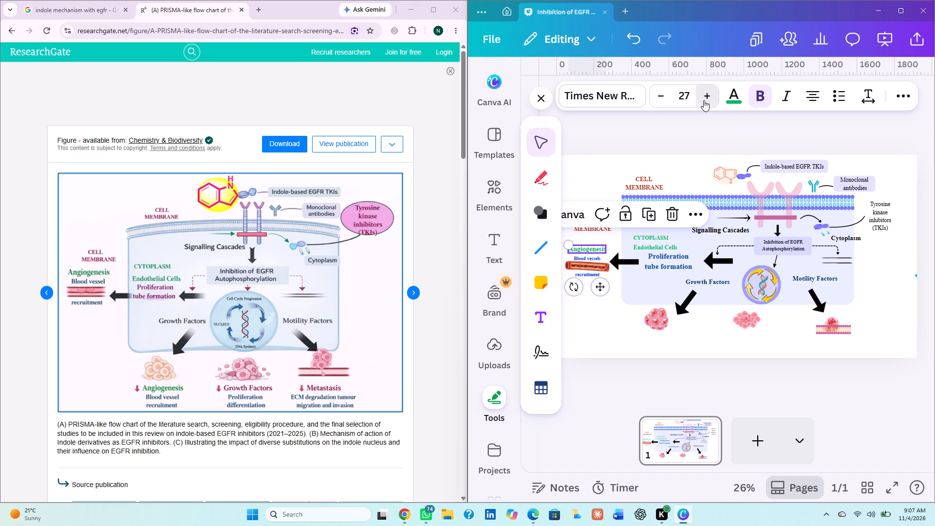
{"action": "left_click", "coordinate": [603, 286]}
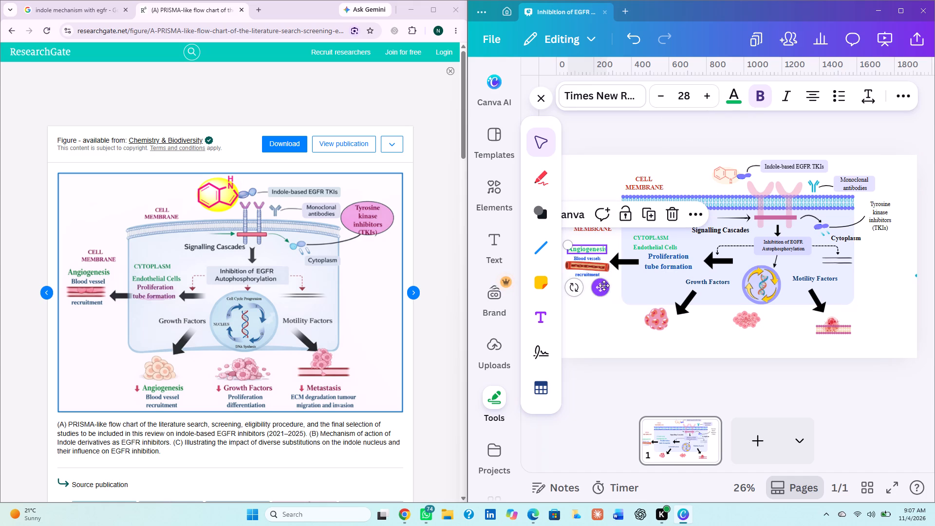
Set the Blood vessels and recruitment labels to font size 22.1 and position them just above and below the red vessel.
{"action": "left_click", "coordinate": [593, 260]}
{"action": "triple_click", "coordinate": [704, 92]}
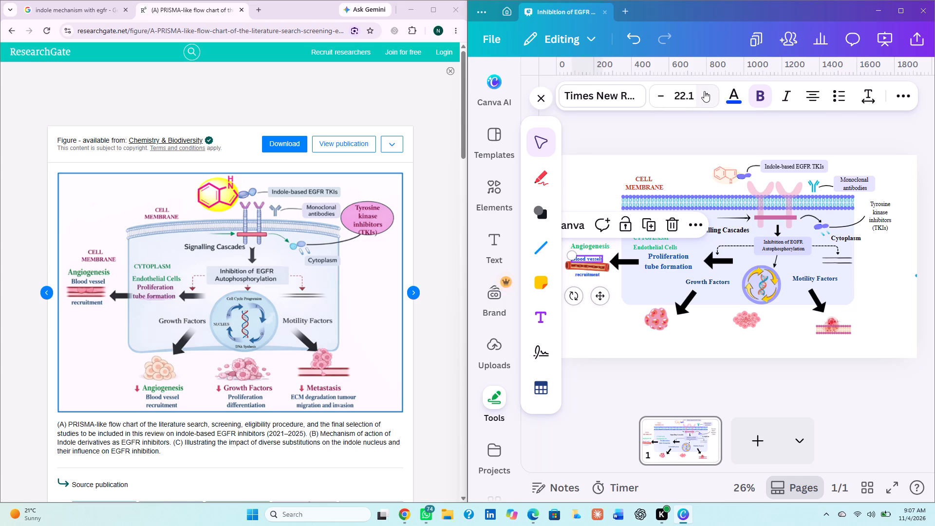
{"action": "left_click", "coordinate": [601, 295]}
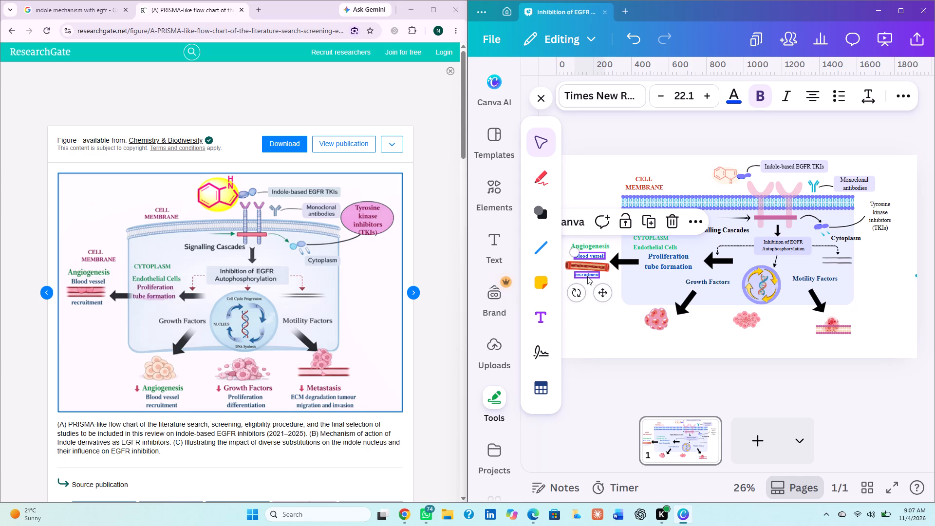
{"action": "left_click", "coordinate": [587, 277]}
{"action": "triple_click", "coordinate": [710, 97]}
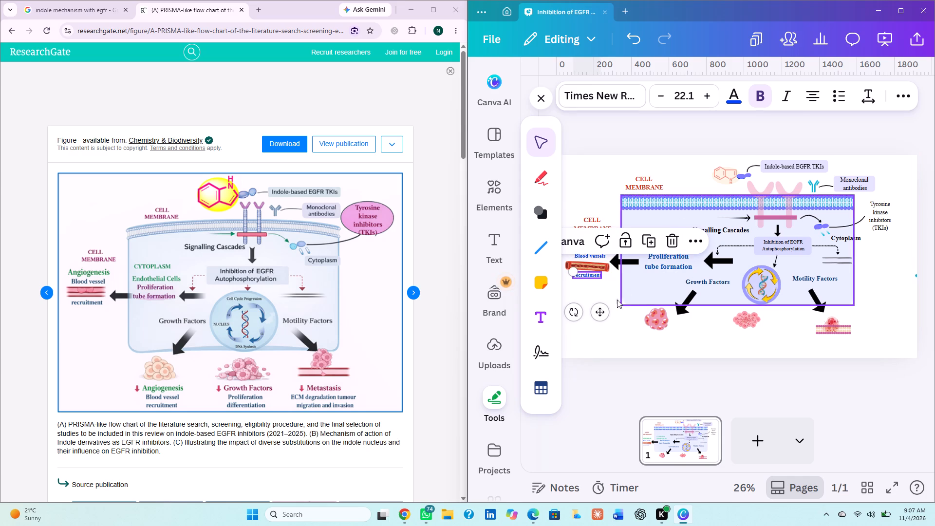
{"action": "left_click", "coordinate": [602, 311]}
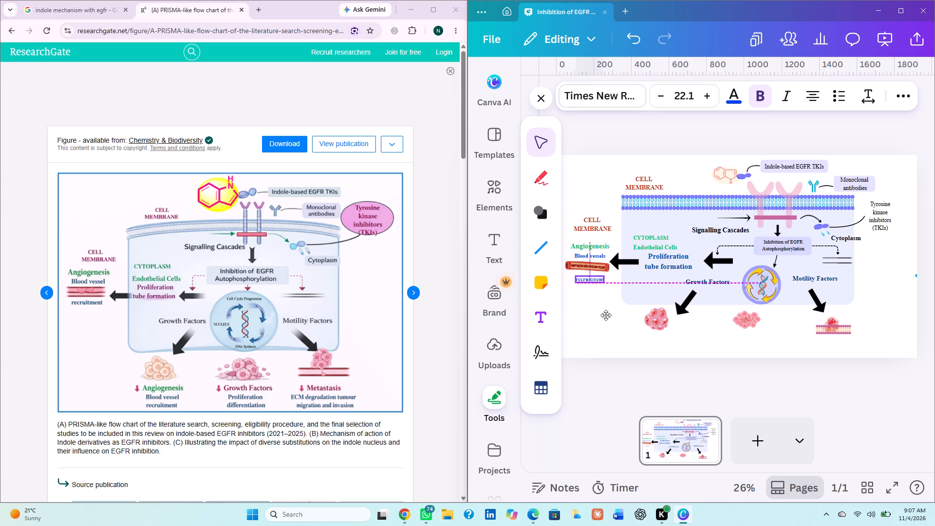
{"action": "left_click", "coordinate": [592, 301]}
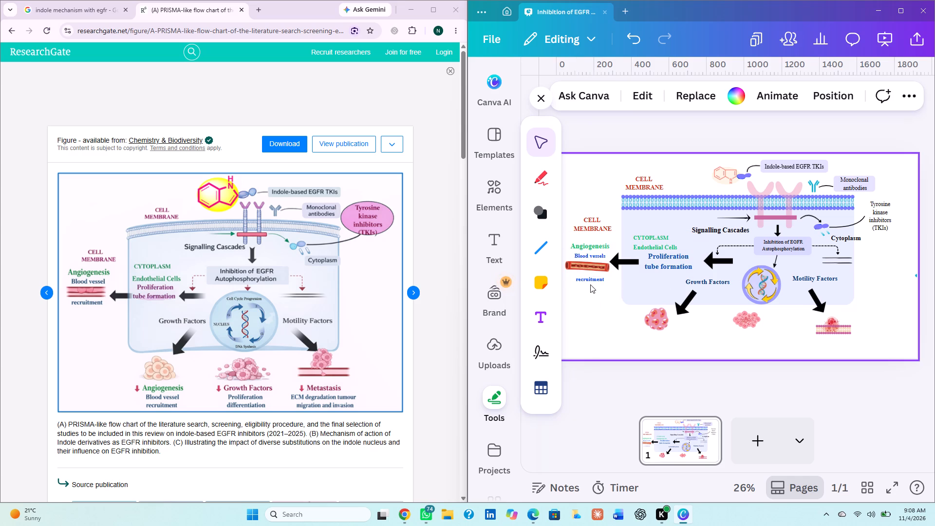
{"action": "left_click_drag", "start_coordinate": [590, 280], "coordinate": [590, 276]}
{"action": "left_click", "coordinate": [593, 287]}
Set the font size of the Proliferation tube formation label to 31.6.
{"action": "left_click", "coordinate": [656, 244]}
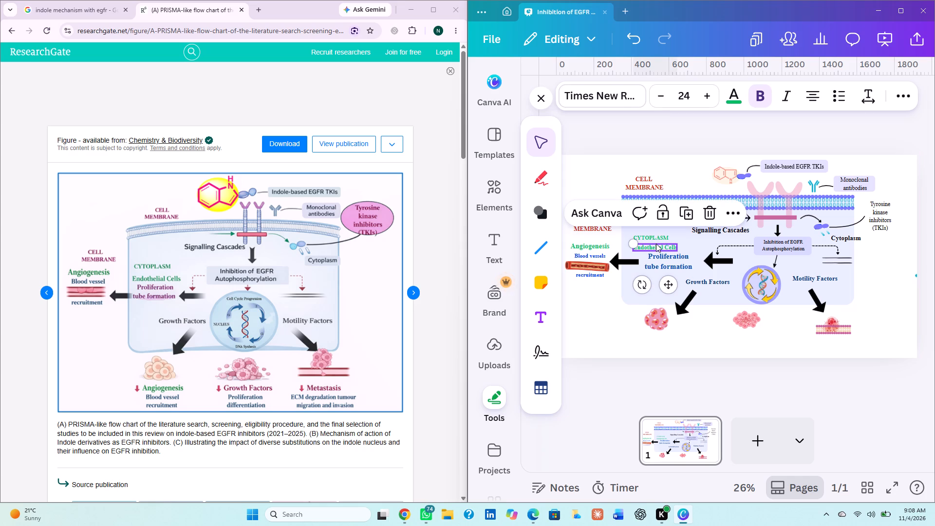
{"action": "left_click", "coordinate": [660, 257]}
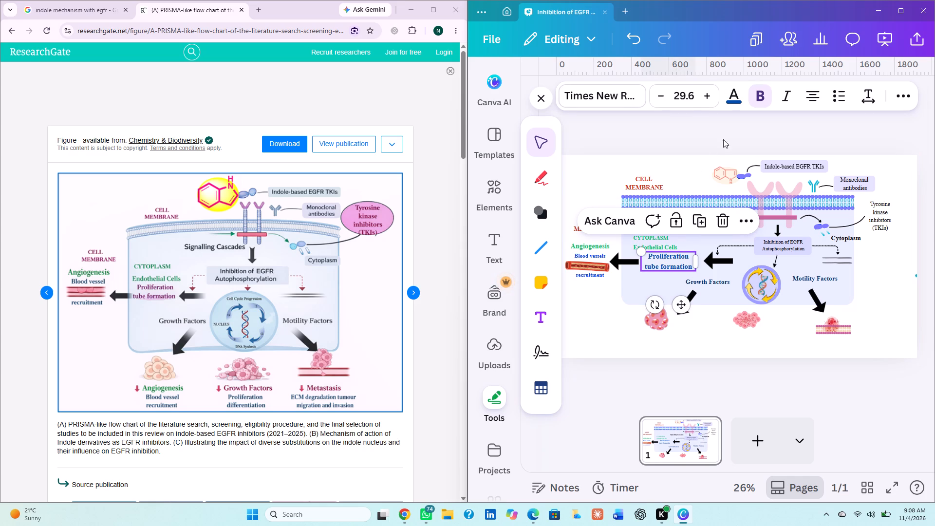
{"action": "double_click", "coordinate": [709, 92]}
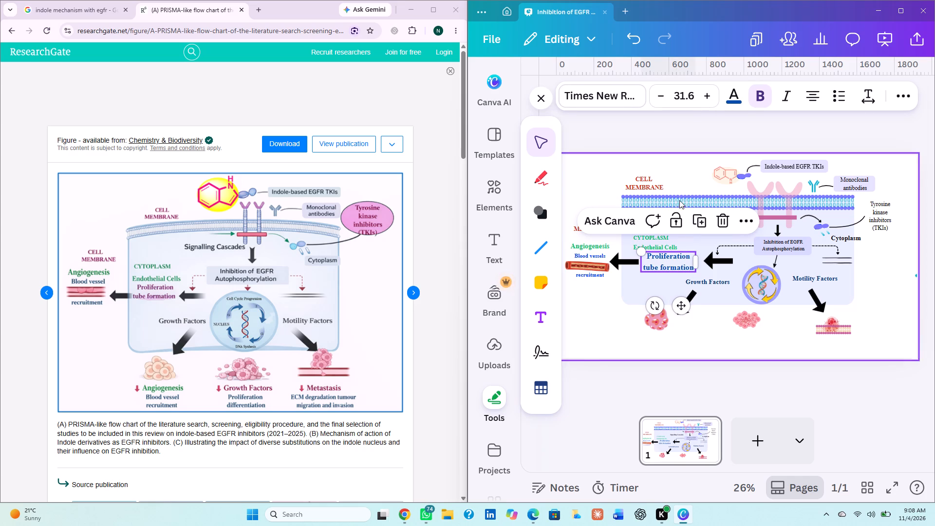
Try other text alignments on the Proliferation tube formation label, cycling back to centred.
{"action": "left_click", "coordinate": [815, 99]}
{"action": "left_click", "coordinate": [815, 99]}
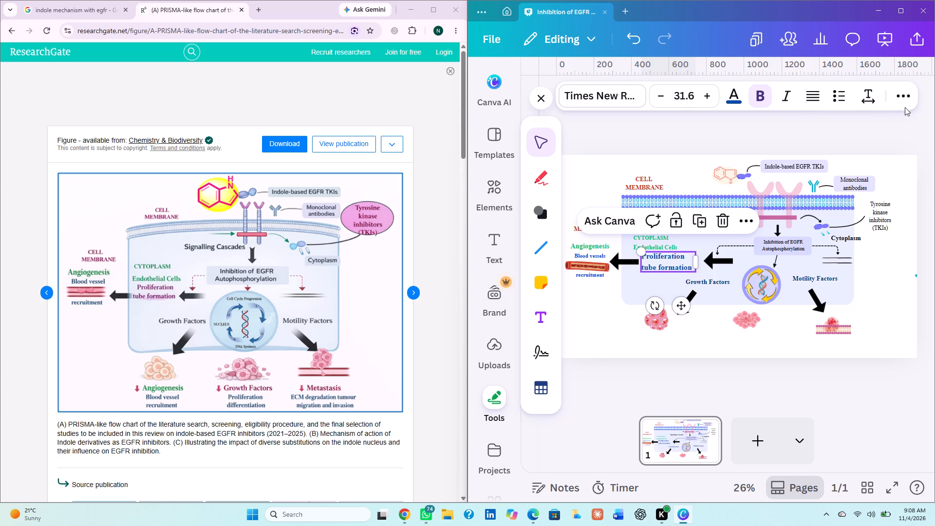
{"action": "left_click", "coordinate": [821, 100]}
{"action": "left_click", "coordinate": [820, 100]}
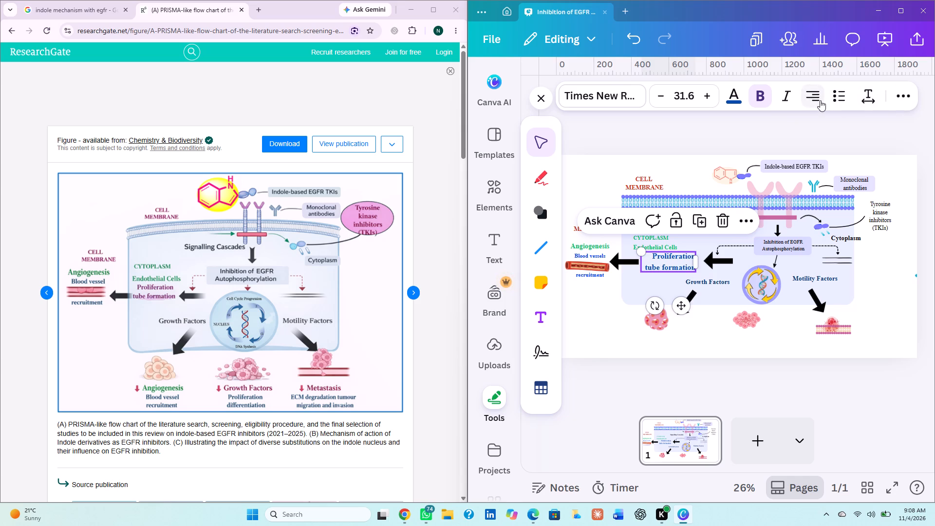
Tighten the line spacing of the Proliferation tube formation label.
{"action": "left_click", "coordinate": [871, 98]}
{"action": "left_click_drag", "start_coordinate": [815, 207], "coordinate": [792, 208]}
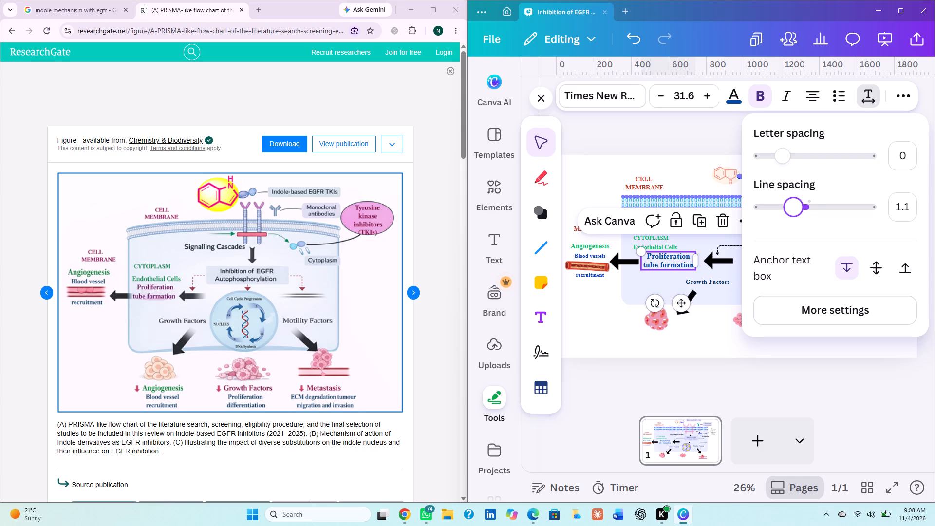
{"action": "left_click_drag", "start_coordinate": [792, 208], "coordinate": [788, 208]}
{"action": "left_click", "coordinate": [668, 284]}
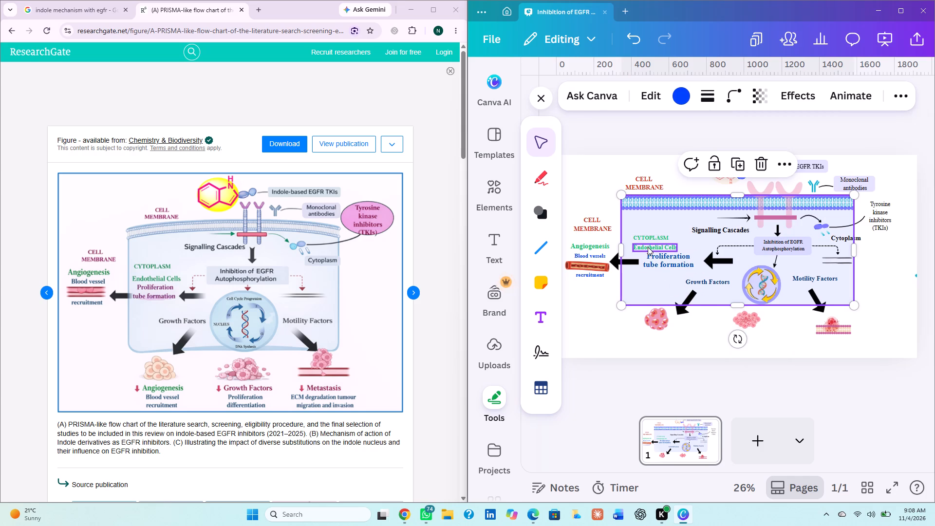
Set the Endothelial Cells label's font size to 25.
{"action": "left_click", "coordinate": [648, 246]}
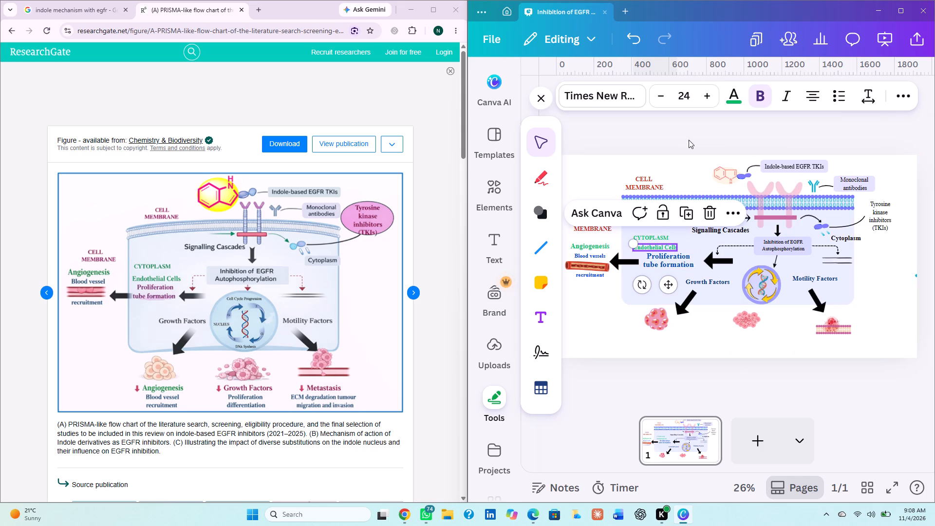
{"action": "left_click", "coordinate": [709, 97]}
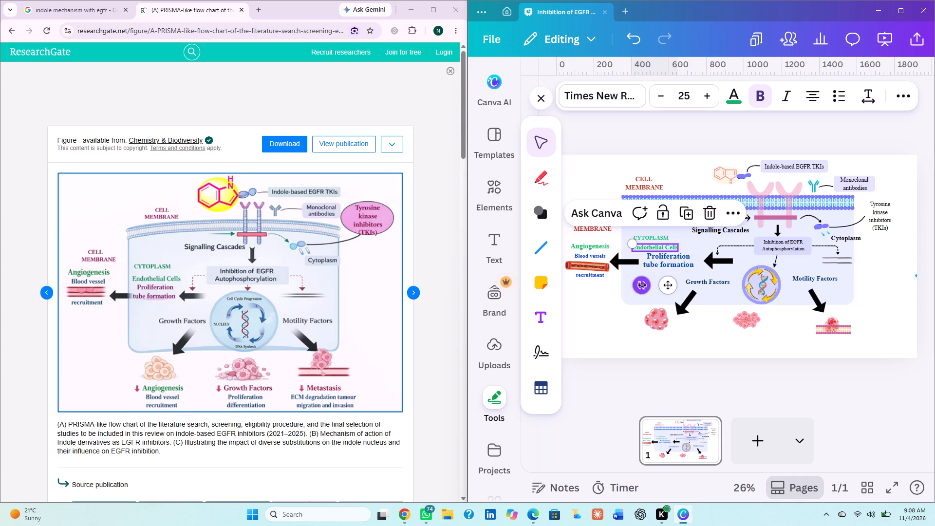
{"action": "left_click", "coordinate": [628, 281]}
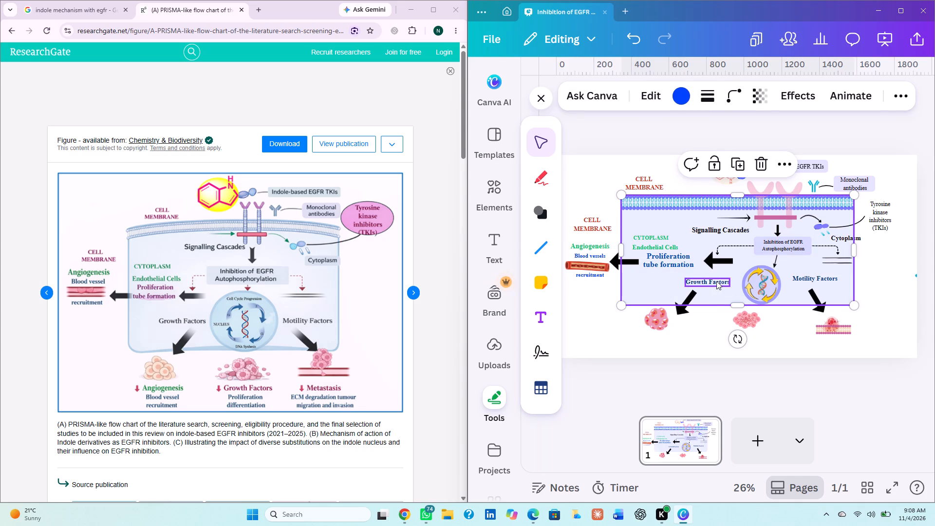
Set the font size of the Growth Factors and Motility Factors labels to 28.
{"action": "left_click", "coordinate": [716, 281]}
{"action": "double_click", "coordinate": [710, 100]}
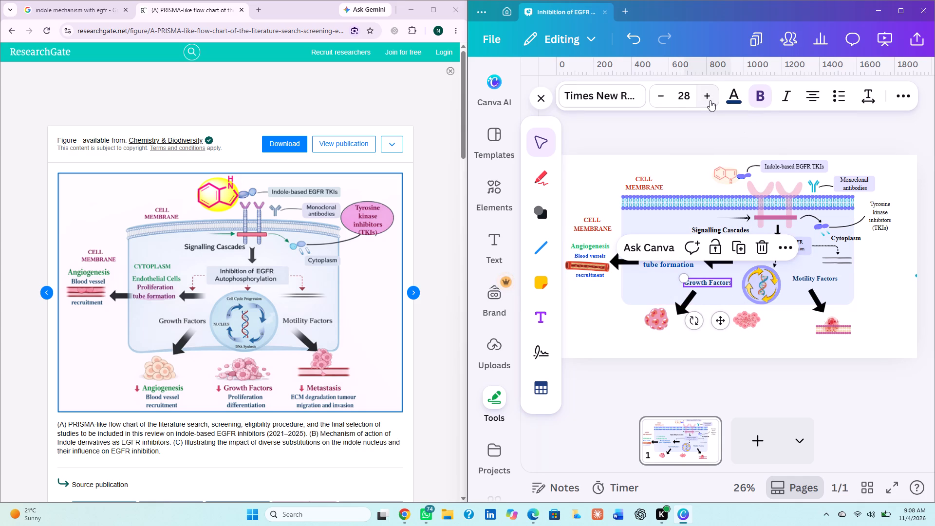
{"action": "left_click", "coordinate": [814, 279]}
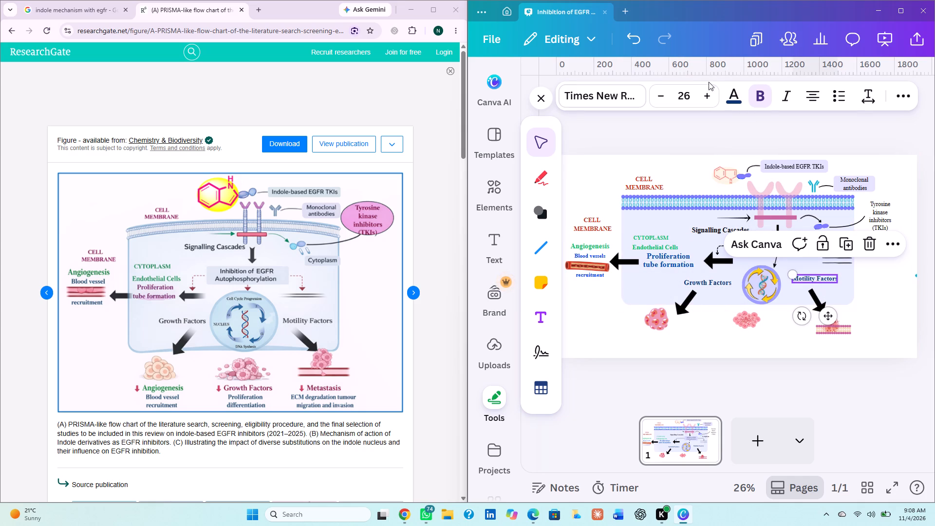
{"action": "double_click", "coordinate": [712, 93]}
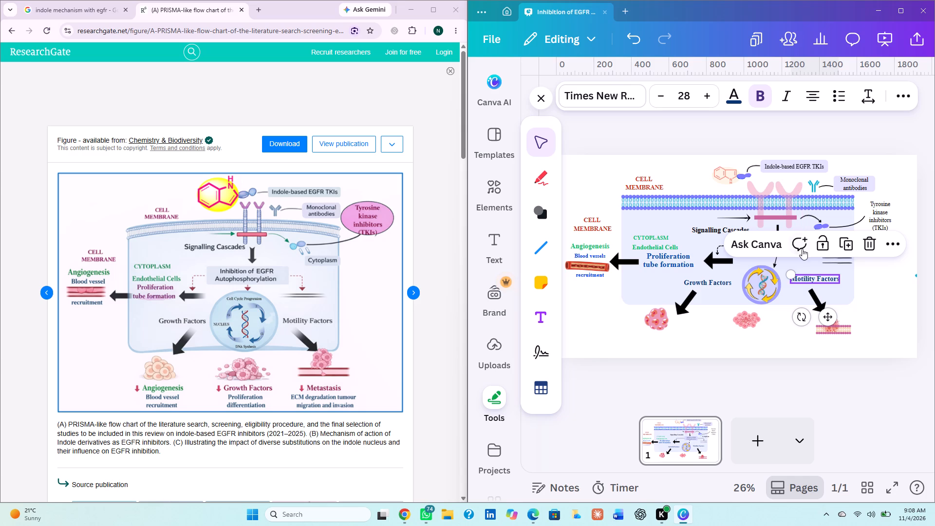
{"action": "left_click", "coordinate": [830, 289]}
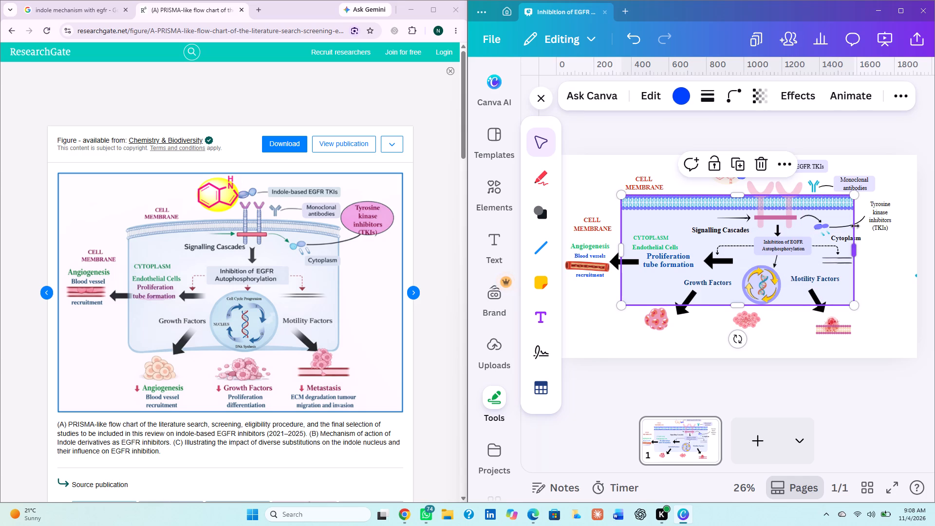
Move the black Cytoplasm label slightly right, beneath the Tyrosine kinase inhibitors arrow.
{"action": "left_click", "coordinate": [844, 240]}
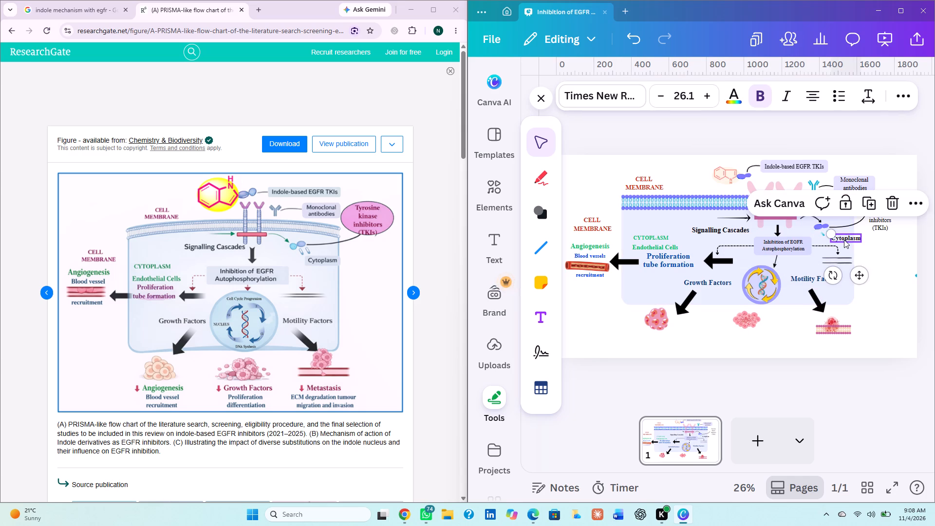
{"action": "left_click_drag", "start_coordinate": [864, 281], "coordinate": [872, 282]}
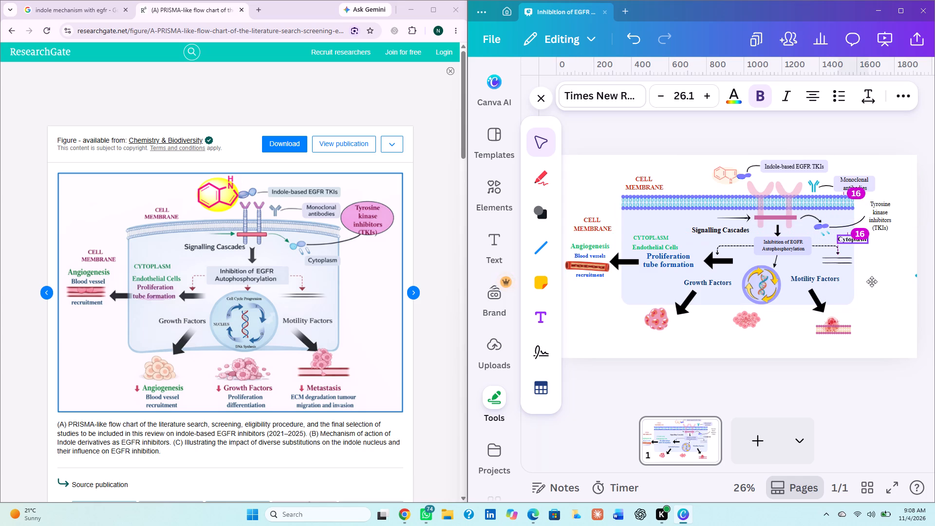
{"action": "left_click_drag", "start_coordinate": [872, 282], "coordinate": [871, 282]}
{"action": "left_click_drag", "start_coordinate": [871, 282], "coordinate": [871, 282]}
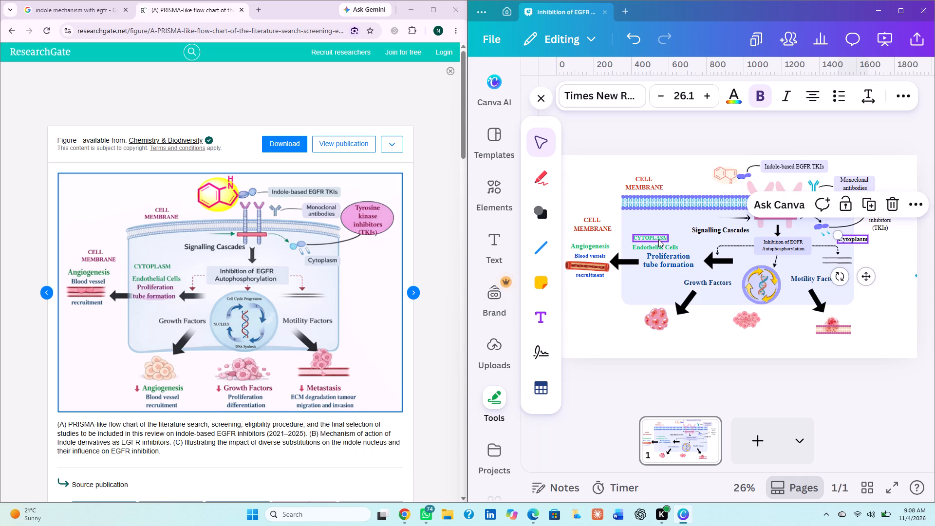
Nudge the green CYTOPLASM label slightly up and left, away from the Endothelial Cells label.
{"action": "left_click", "coordinate": [658, 239]}
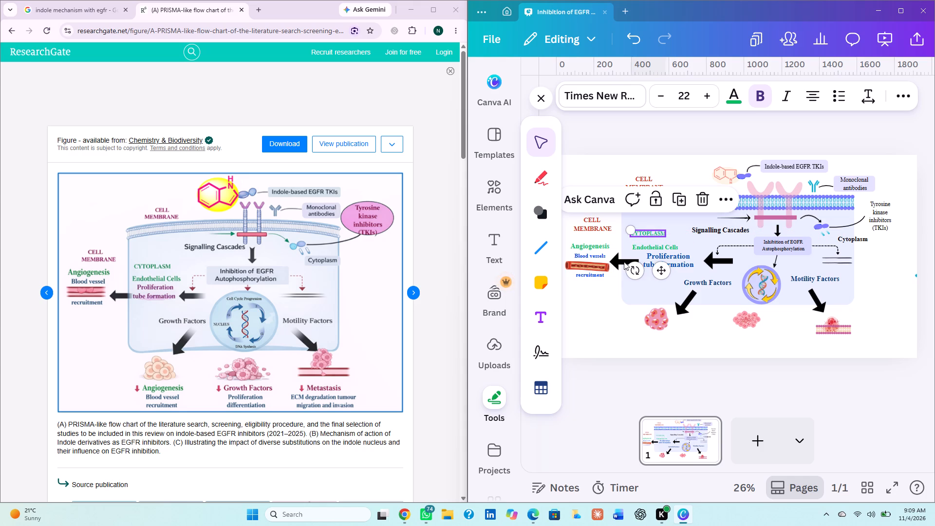
{"action": "left_click", "coordinate": [592, 311]}
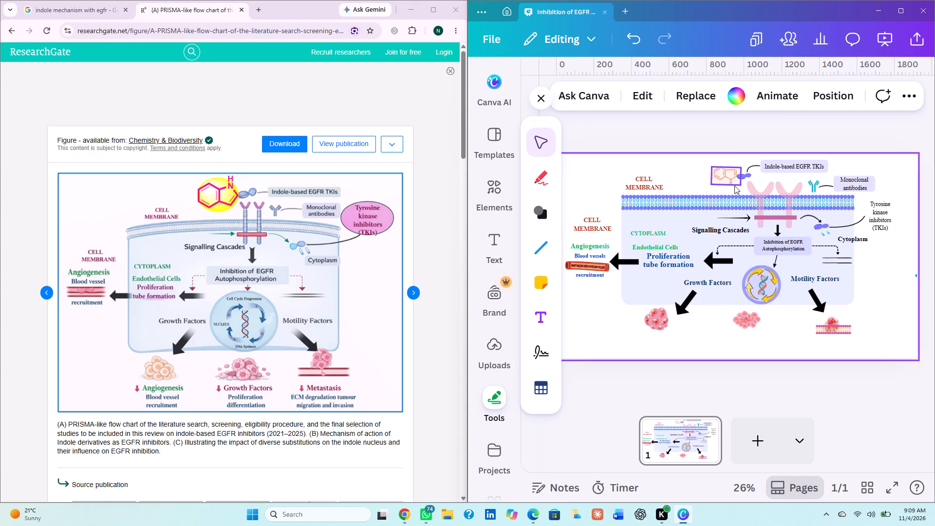
Set the font size of the Tyrosine kinase inhibitors (TKIs) label to 25.
{"action": "left_click", "coordinate": [879, 214]}
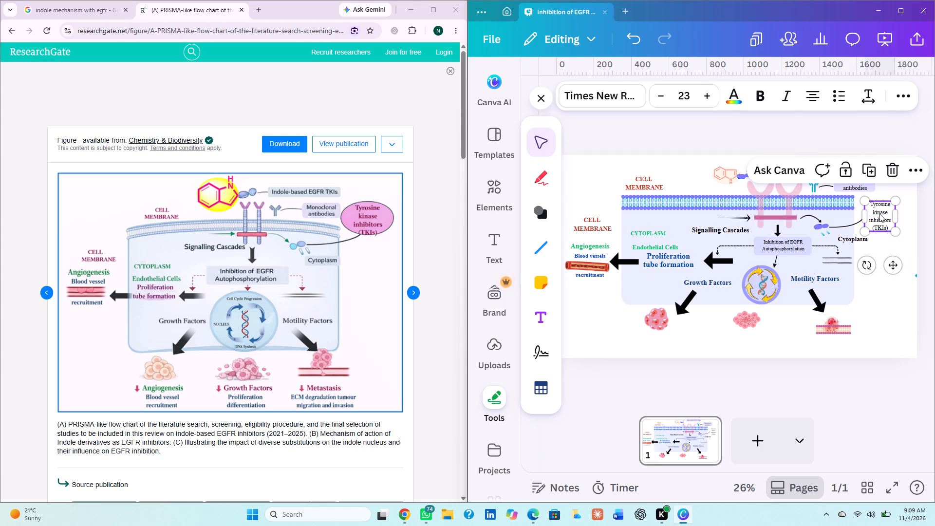
{"action": "double_click", "coordinate": [713, 101]}
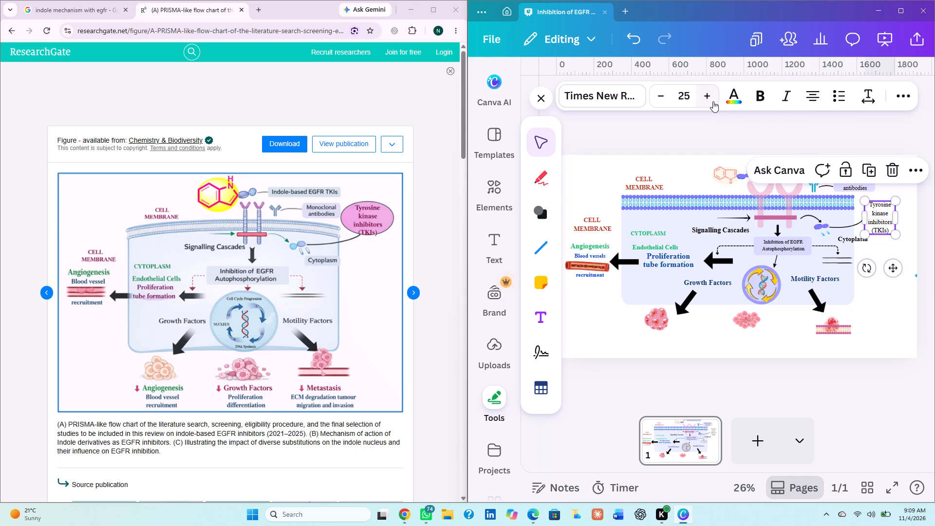
{"action": "left_click", "coordinate": [696, 163]}
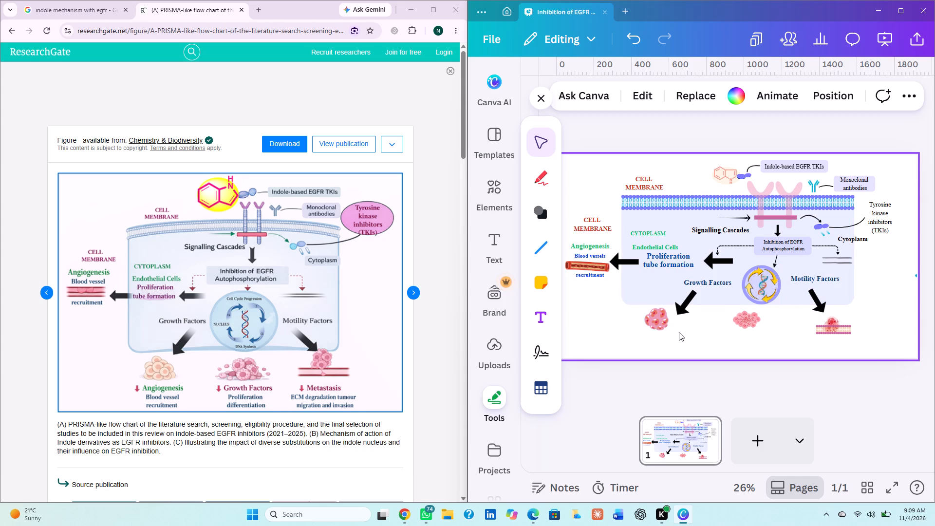
Enlarge the middle pink cell cluster below the nucleus and shift it right to sit under the nucleus.
{"action": "left_click", "coordinate": [748, 324]}
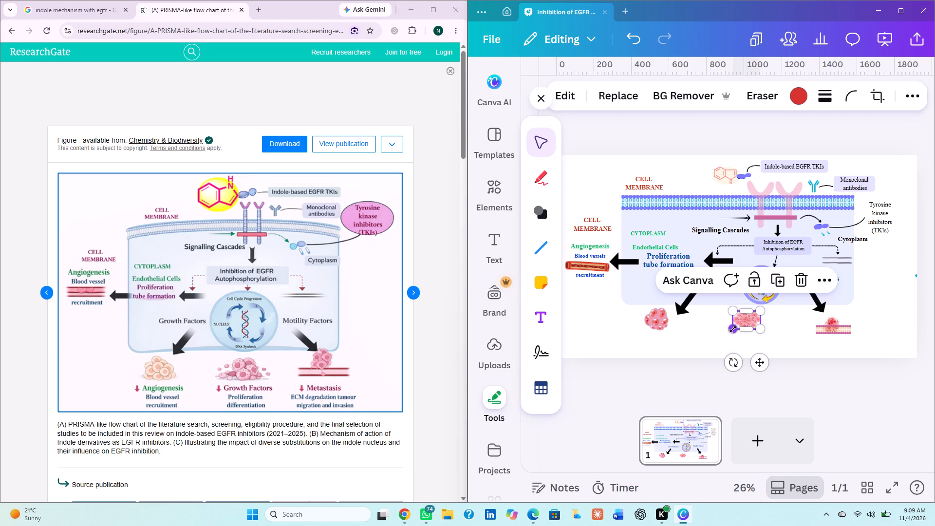
{"action": "left_click_drag", "start_coordinate": [733, 329], "coordinate": [724, 334]}
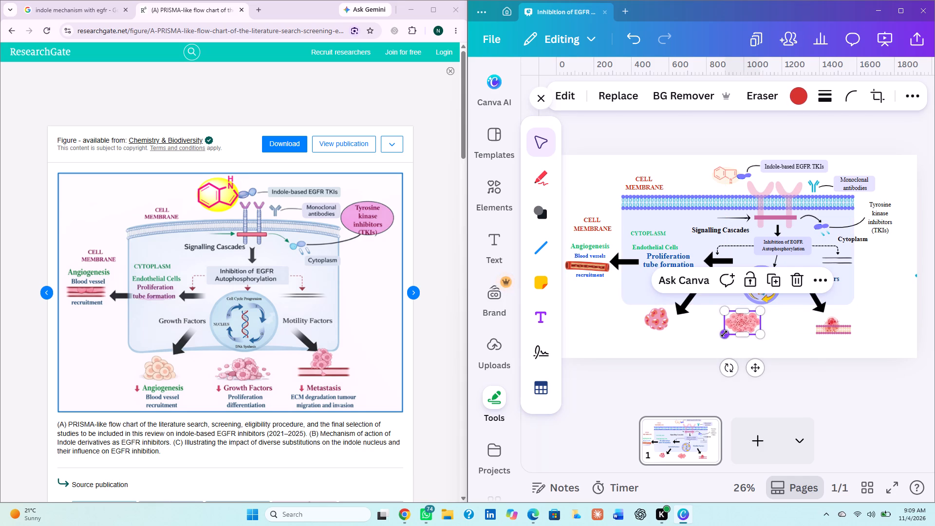
{"action": "left_click_drag", "start_coordinate": [747, 322], "coordinate": [759, 321]}
Move the tumour cells and the vessel beneath the Motility Factors arrow slightly up, keeping them together.
{"action": "left_click_drag", "start_coordinate": [834, 318], "coordinate": [836, 312]}
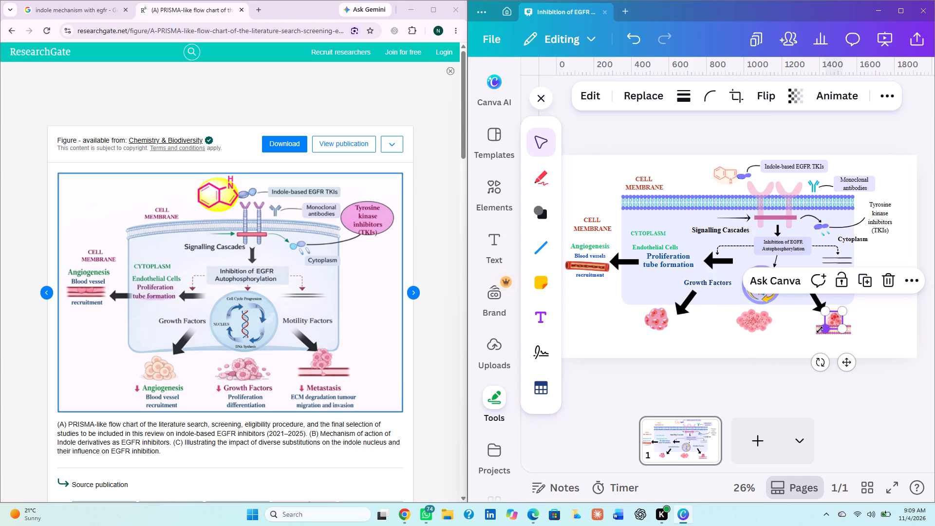
{"action": "left_click", "coordinate": [819, 330]}
{"action": "left_click", "coordinate": [819, 328]}
{"action": "left_click", "coordinate": [819, 334]}
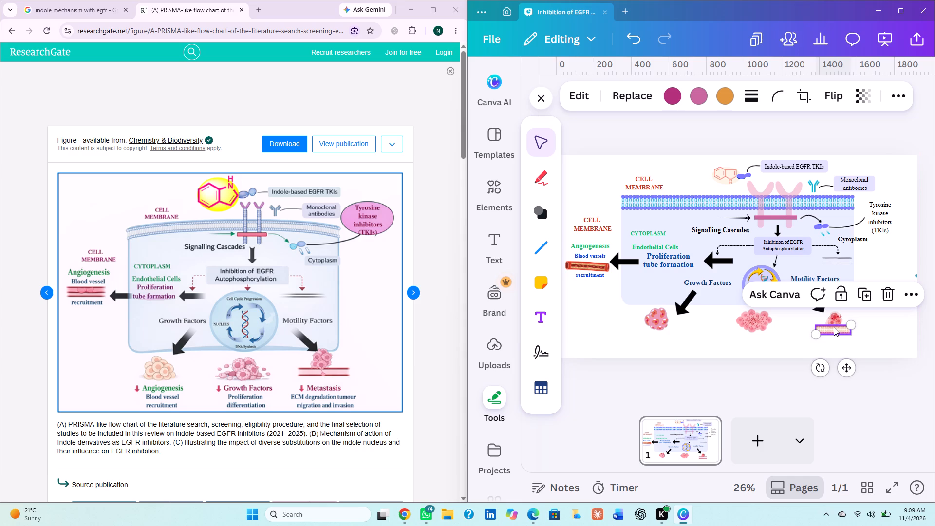
{"action": "left_click_drag", "start_coordinate": [835, 327], "coordinate": [836, 321]}
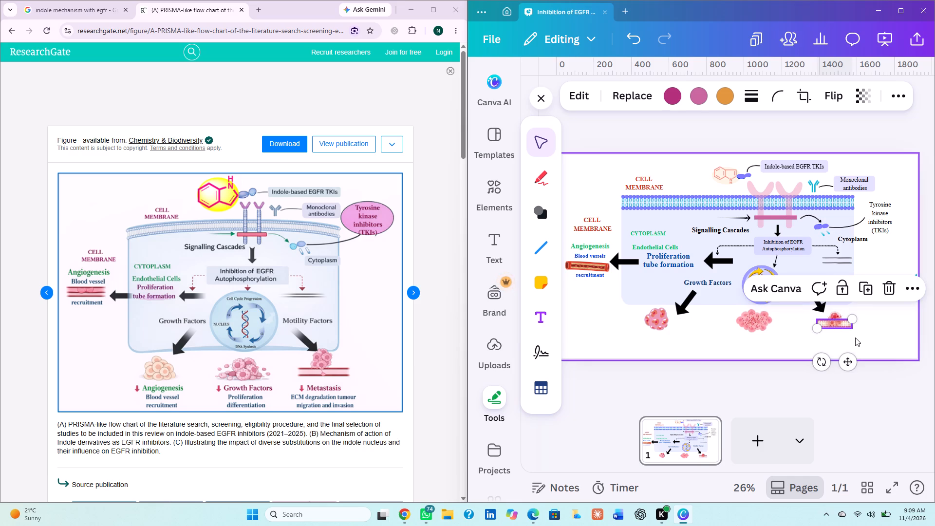
{"action": "left_click", "coordinate": [855, 338]}
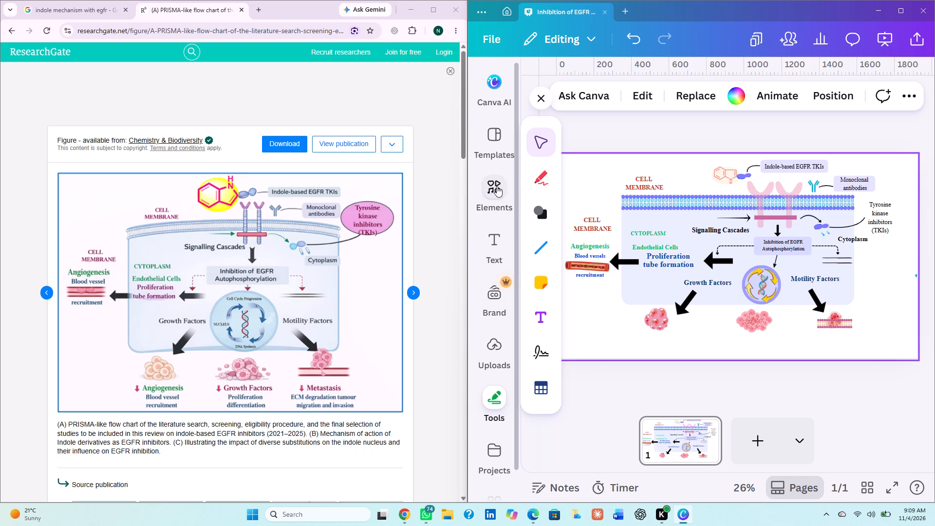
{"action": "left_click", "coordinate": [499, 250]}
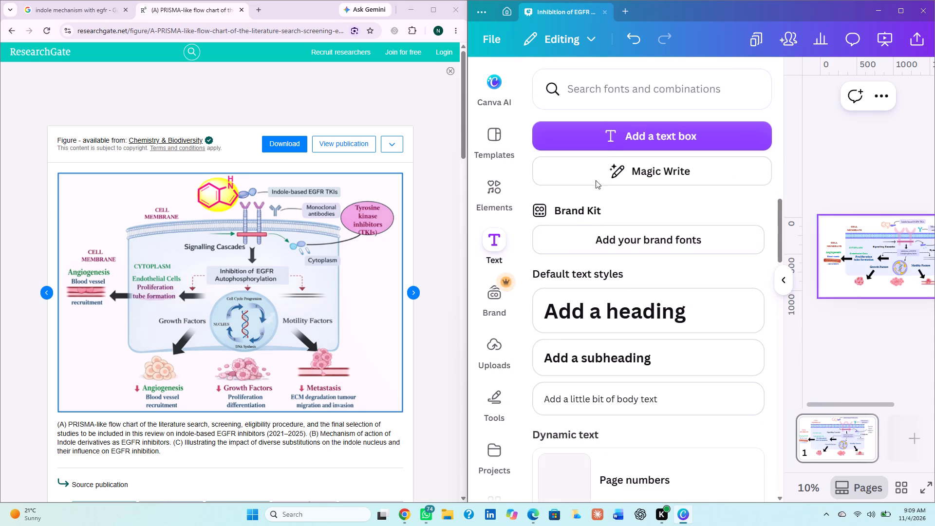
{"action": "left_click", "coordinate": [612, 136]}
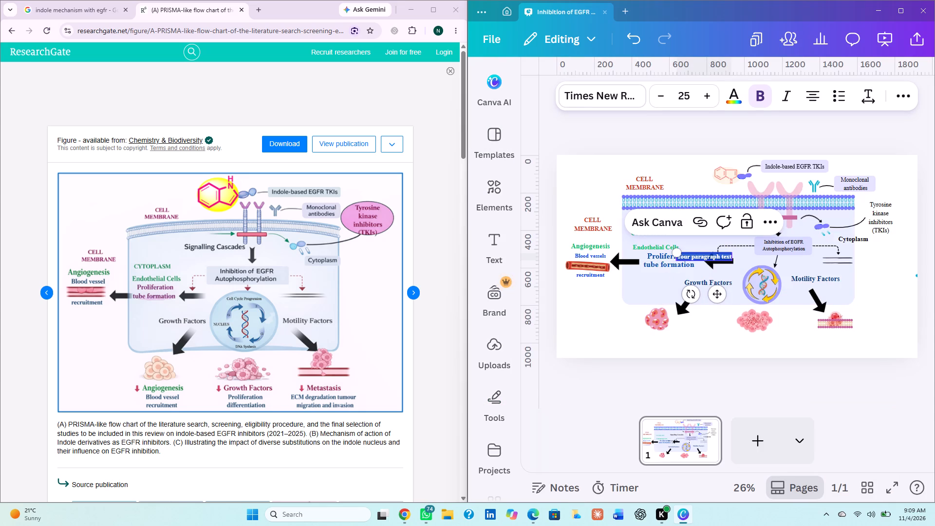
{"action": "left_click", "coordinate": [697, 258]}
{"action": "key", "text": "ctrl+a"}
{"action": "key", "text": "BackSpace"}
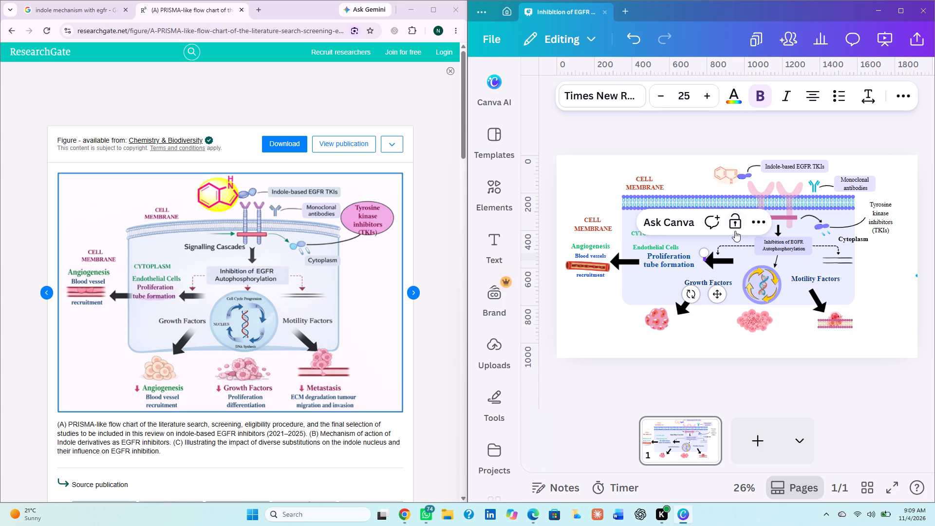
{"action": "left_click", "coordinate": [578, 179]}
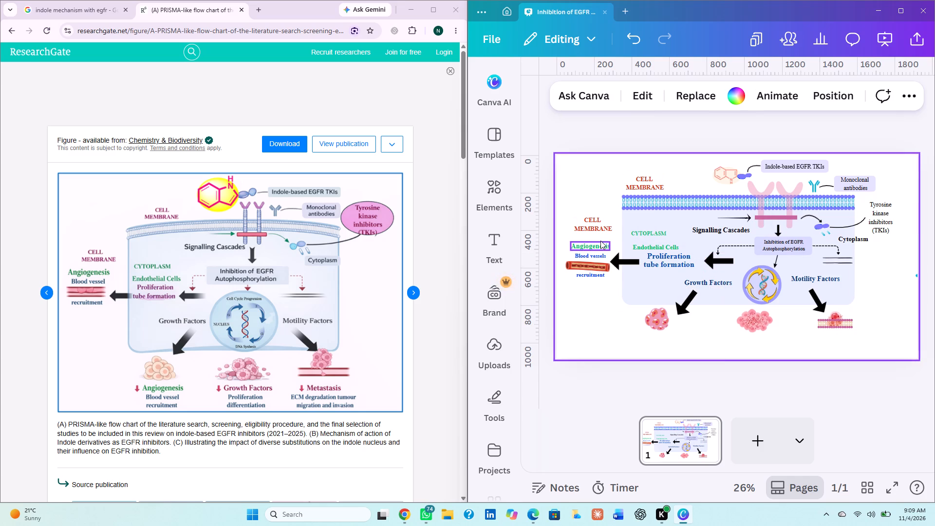
Duplicate the green Angiogenesis label and centre the copy below the cell cluster under the Growth Factors arrow.
{"action": "left_click", "coordinate": [599, 247]}
{"action": "left_click", "coordinate": [647, 207]}
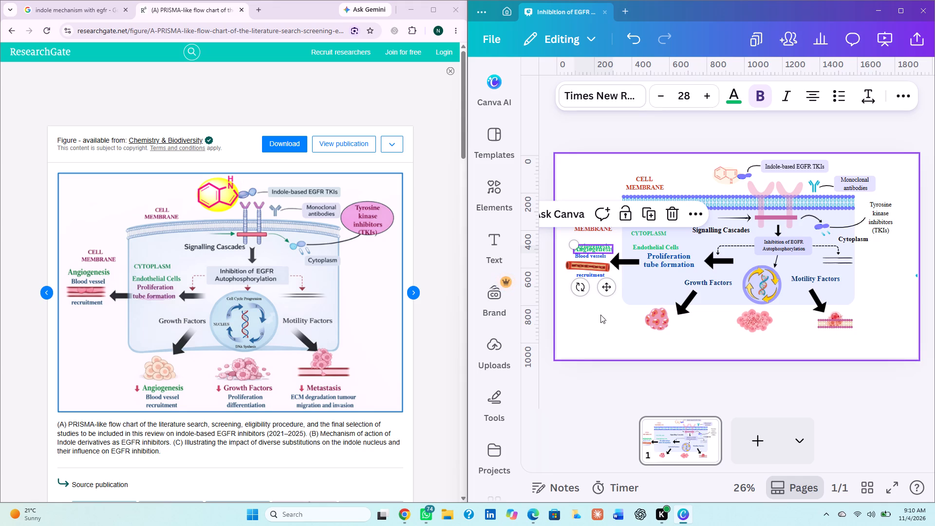
{"action": "left_click_drag", "start_coordinate": [608, 287], "coordinate": [676, 374]}
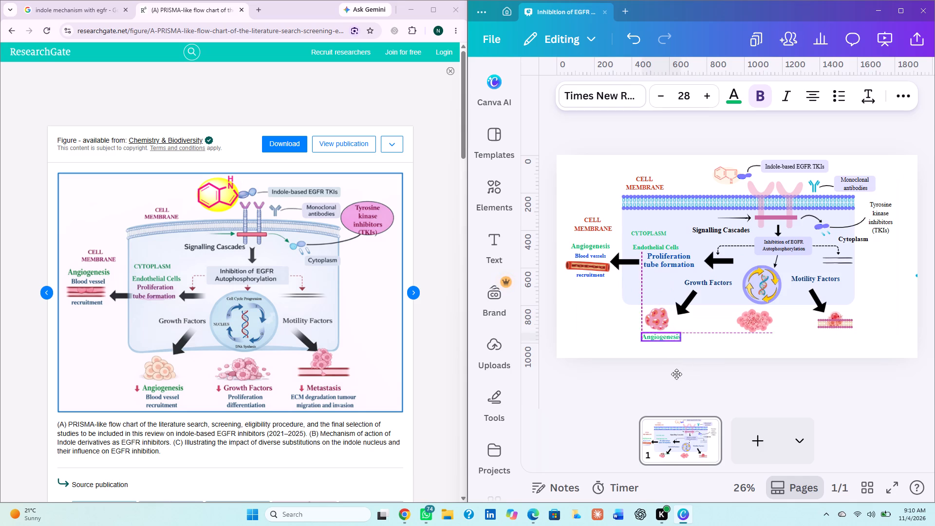
{"action": "left_click_drag", "start_coordinate": [676, 374], "coordinate": [670, 375]}
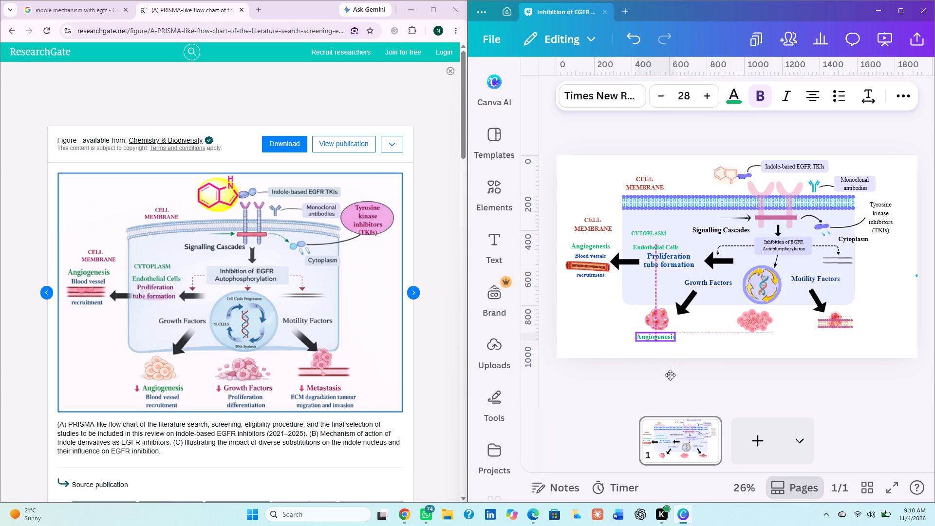
{"action": "left_click_drag", "start_coordinate": [670, 375], "coordinate": [671, 375]}
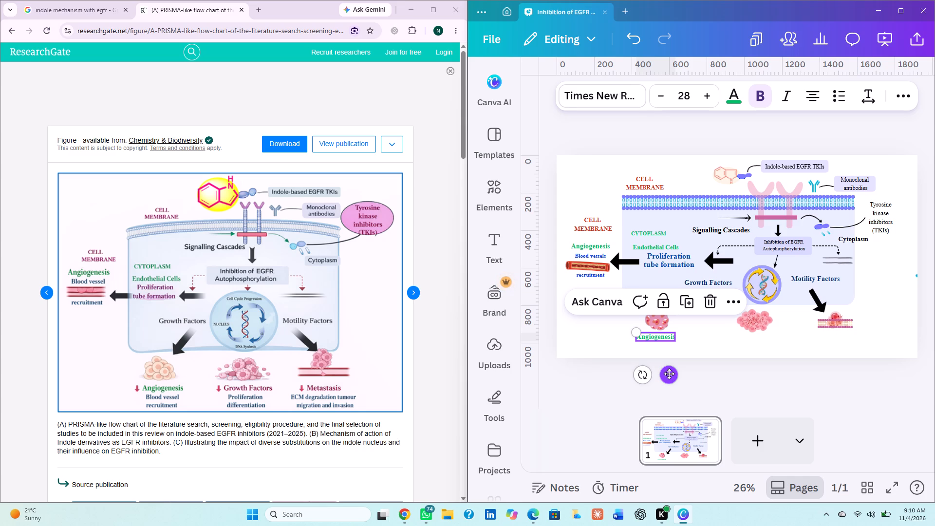
{"action": "right_click_drag", "start_coordinate": [670, 374], "coordinate": [674, 372]}
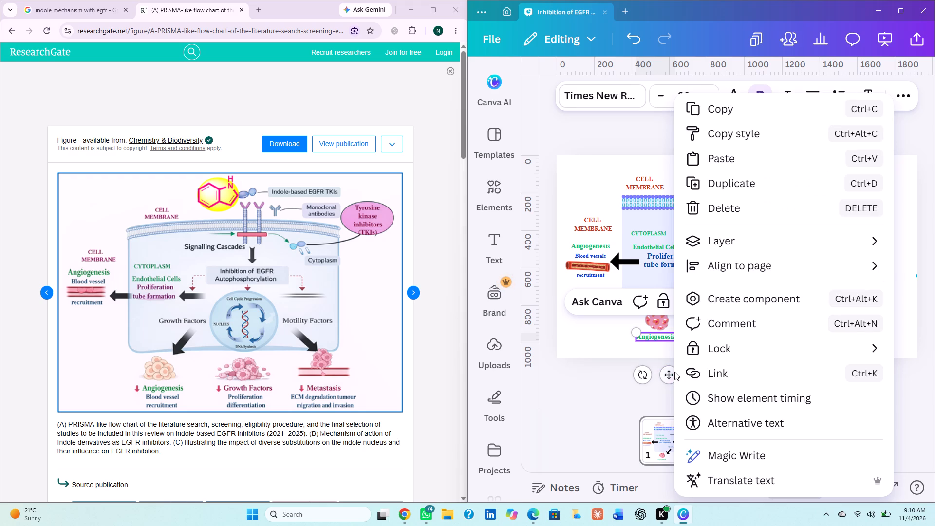
{"action": "left_click", "coordinate": [588, 332]}
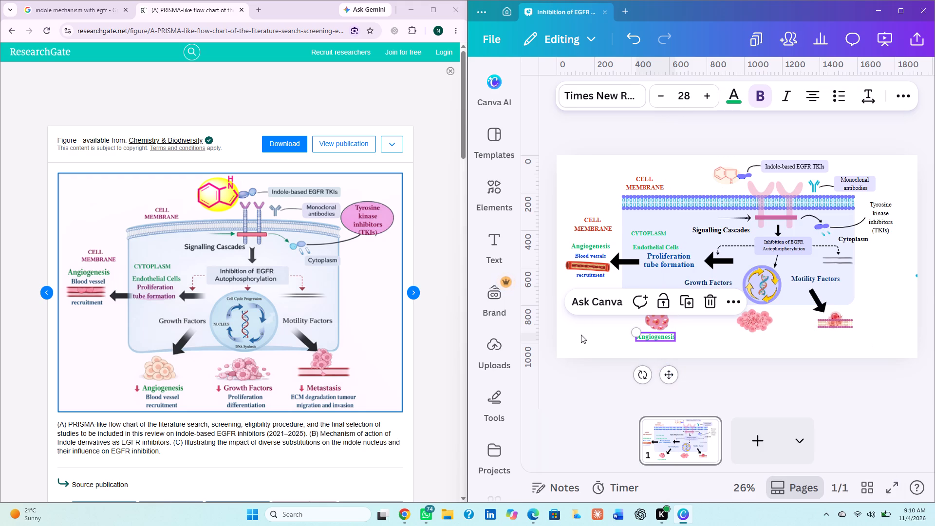
{"action": "left_click", "coordinate": [578, 336]}
Duplicate the Blood vessels label and place the copy directly below the new Angiogenesis label.
{"action": "left_click", "coordinate": [592, 256]}
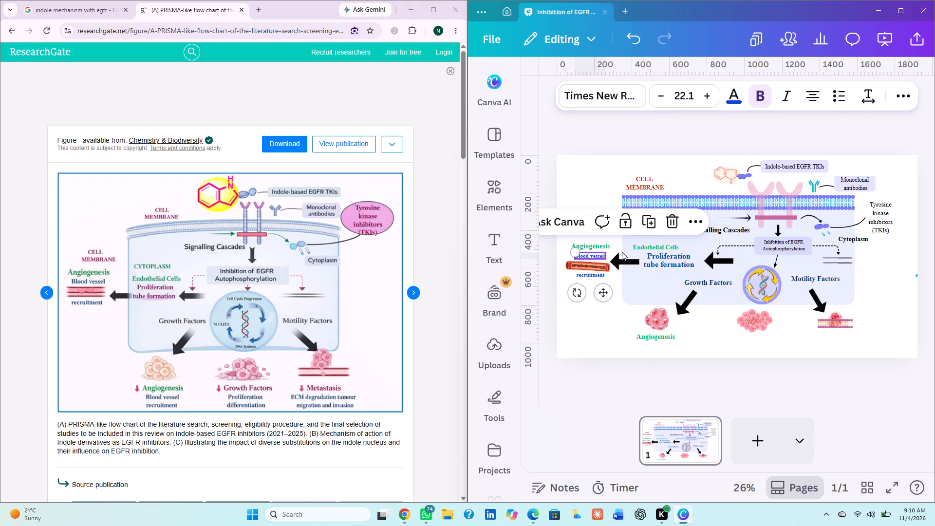
{"action": "left_click", "coordinate": [651, 226]}
{"action": "left_click_drag", "start_coordinate": [607, 296], "coordinate": [670, 346]}
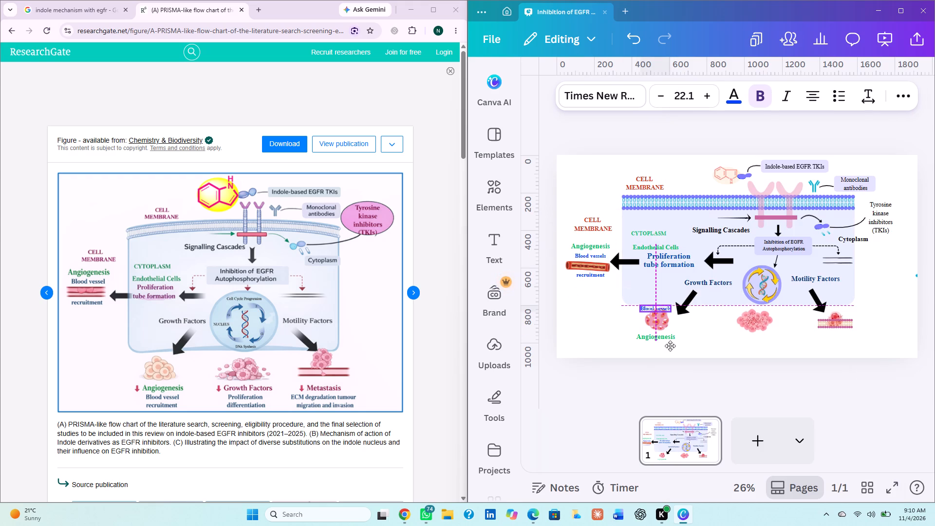
{"action": "left_click_drag", "start_coordinate": [670, 346], "coordinate": [672, 381]}
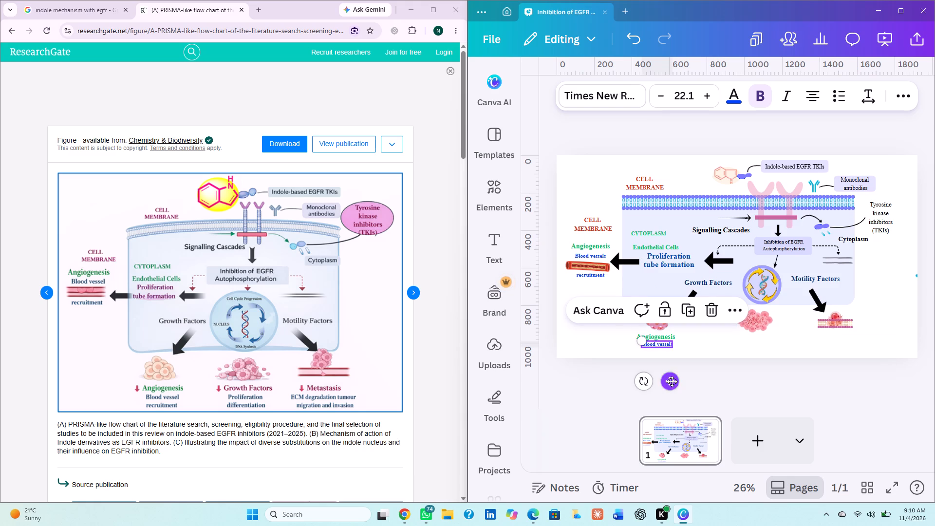
Duplicate the recruitment label and place the copy directly below the new Blood vessels label.
{"action": "left_click", "coordinate": [600, 275]}
{"action": "left_click", "coordinate": [648, 242]}
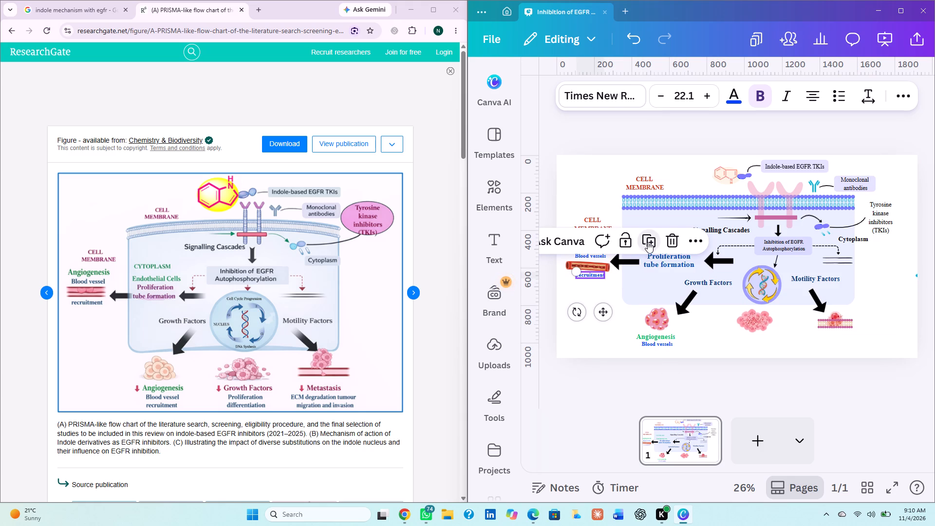
{"action": "left_click_drag", "start_coordinate": [602, 316], "coordinate": [653, 361]}
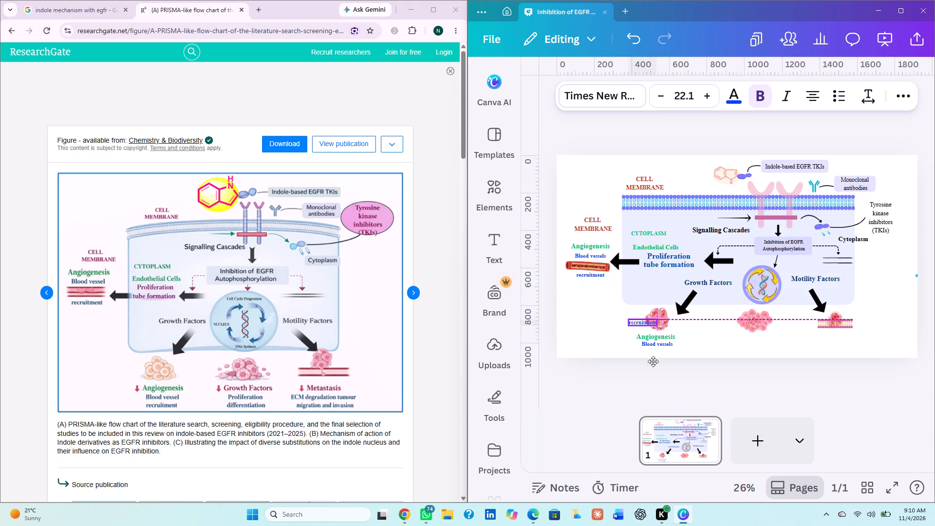
{"action": "left_click_drag", "start_coordinate": [653, 361], "coordinate": [667, 387]}
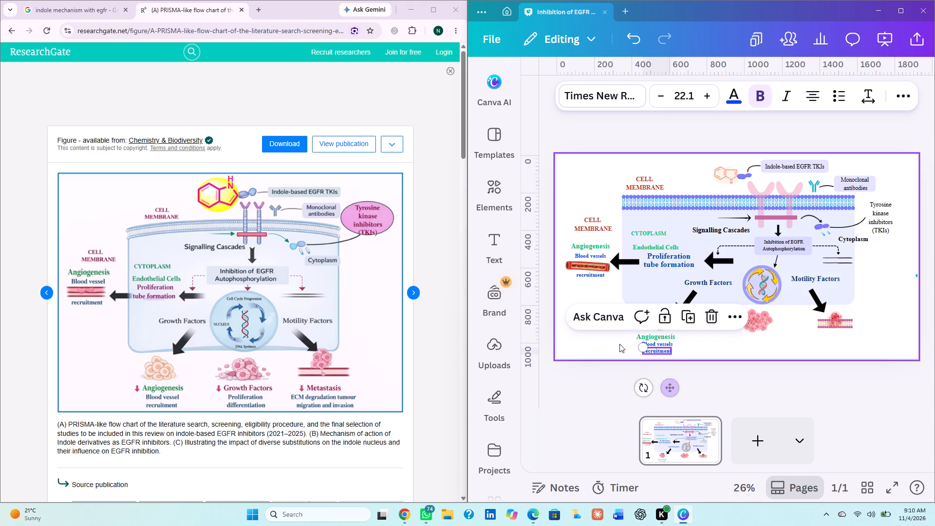
{"action": "left_click", "coordinate": [616, 343]}
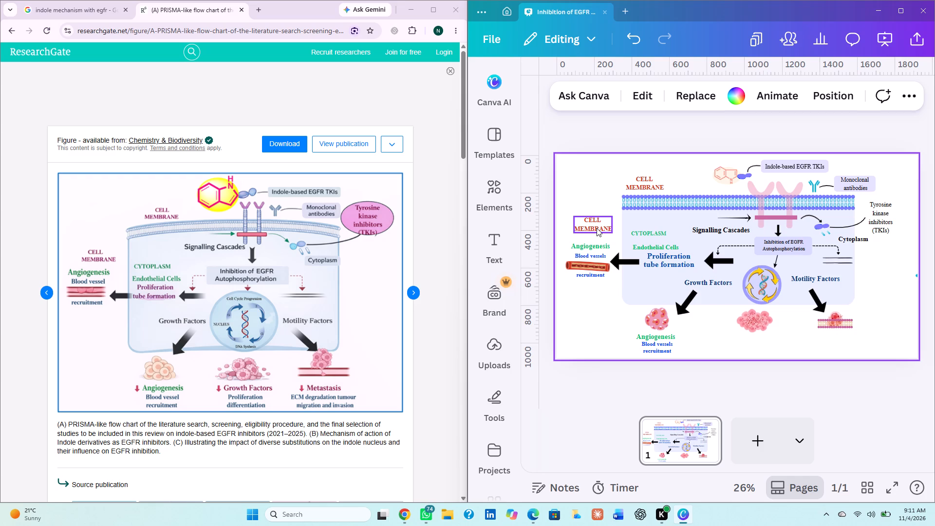
Duplicate the lower Angiogenesis label, reword the copy as "Growth Factor" and centre it beneath the middle cell cluster.
{"action": "left_click", "coordinate": [789, 245]}
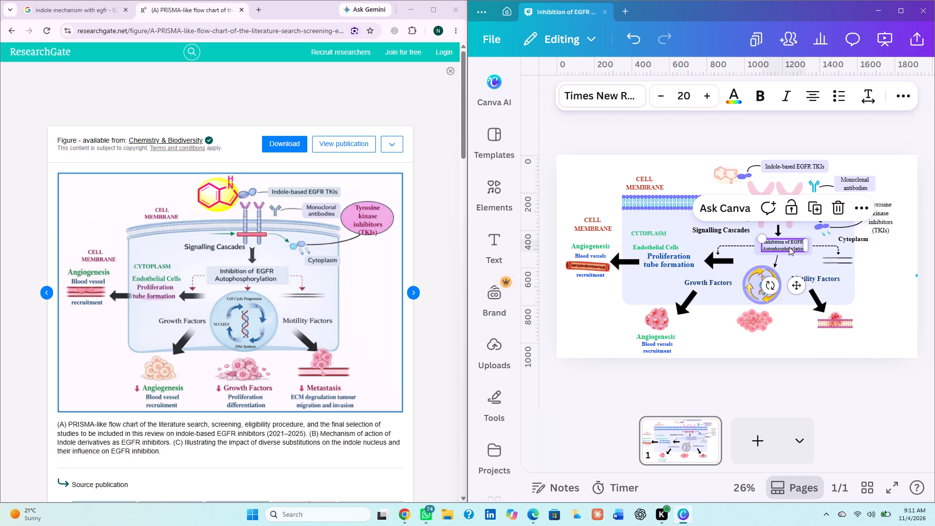
{"action": "left_click", "coordinate": [662, 336]}
{"action": "left_click", "coordinate": [691, 305]}
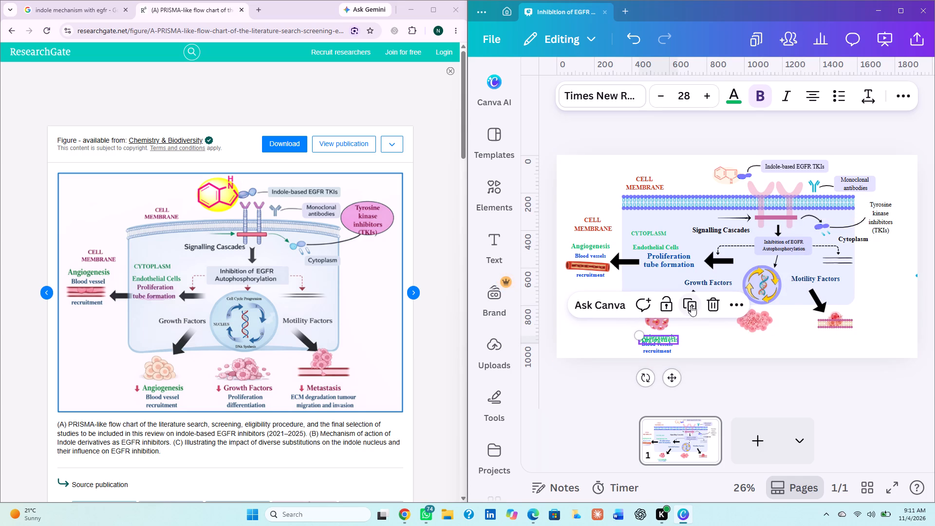
{"action": "left_click_drag", "start_coordinate": [671, 377], "coordinate": [715, 381]}
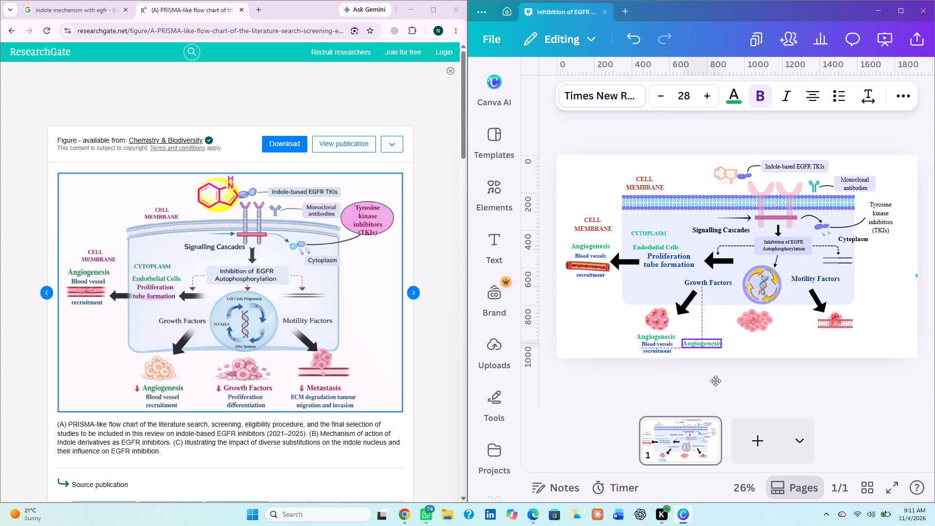
{"action": "left_click_drag", "start_coordinate": [715, 381], "coordinate": [718, 378]}
{"action": "double_click", "coordinate": [711, 340]}
{"action": "key", "text": "BackSpace"}
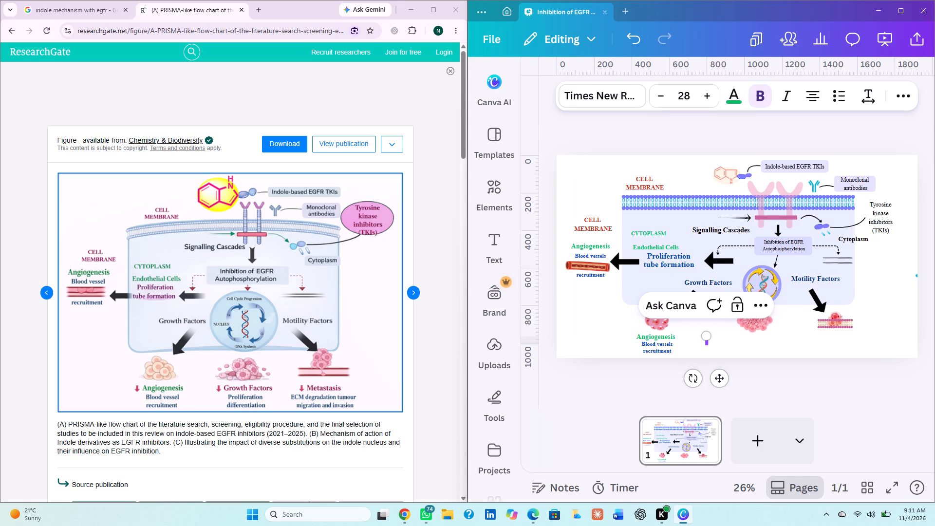
{"action": "key", "text": "shift+g"}
{"action": "type", "text": "rowth"}
{"action": "key", "text": "space"}
{"action": "type", "text": "Factor"}
{"action": "key", "text": "space"}
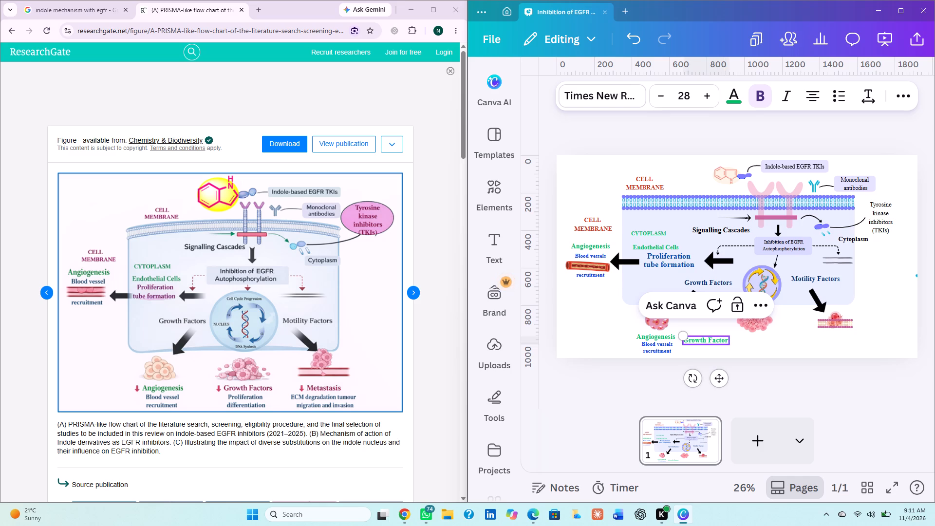
{"action": "left_click_drag", "start_coordinate": [722, 379], "coordinate": [764, 376]}
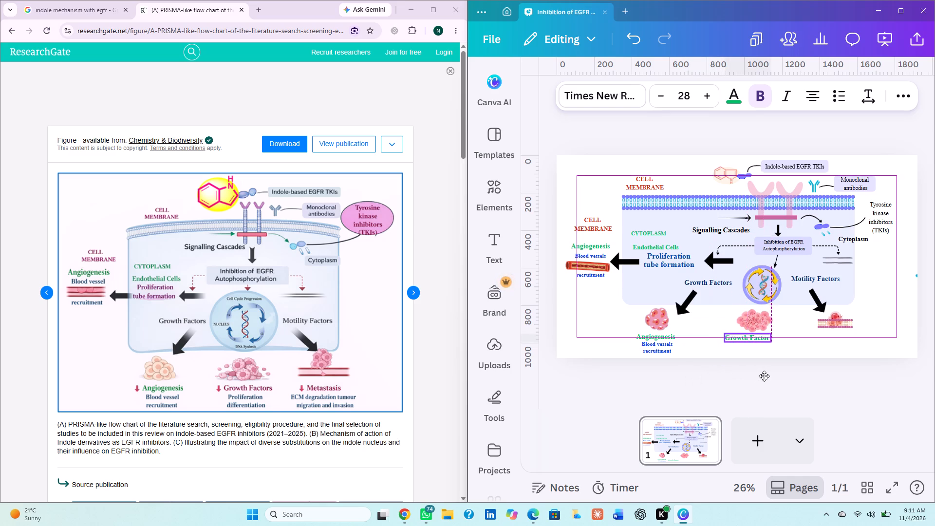
{"action": "left_click_drag", "start_coordinate": [764, 376], "coordinate": [765, 375]}
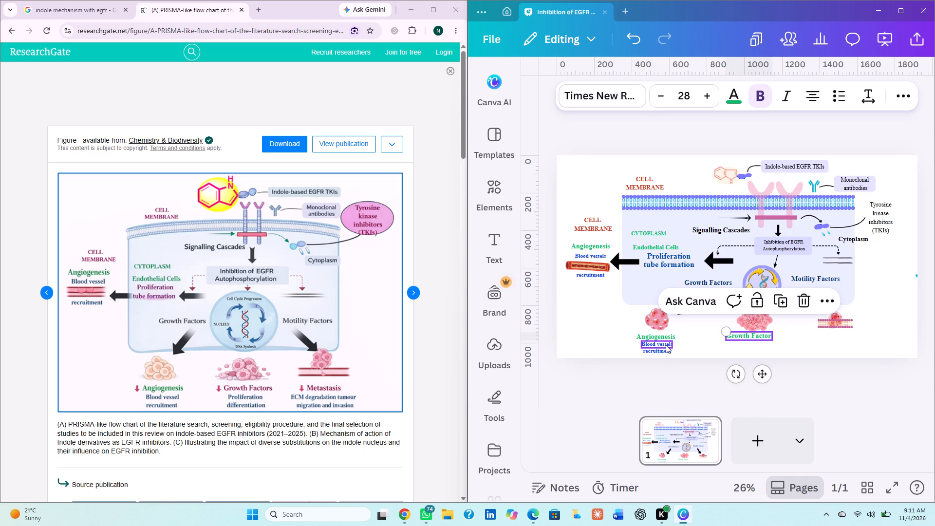
Duplicate the Proliferation tube formation label and place the copy between the two cell clusters below the cytoplasm.
{"action": "left_click", "coordinate": [666, 345]}
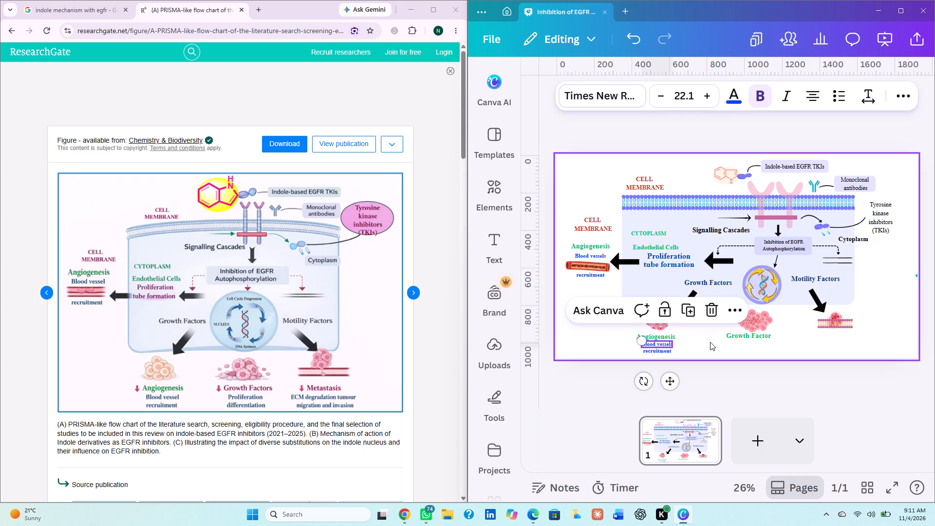
{"action": "left_click", "coordinate": [710, 342]}
{"action": "left_click", "coordinate": [665, 261]}
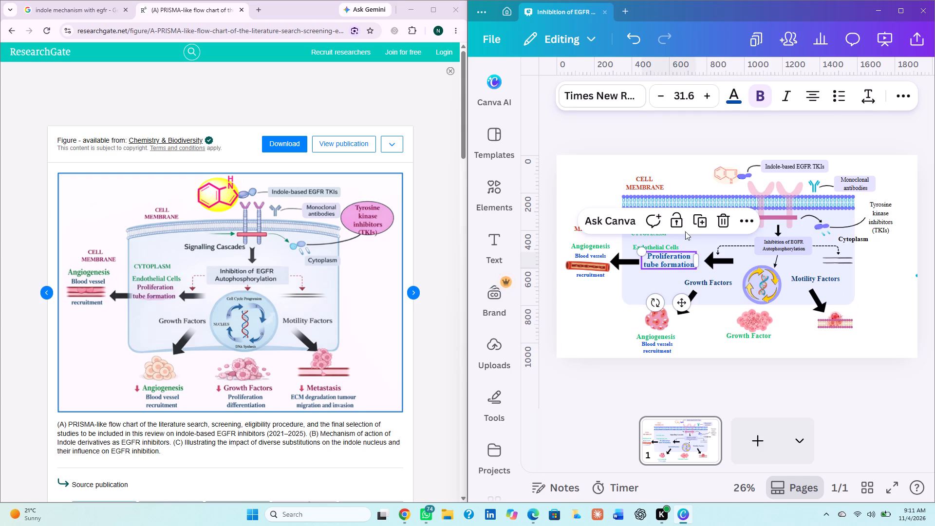
{"action": "left_click", "coordinate": [700, 215]}
{"action": "left_click_drag", "start_coordinate": [687, 303], "coordinate": [718, 356]}
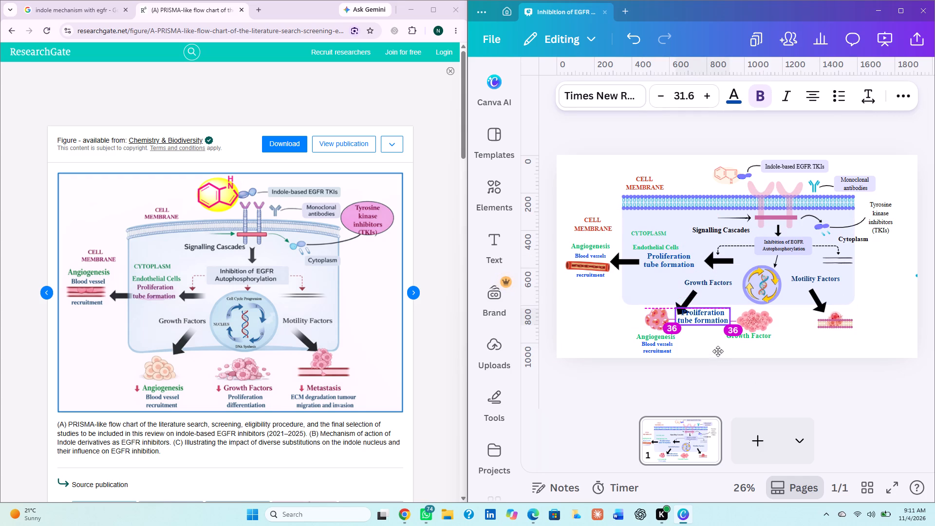
Replace the second line of the copied label so it reads "Proliferation differentiation".
{"action": "left_click", "coordinate": [714, 319]}
{"action": "left_click", "coordinate": [717, 322]}
{"action": "left_click", "coordinate": [725, 322]}
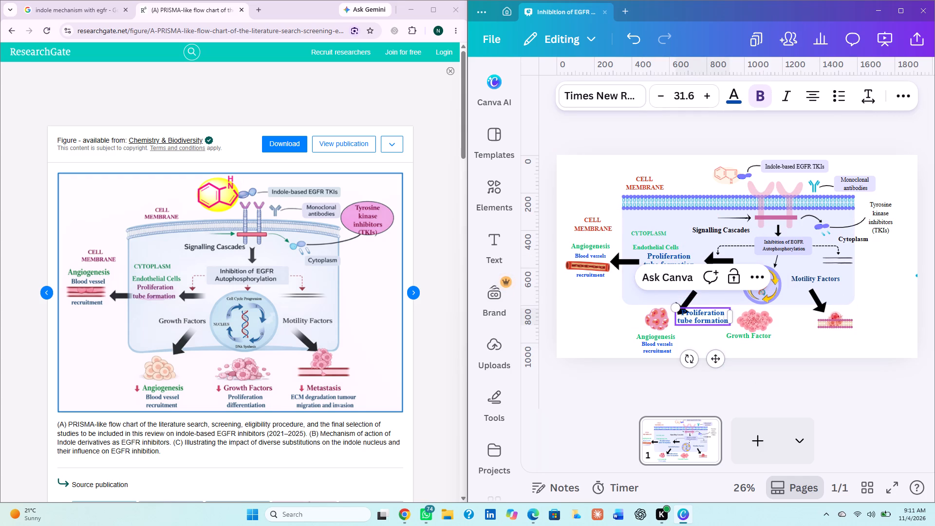
{"action": "key", "text": "Right"}
{"action": "key", "text": "Right"}
{"action": "key", "text": "BackSpace"}
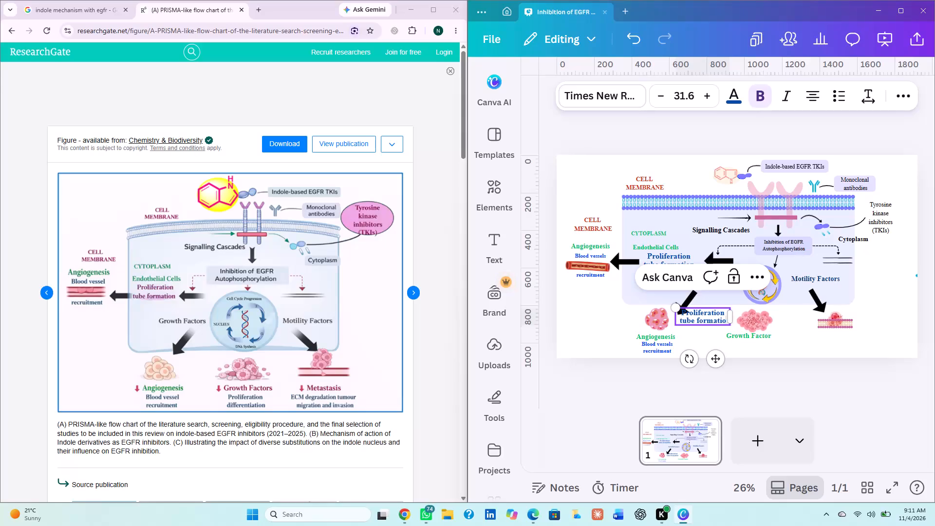
{"action": "key", "text": "BackSpace"}
{"action": "key", "text": "BackSpace"}
{"action": "key", "text": "BackSpace"}
{"action": "key", "text": "BackSpace"}
{"action": "key", "text": "BackSpace"}
{"action": "key", "text": "BackSpace"}
{"action": "key", "text": "BackSpace"}
{"action": "key", "text": "BackSpace"}
{"action": "key", "text": "BackSpace"}
{"action": "key", "text": "BackSpace"}
{"action": "key", "text": "BackSpace"}
{"action": "key", "text": "BackSpace"}
{"action": "key", "text": "BackSpace"}
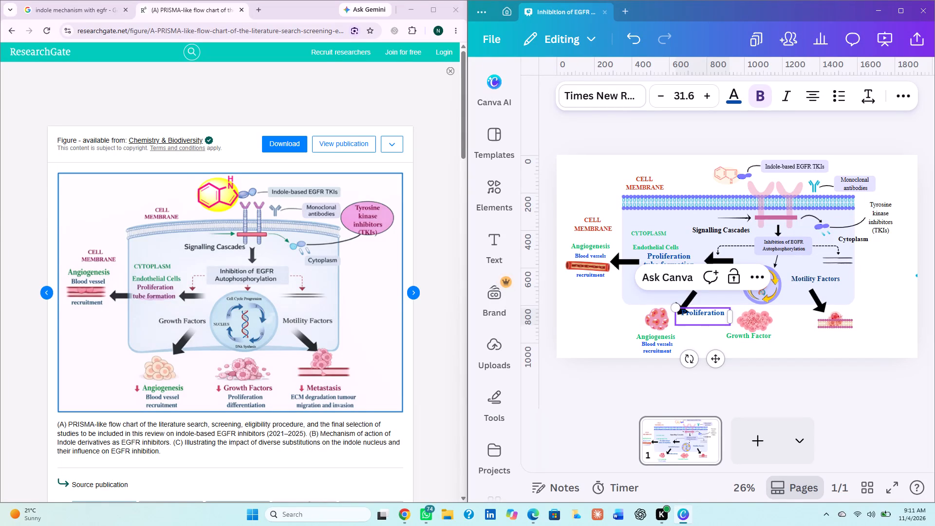
{"action": "type", "text": "differen"}
{"action": "type", "text": "tu"}
{"action": "key", "text": "BackSpace"}
{"action": "type", "text": "iation"}
Place the Proliferation differentiation label directly below Growth Factor and reduce its font size to 25.6.
{"action": "left_click_drag", "start_coordinate": [716, 362], "coordinate": [763, 392]}
{"action": "triple_click", "coordinate": [660, 98]}
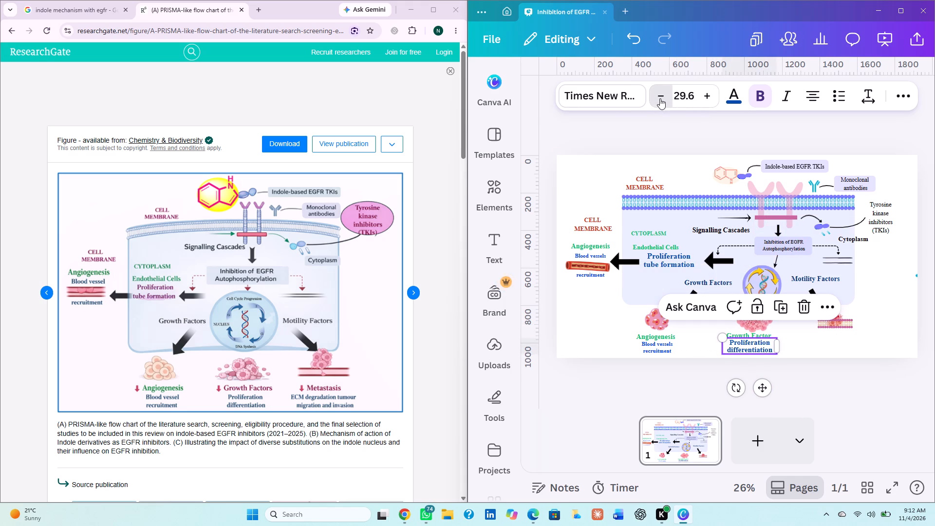
{"action": "left_click", "coordinate": [660, 98]}
{"action": "left_click", "coordinate": [660, 98]}
{"action": "left_click", "coordinate": [660, 98]}
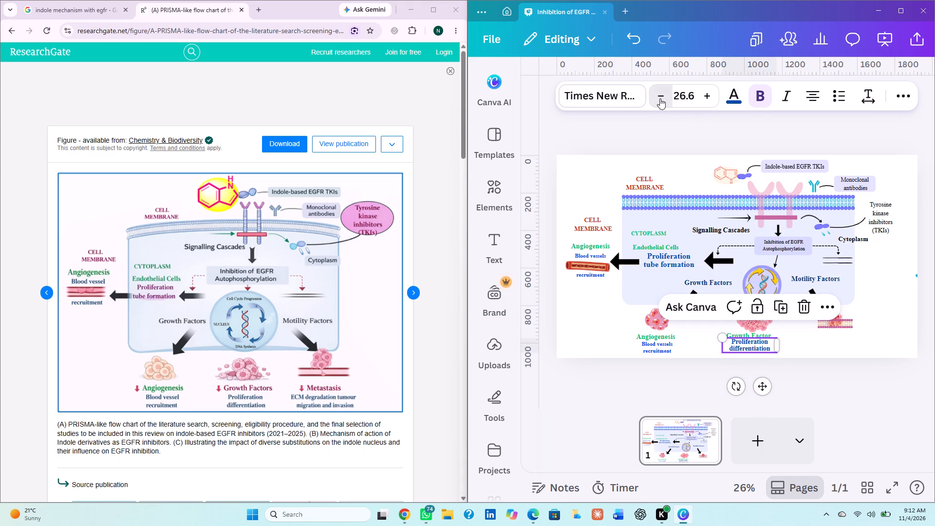
{"action": "left_click", "coordinate": [625, 318]}
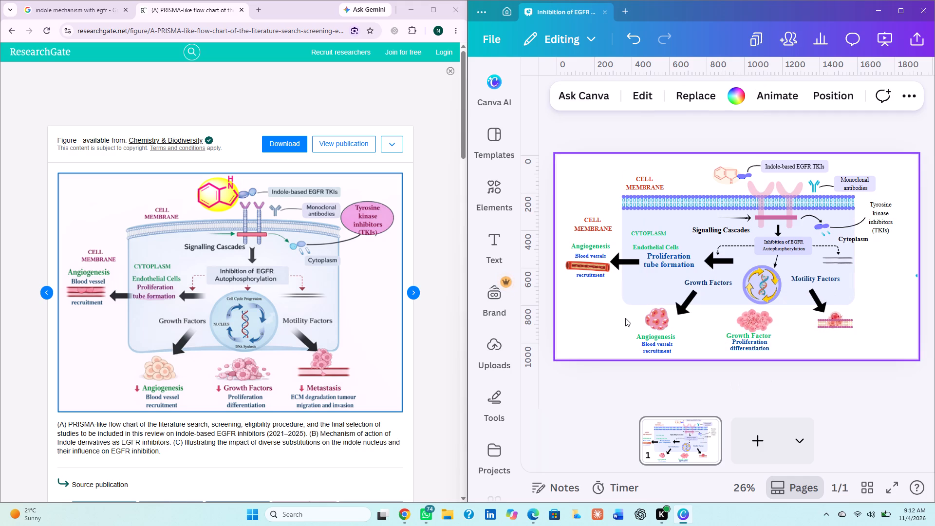
Enlarge the Blood vessels label under the lower Angiogenesis label to font size 25.1 and the recruitment label to match.
{"action": "left_click", "coordinate": [742, 350]}
{"action": "left_click", "coordinate": [665, 346]}
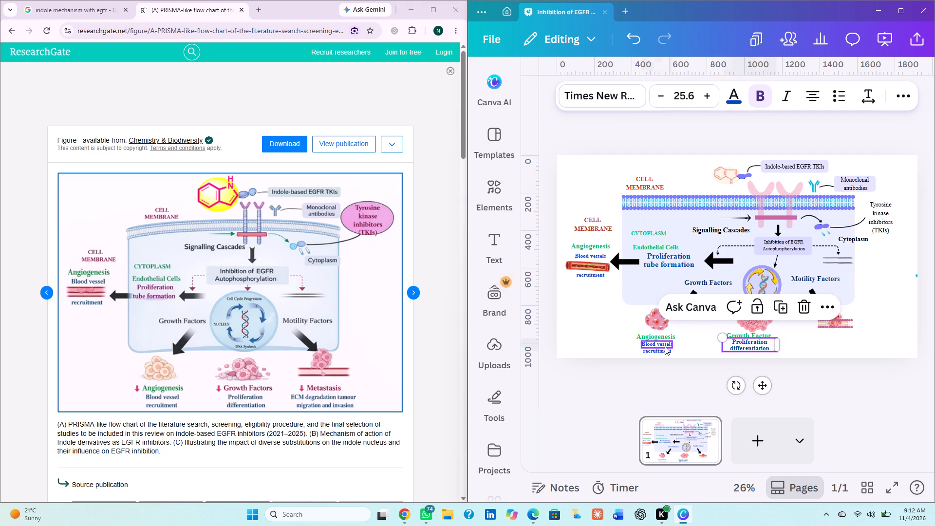
{"action": "double_click", "coordinate": [711, 94]}
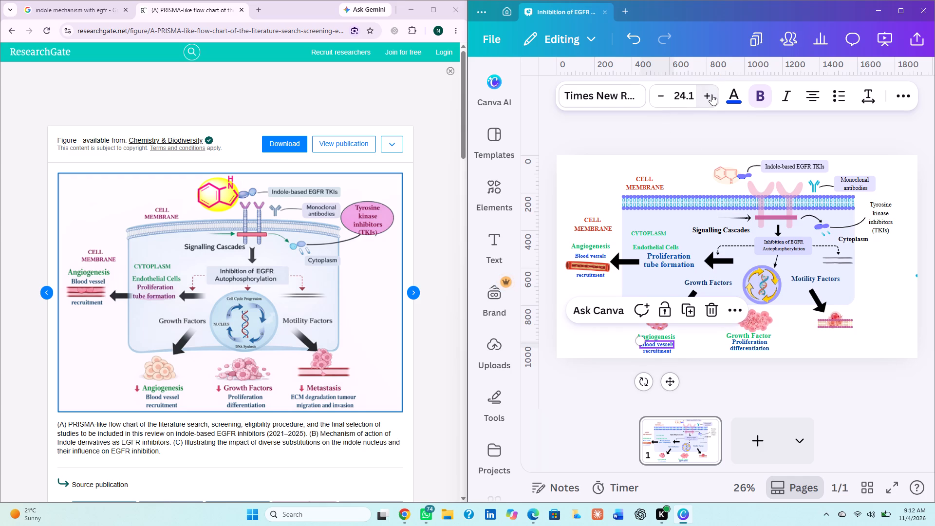
{"action": "left_click", "coordinate": [711, 94]}
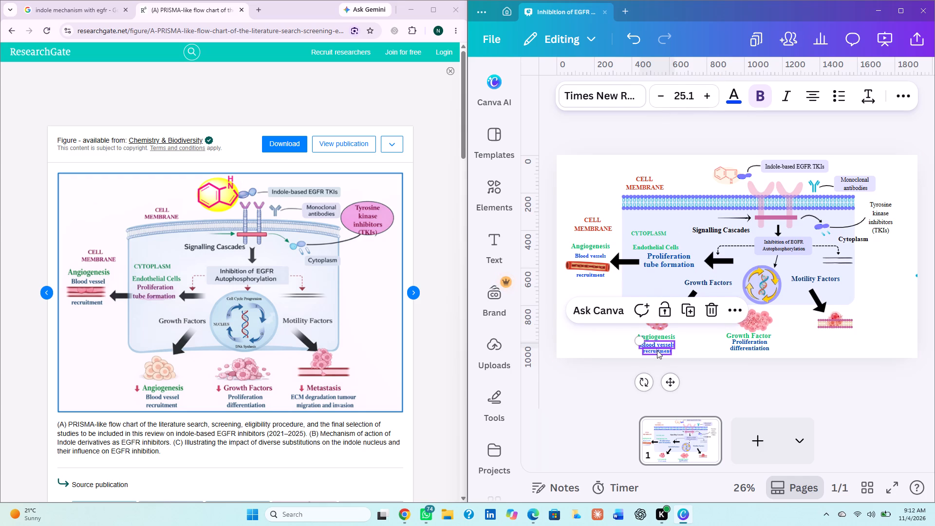
{"action": "left_click", "coordinate": [657, 350]}
{"action": "double_click", "coordinate": [709, 98]}
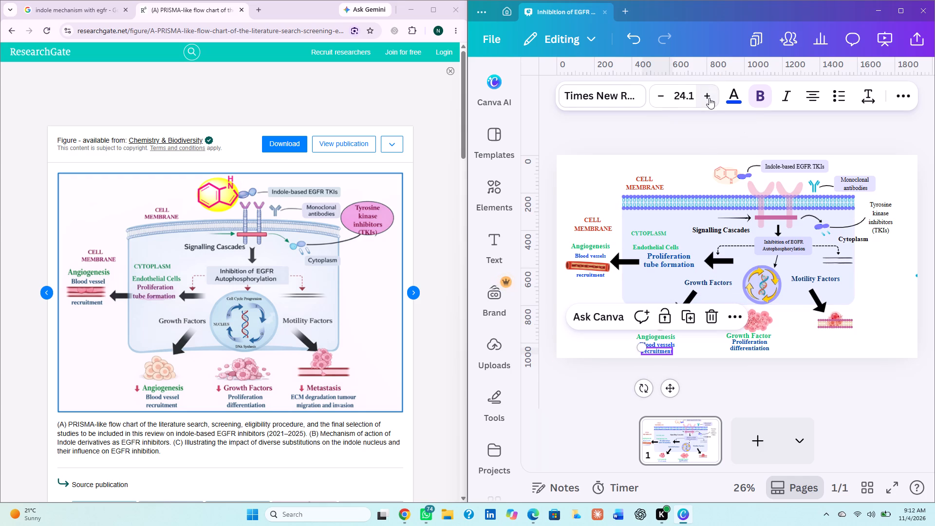
{"action": "left_click", "coordinate": [709, 98]}
{"action": "left_click", "coordinate": [599, 371]}
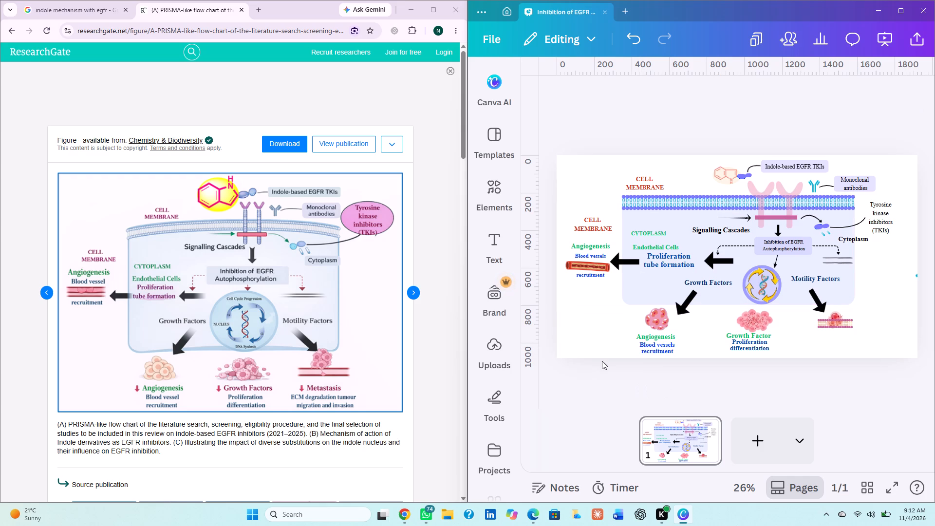
Duplicate the Growth Factor label, reword the copy as "Metastasis" and centre it beneath the tumour cells and vessel.
{"action": "left_click", "coordinate": [731, 335]}
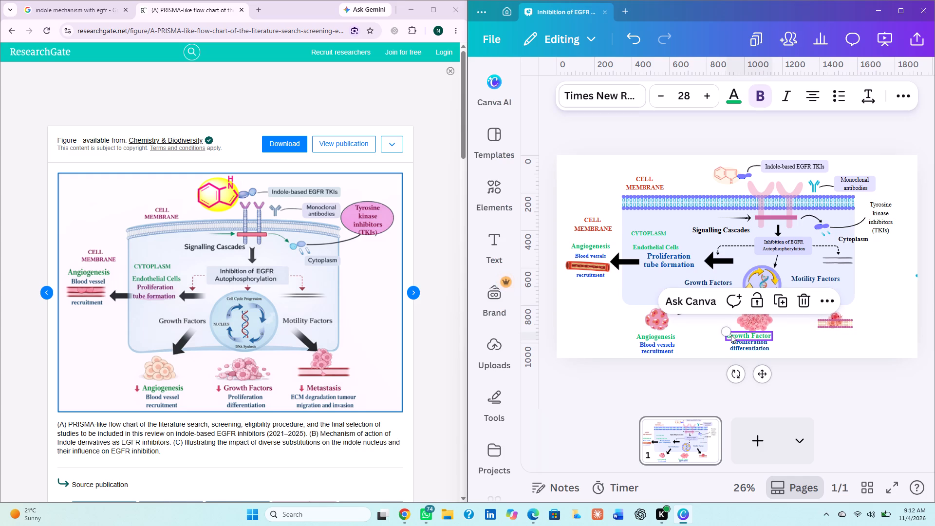
{"action": "left_click", "coordinate": [785, 302]}
{"action": "left_click_drag", "start_coordinate": [767, 372], "coordinate": [822, 370]}
{"action": "left_click", "coordinate": [815, 336]}
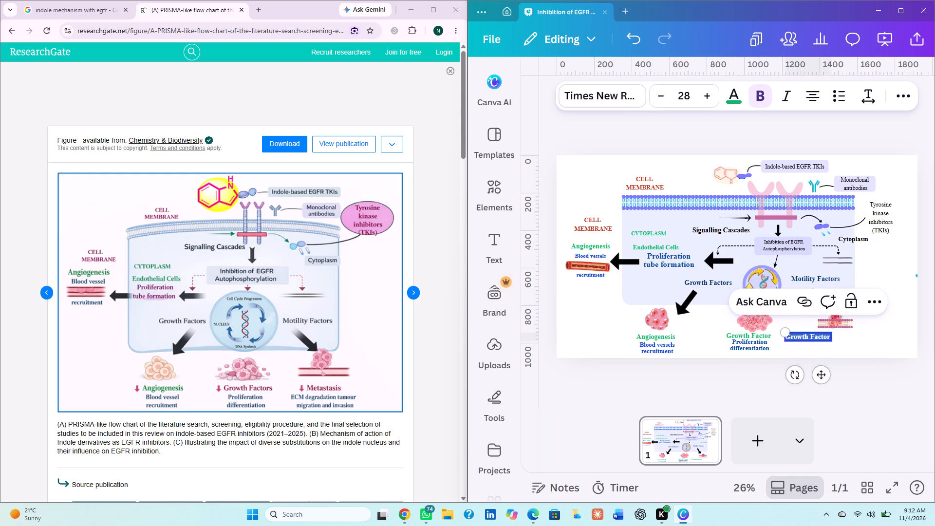
{"action": "key", "text": "BackSpace"}
{"action": "key", "text": "shift+m"}
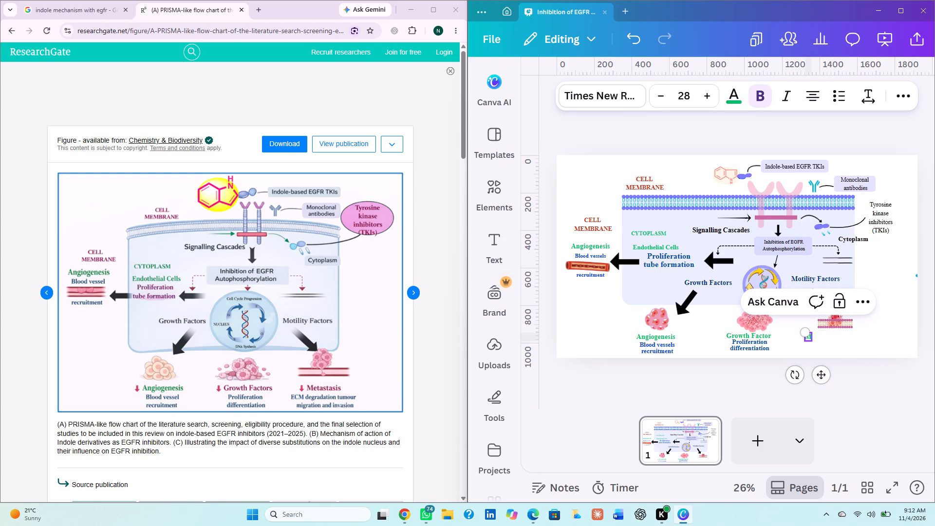
{"action": "type", "text": "etas"}
{"action": "type", "text": "tasis"}
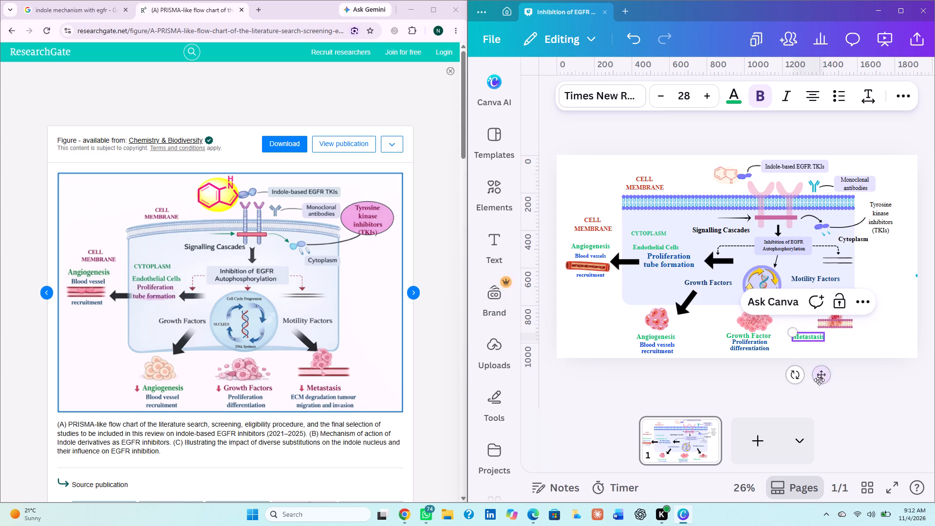
{"action": "left_click_drag", "start_coordinate": [821, 379], "coordinate": [845, 378]}
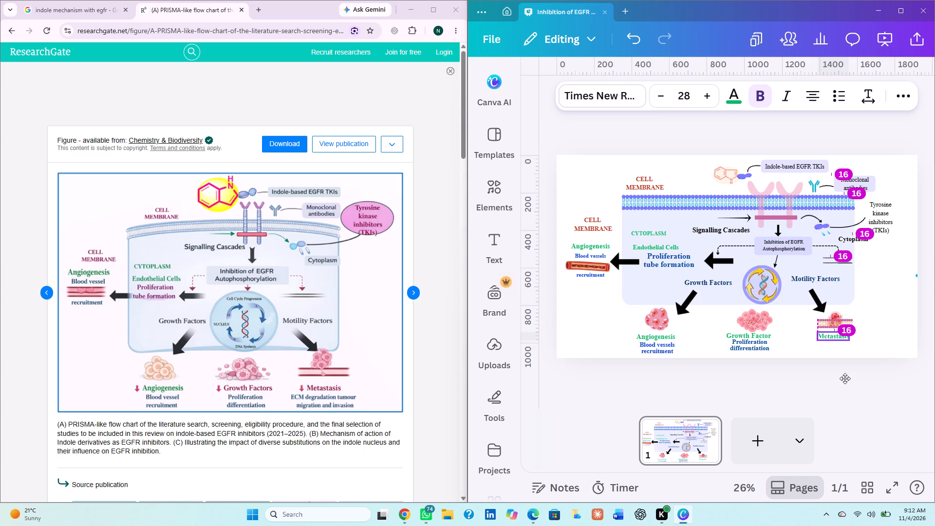
Duplicate the Proliferation differentiation label, shift the copy towards Metastasis and reword it as "ECM degradation tumour migration and invasion".
{"action": "left_click", "coordinate": [756, 349]}
{"action": "left_click", "coordinate": [782, 307]}
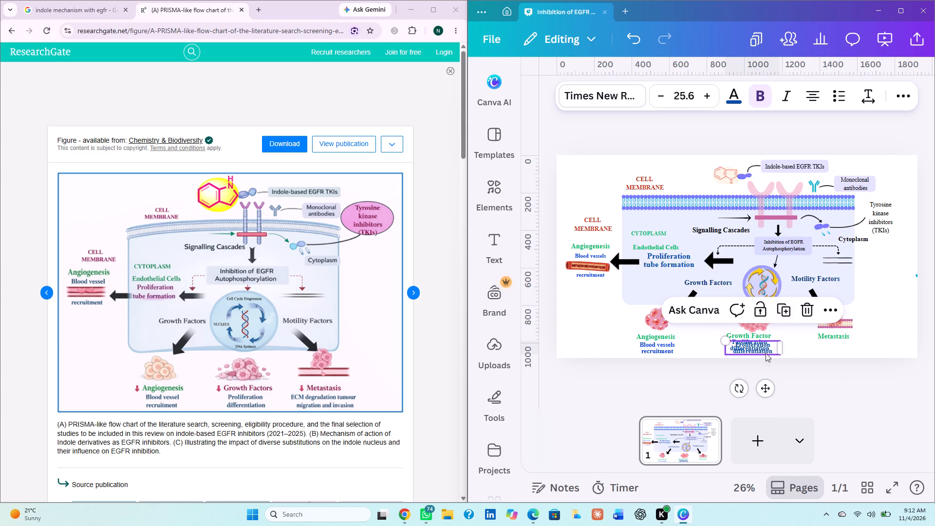
{"action": "left_click_drag", "start_coordinate": [768, 387], "coordinate": [804, 373]}
{"action": "left_click", "coordinate": [793, 325]}
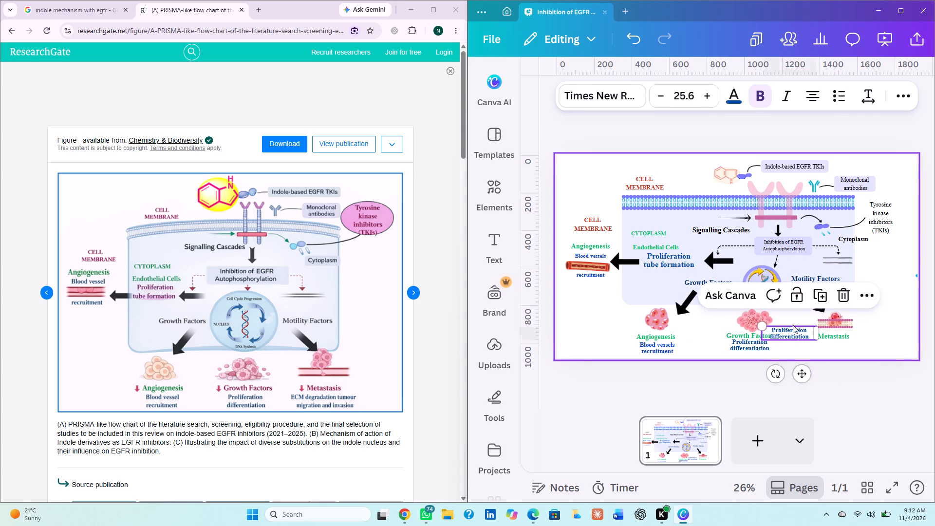
{"action": "double_click", "coordinate": [793, 331]}
{"action": "key", "text": "BackSpace"}
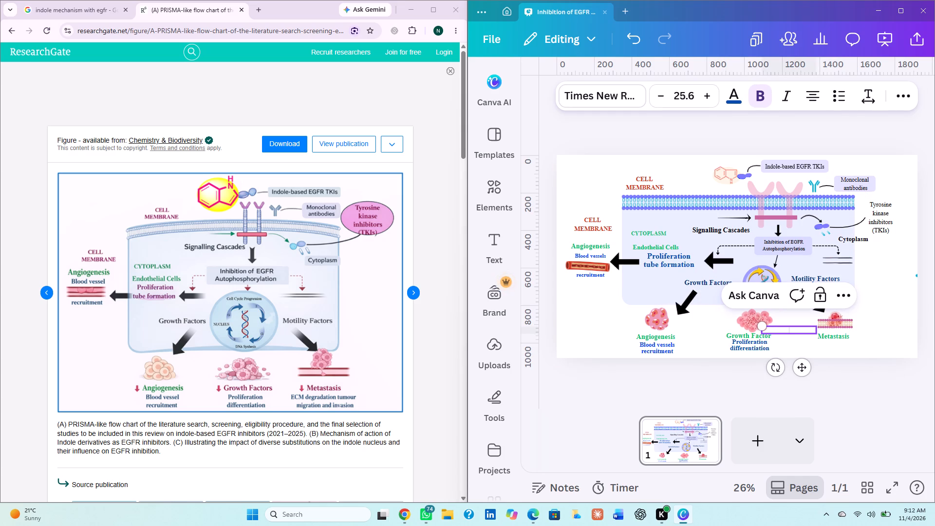
{"action": "type", "text": "ECM"}
{"action": "key", "text": "space"}
{"action": "type", "text": "deg"}
{"action": "type", "text": "radation tumour"}
{"action": "key", "text": "space"}
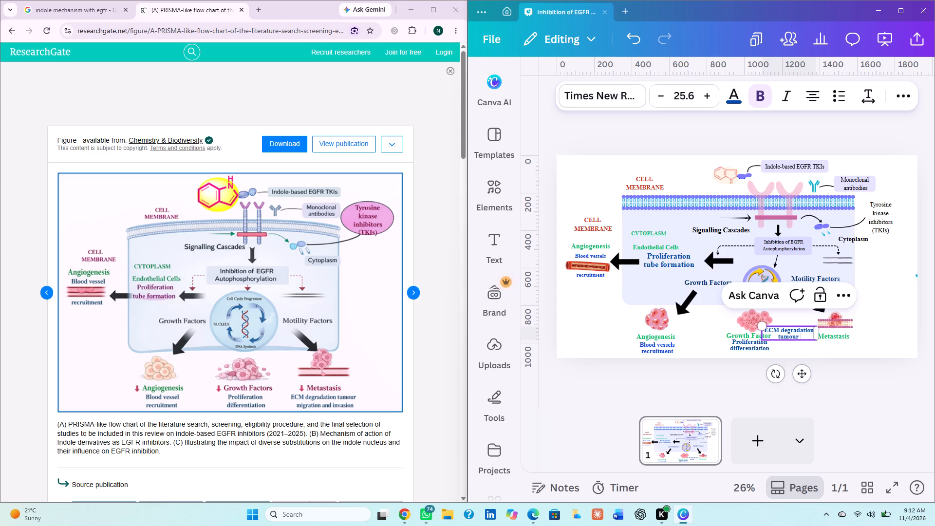
{"action": "type", "text": "migration and invasion"}
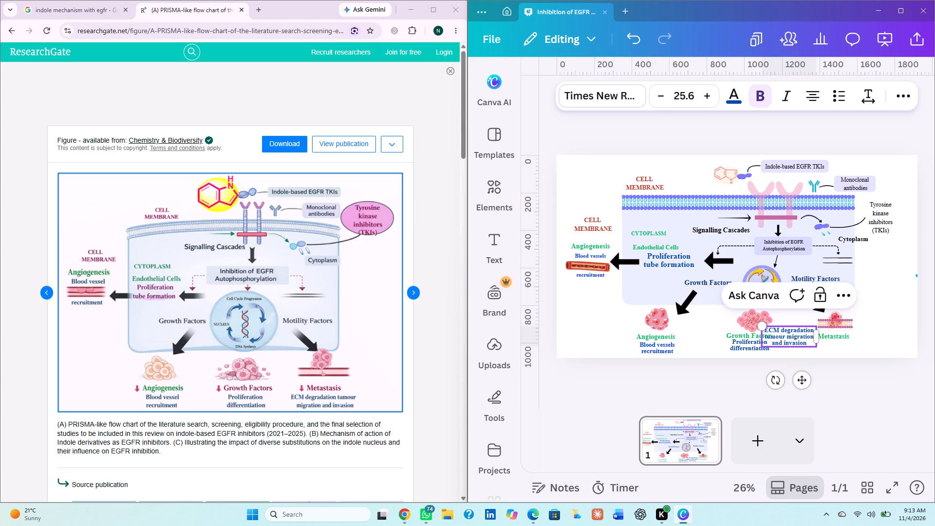
Widen the ECM degradation label so it wraps onto two lines and centre it directly beneath Metastasis.
{"action": "left_click_drag", "start_coordinate": [817, 337], "coordinate": [830, 340]}
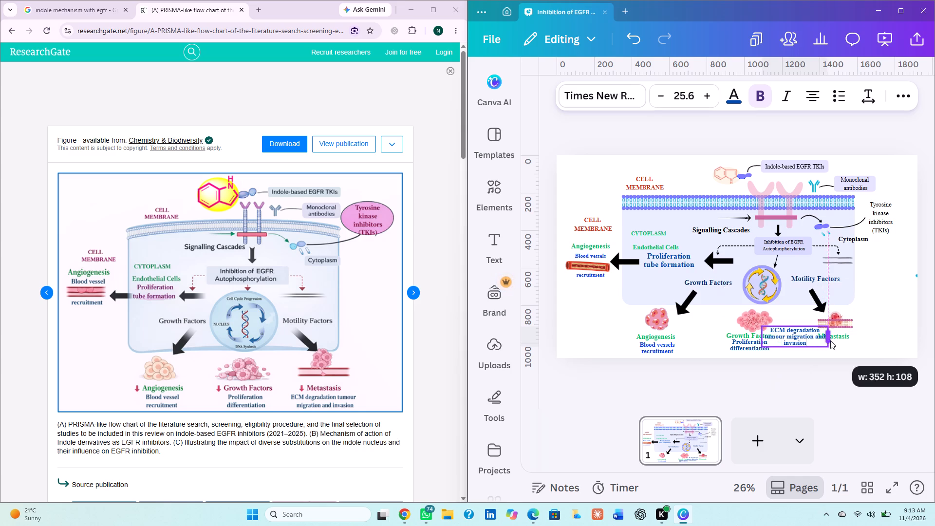
{"action": "left_click_drag", "start_coordinate": [830, 340], "coordinate": [839, 338]}
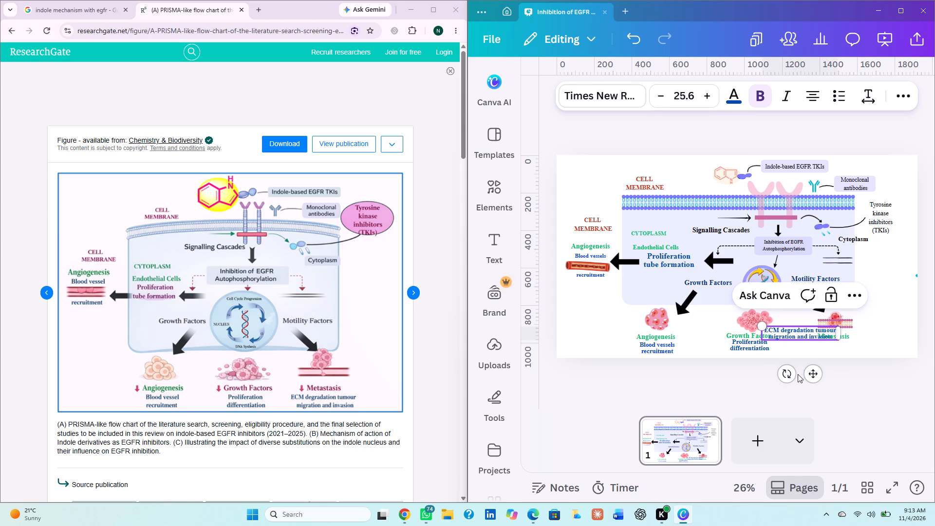
{"action": "left_click_drag", "start_coordinate": [818, 372], "coordinate": [854, 386]}
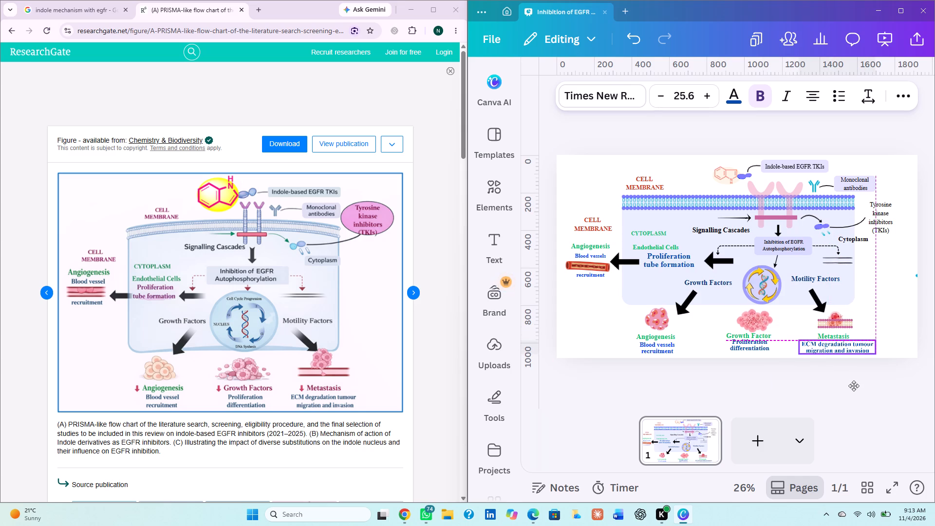
{"action": "left_click_drag", "start_coordinate": [854, 386], "coordinate": [854, 386]}
{"action": "left_click", "coordinate": [792, 394]}
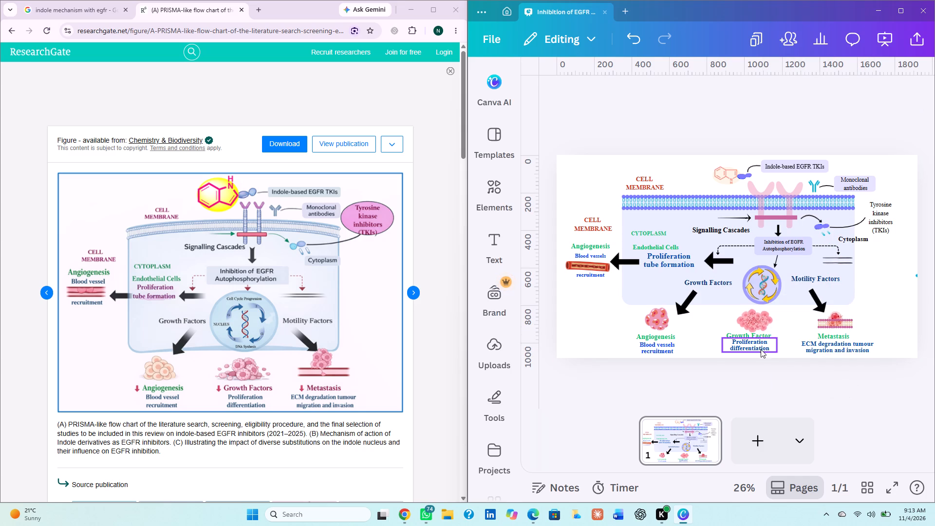
Shift the Proliferation differentiation and Growth Factor labels slightly to the right to centre them beneath the middle cell cluster.
{"action": "left_click", "coordinate": [759, 348]}
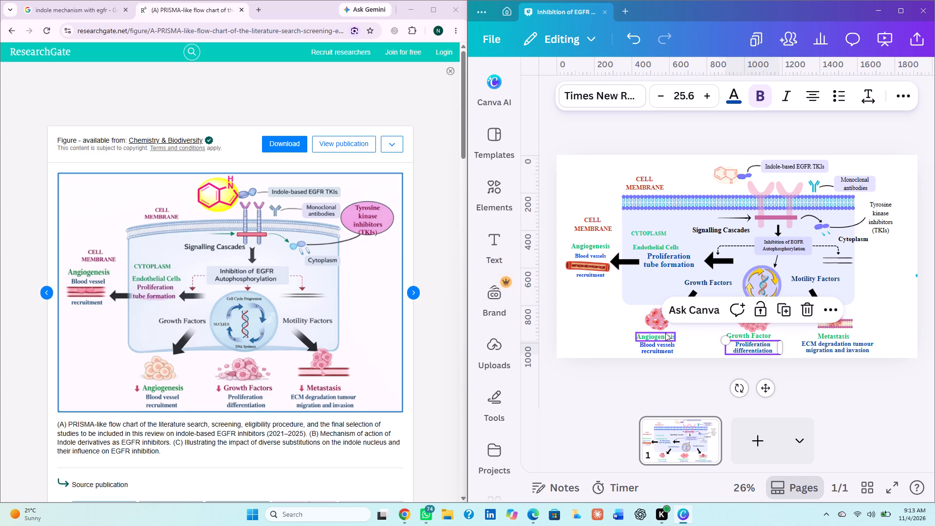
{"action": "left_click", "coordinate": [745, 338]}
{"action": "left_click", "coordinate": [787, 347]}
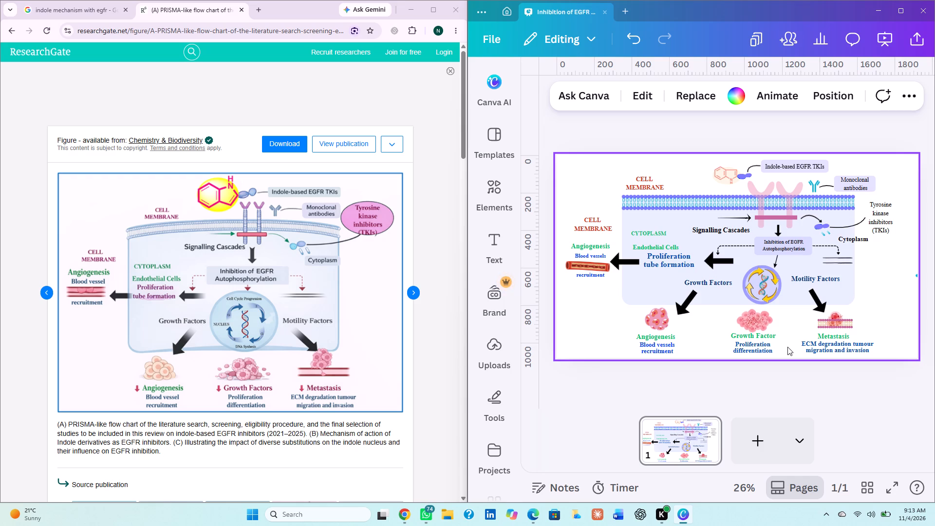
{"action": "left_click", "coordinate": [787, 347]}
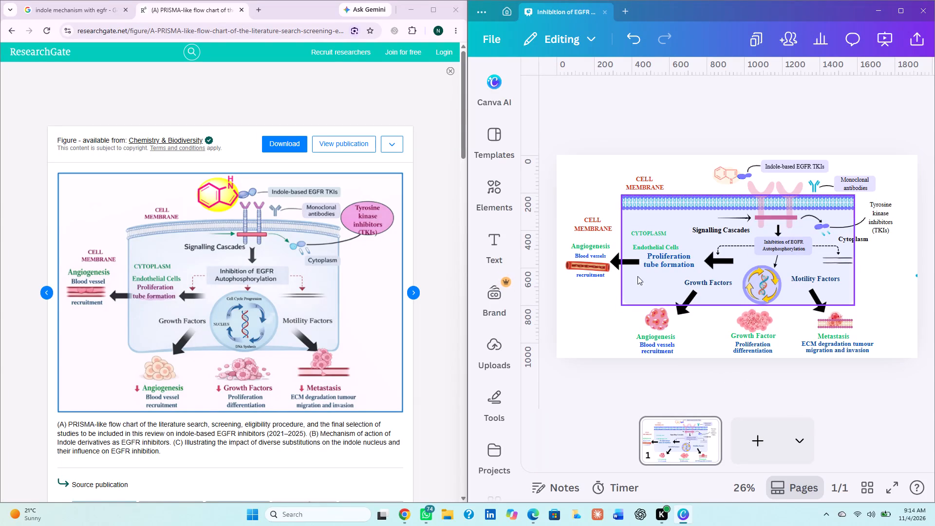
Duplicate the black arrow pointing at the blood vessel, place the copy in the empty area below it and colour it red.
{"action": "left_click", "coordinate": [622, 257]}
{"action": "left_click", "coordinate": [660, 220]}
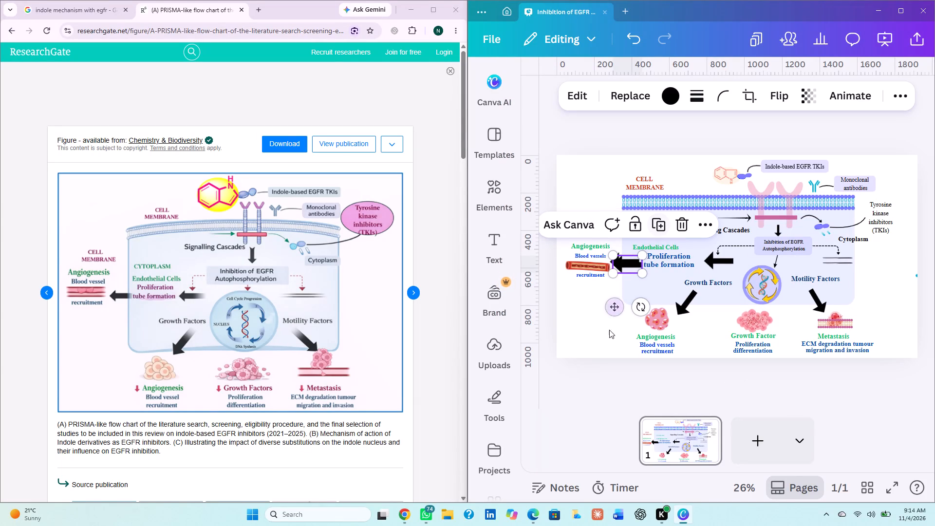
{"action": "left_click", "coordinate": [613, 308]}
{"action": "left_click_drag", "start_coordinate": [613, 309], "coordinate": [602, 334]}
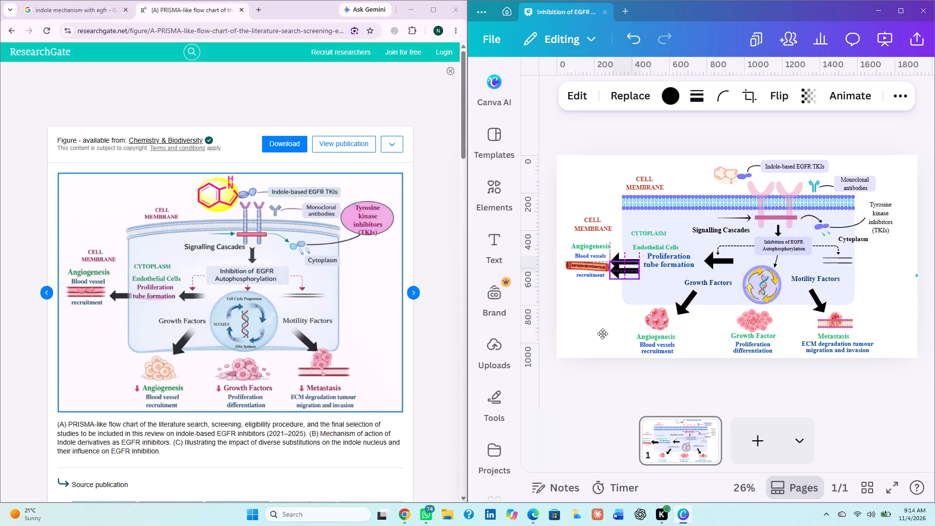
{"action": "left_click_drag", "start_coordinate": [602, 334], "coordinate": [592, 351]}
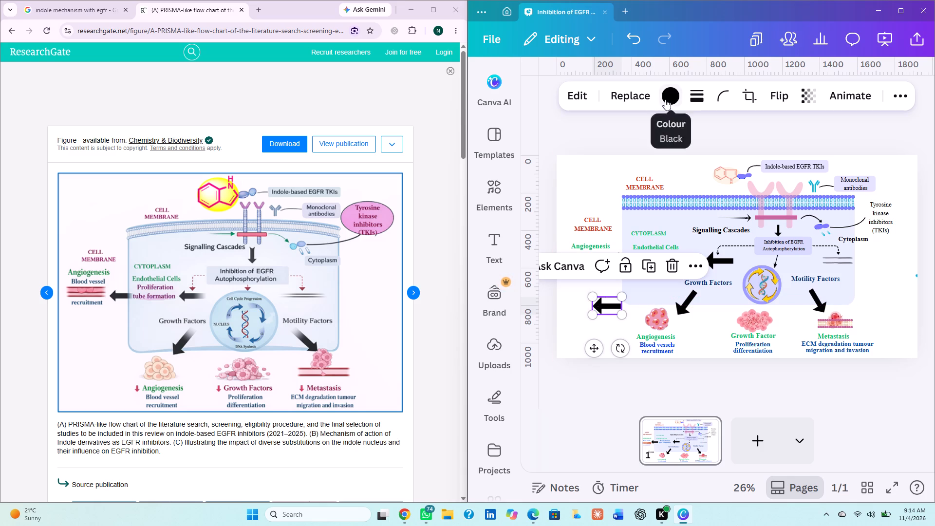
{"action": "left_click", "coordinate": [665, 99]}
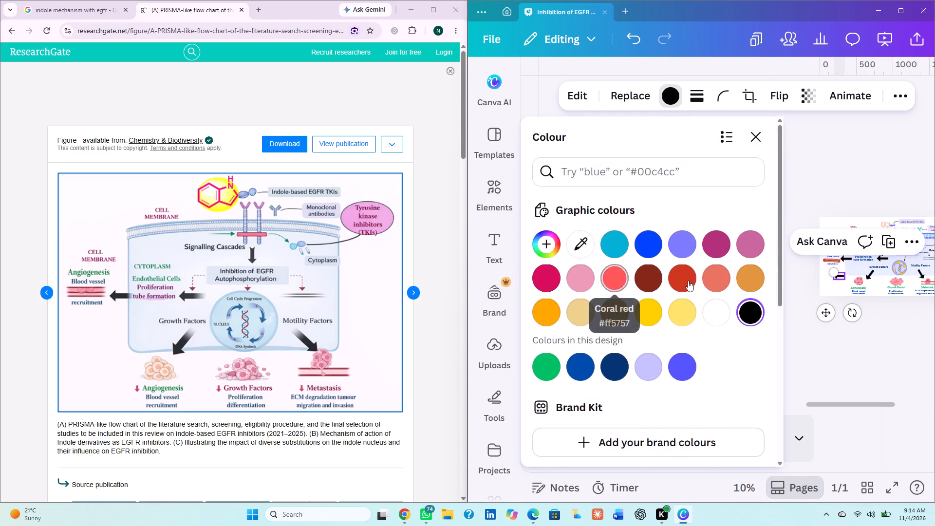
{"action": "left_click", "coordinate": [690, 281]}
{"action": "left_click", "coordinate": [791, 381]}
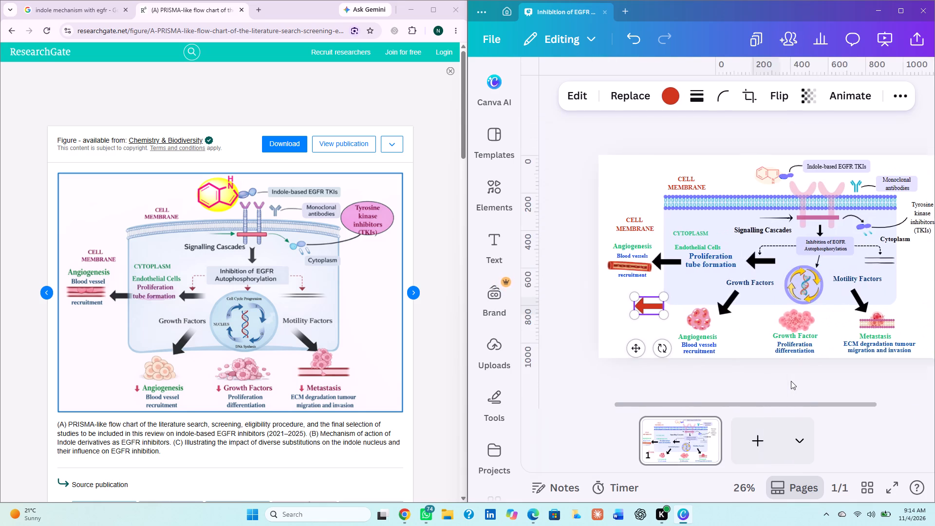
Rotate the red arrow to point straight down and shrink it to about the height of a caption line.
{"action": "left_click_drag", "start_coordinate": [622, 347], "coordinate": [622, 344]}
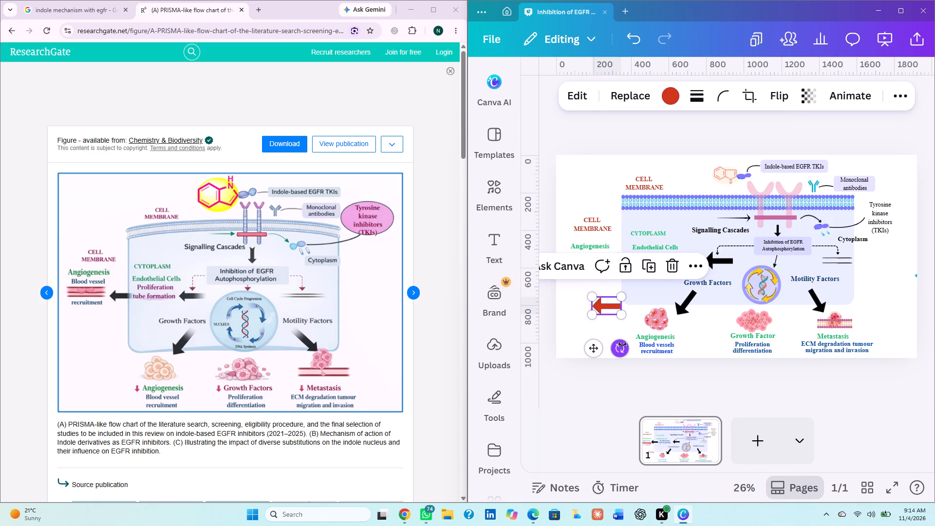
{"action": "left_click_drag", "start_coordinate": [622, 344], "coordinate": [615, 305]}
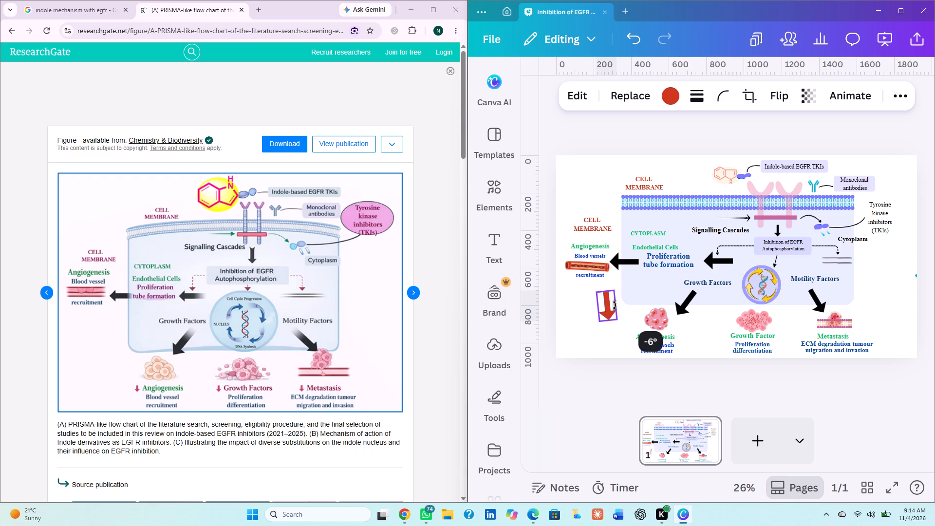
{"action": "left_click_drag", "start_coordinate": [615, 305], "coordinate": [615, 306]}
{"action": "left_click_drag", "start_coordinate": [598, 291], "coordinate": [604, 308]}
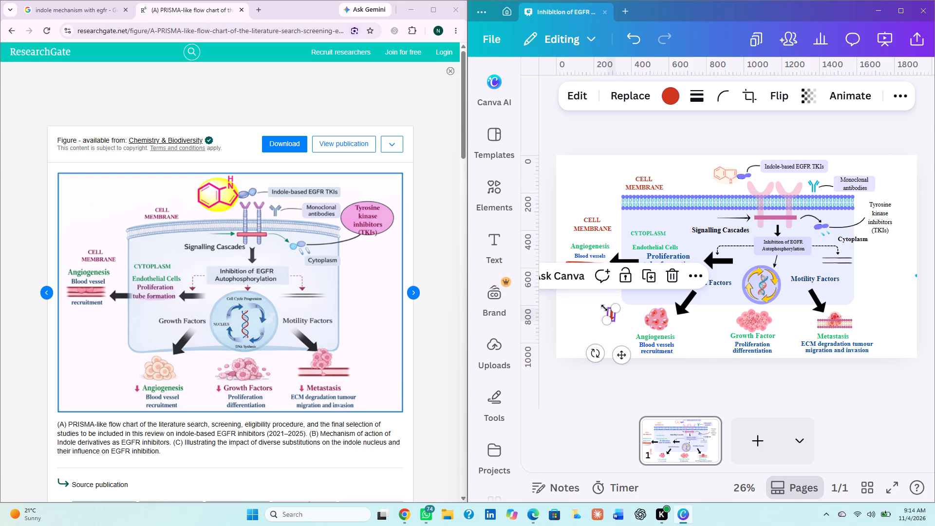
{"action": "left_click_drag", "start_coordinate": [597, 351], "coordinate": [598, 355]}
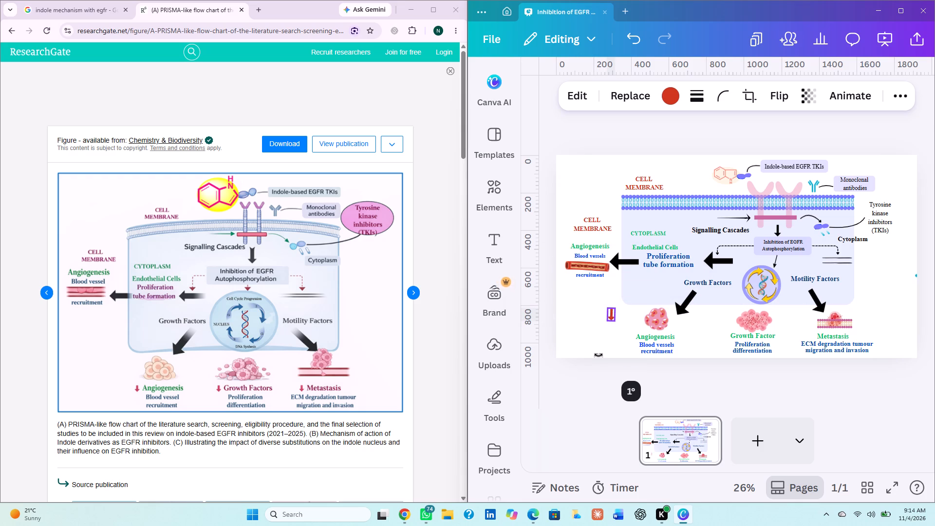
{"action": "left_click_drag", "start_coordinate": [598, 355], "coordinate": [599, 356]}
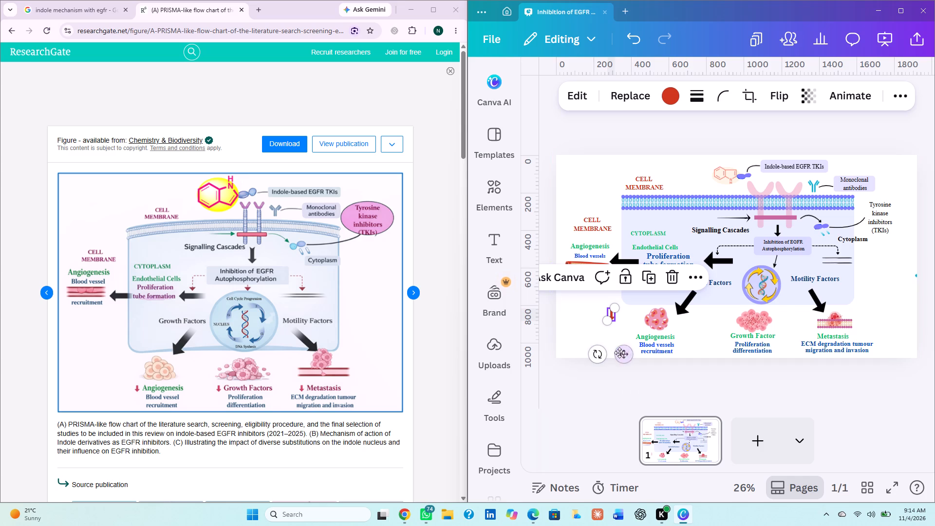
Place the small red down arrow just left of the lower Angiogenesis label and fine-tune its size and position.
{"action": "left_click_drag", "start_coordinate": [622, 354], "coordinate": [641, 374]}
{"action": "left_click_drag", "start_coordinate": [632, 330], "coordinate": [631, 334]}
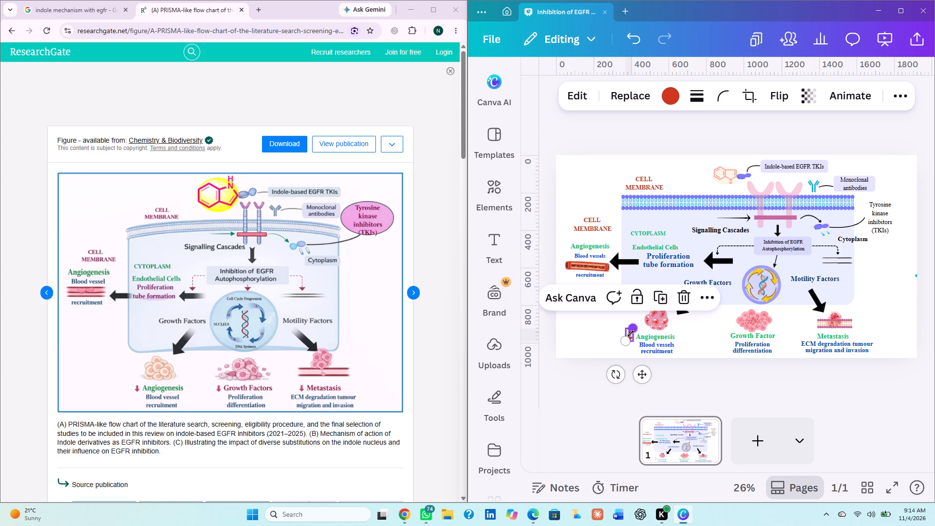
{"action": "left_click_drag", "start_coordinate": [631, 334], "coordinate": [629, 335]}
{"action": "left_click", "coordinate": [641, 374]}
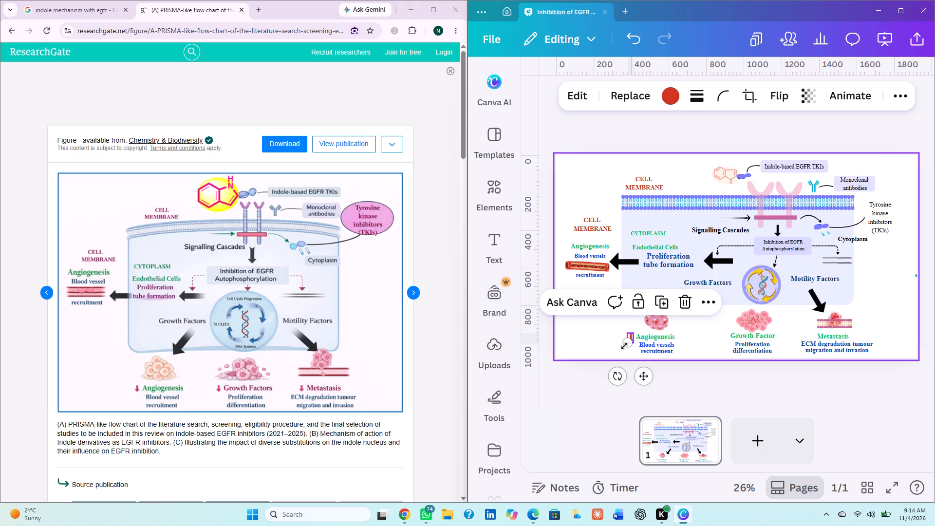
{"action": "left_click", "coordinate": [642, 375]}
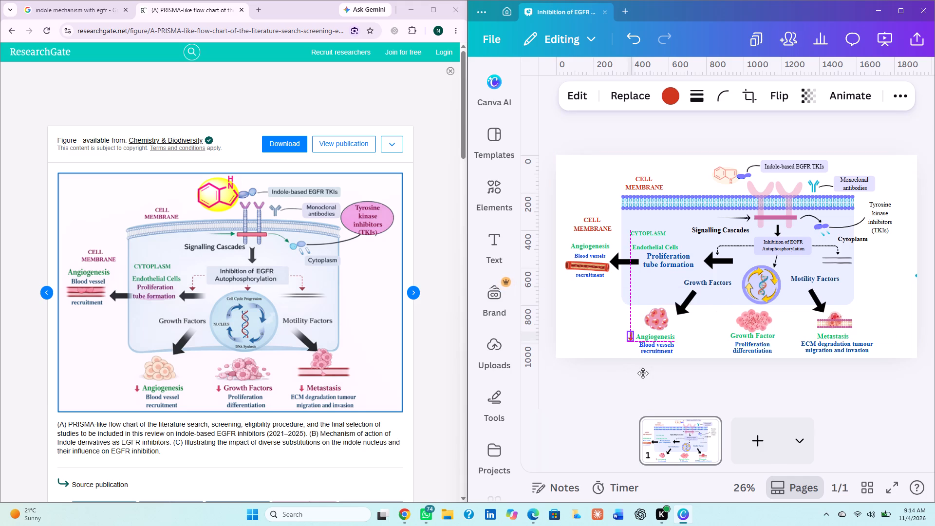
Duplicate the red down arrow and place the copy just left of the Growth Factor label.
{"action": "left_click", "coordinate": [630, 339]}
{"action": "left_click", "coordinate": [661, 296]}
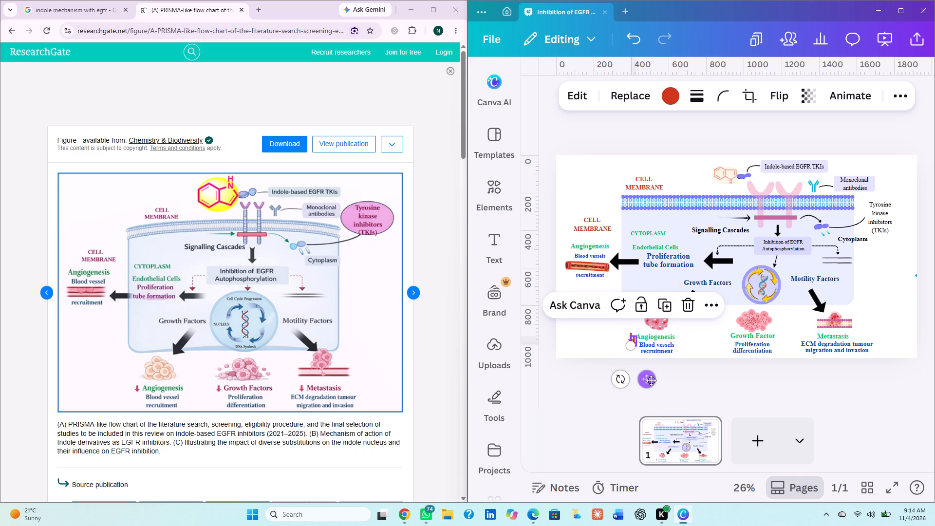
{"action": "right_click_drag", "start_coordinate": [651, 380], "coordinate": [722, 378]}
{"action": "left_click_drag", "start_coordinate": [648, 379], "coordinate": [734, 375]}
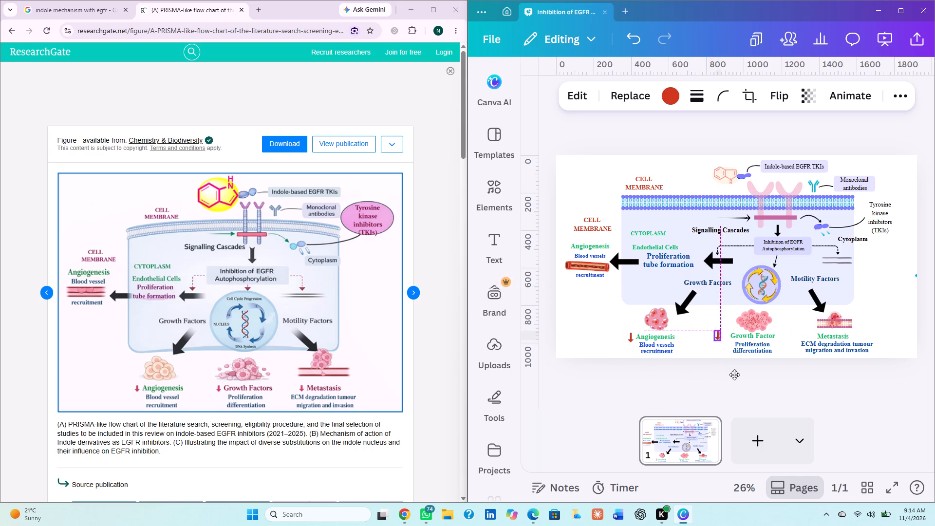
{"action": "left_click_drag", "start_coordinate": [734, 375], "coordinate": [739, 373]}
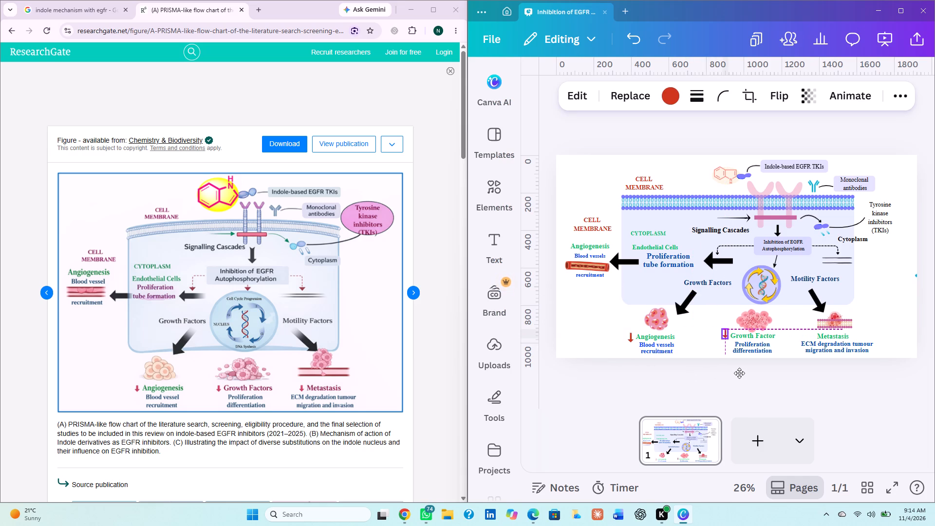
{"action": "left_click_drag", "start_coordinate": [739, 373], "coordinate": [739, 374]}
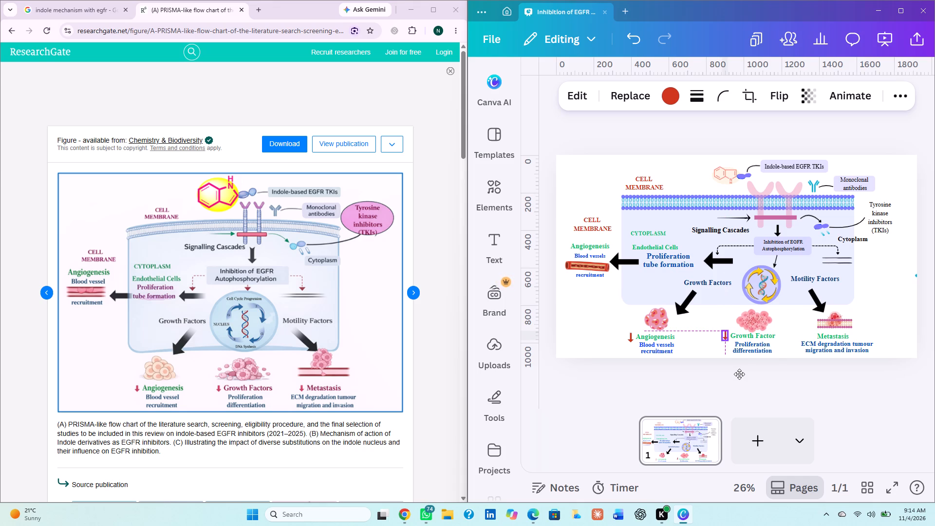
{"action": "left_click_drag", "start_coordinate": [739, 374], "coordinate": [740, 374]}
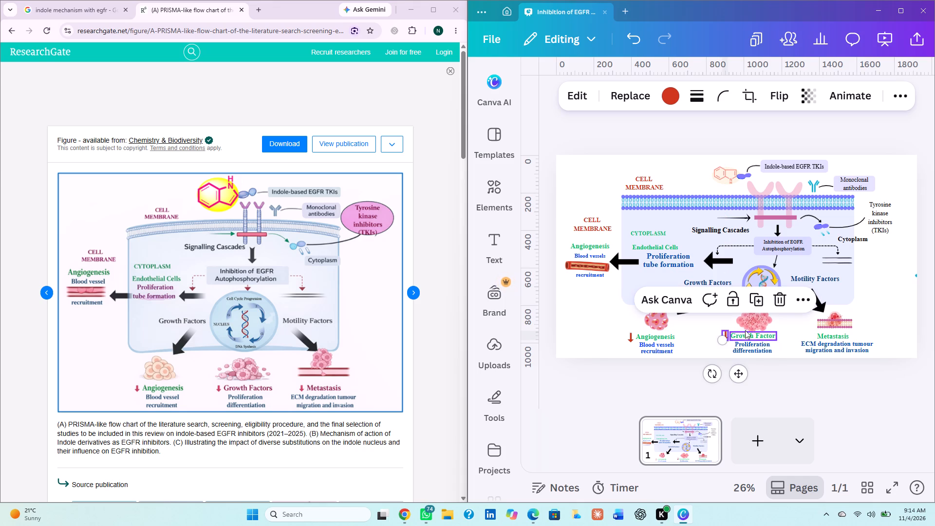
Duplicate the red down arrow beside Growth Factor and place the copy just left of the Metastasis label.
{"action": "left_click", "coordinate": [754, 304]}
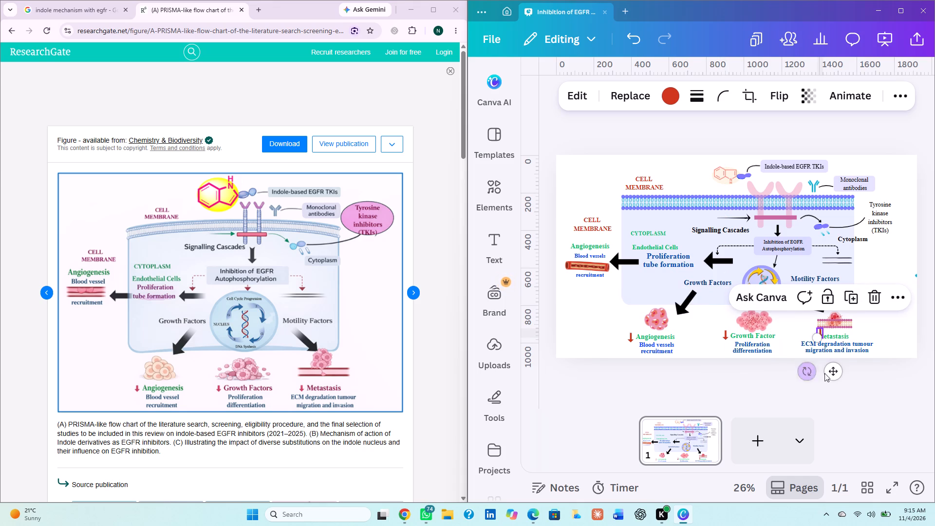
{"action": "left_click_drag", "start_coordinate": [830, 373], "coordinate": [824, 373]}
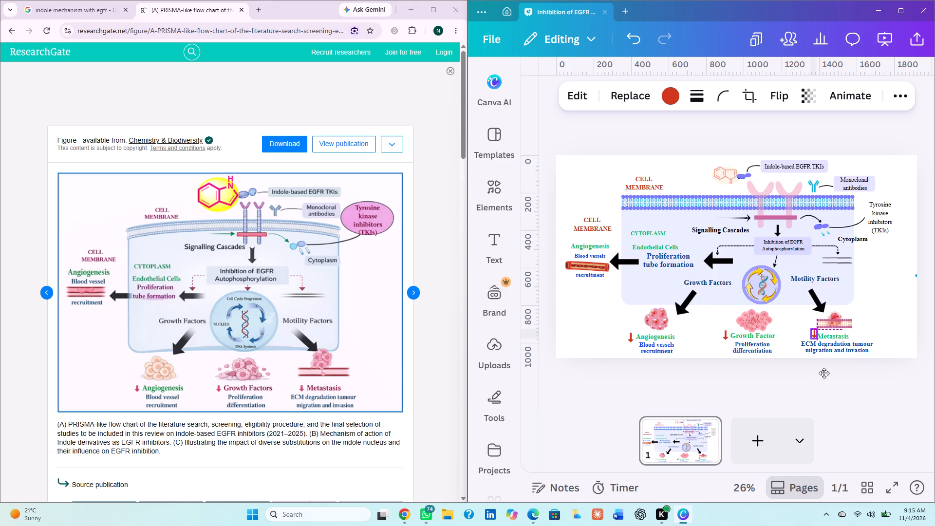
{"action": "left_click_drag", "start_coordinate": [824, 373], "coordinate": [822, 376]}
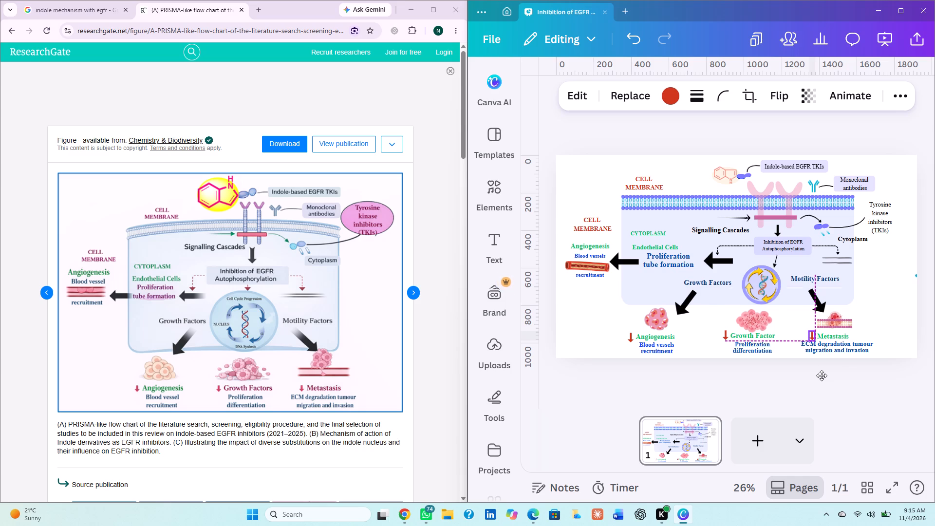
{"action": "left_click", "coordinate": [798, 395]}
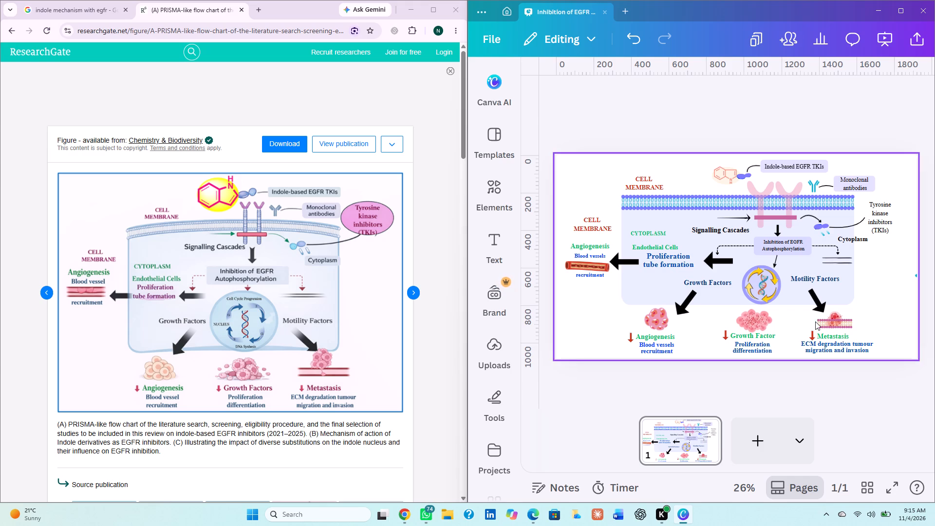
Nudge the Metastasis label and its red down arrow to align them just below the vessel illustration.
{"action": "left_click", "coordinate": [811, 335]}
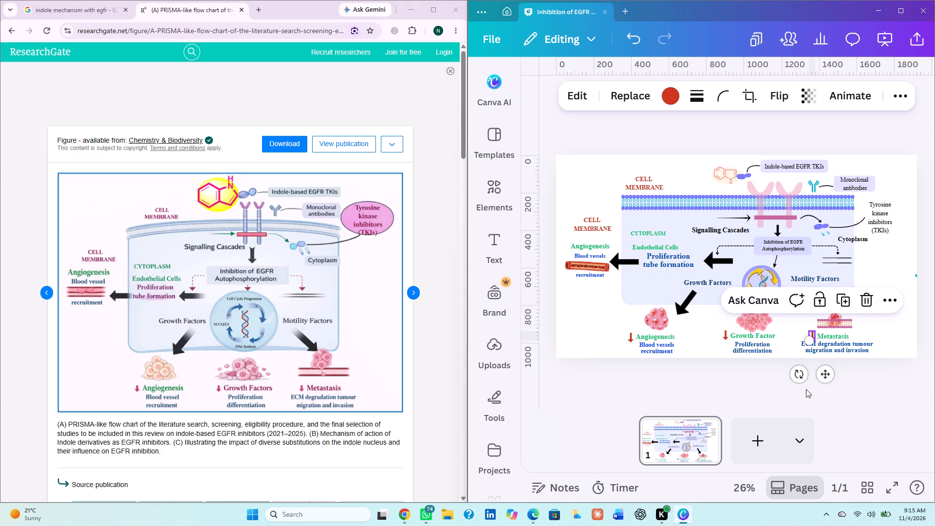
{"action": "left_click", "coordinate": [822, 374]}
{"action": "left_click", "coordinate": [832, 337]}
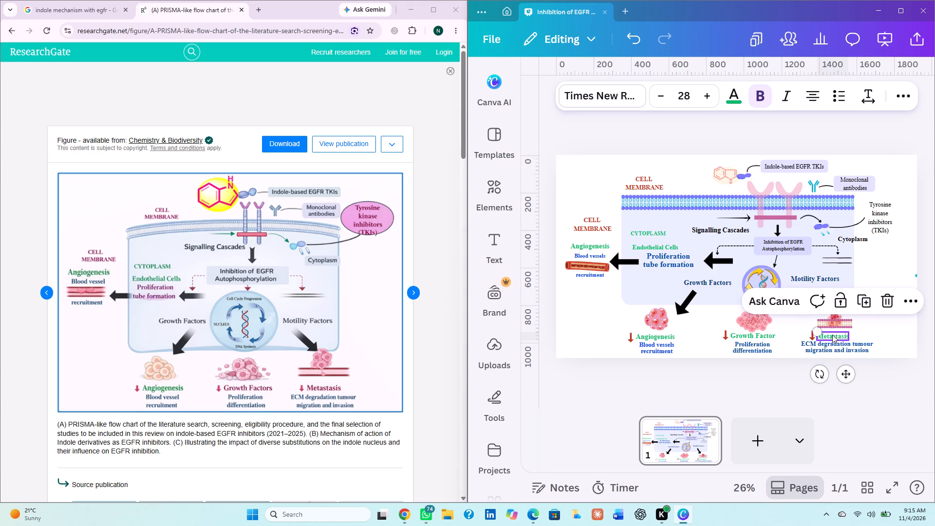
{"action": "left_click", "coordinate": [835, 388]}
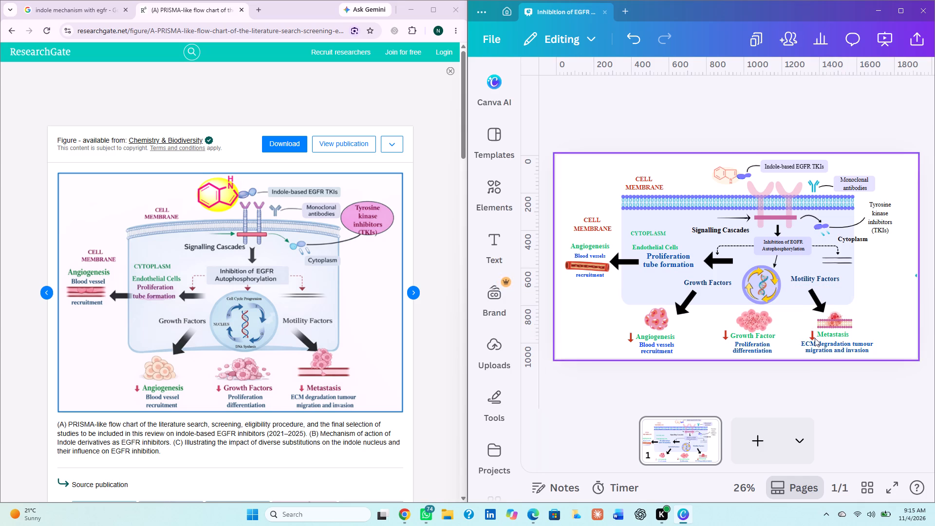
{"action": "left_click", "coordinate": [811, 338]}
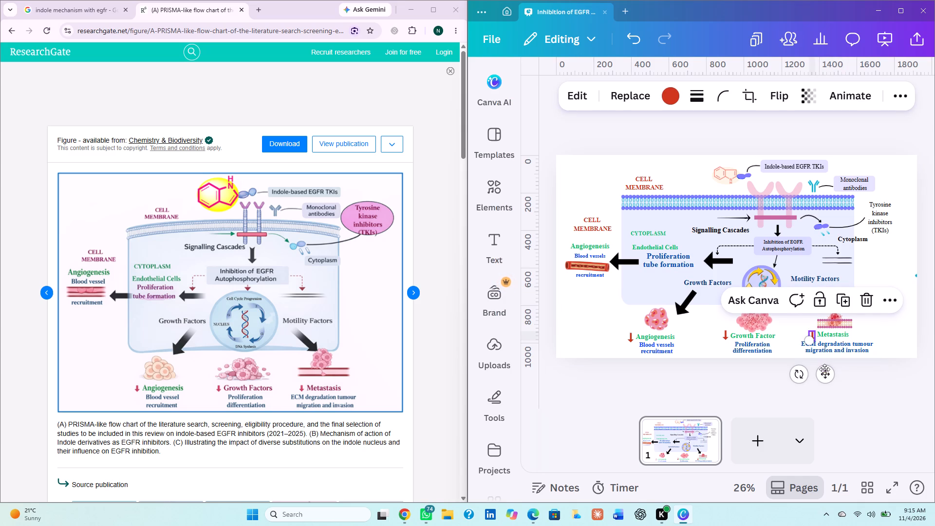
{"action": "left_click", "coordinate": [824, 377]}
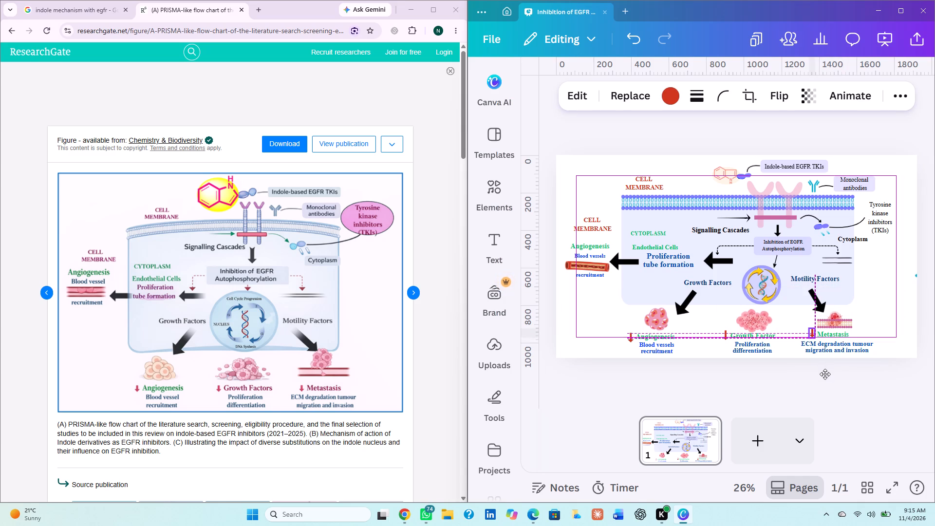
{"action": "left_click", "coordinate": [726, 383]}
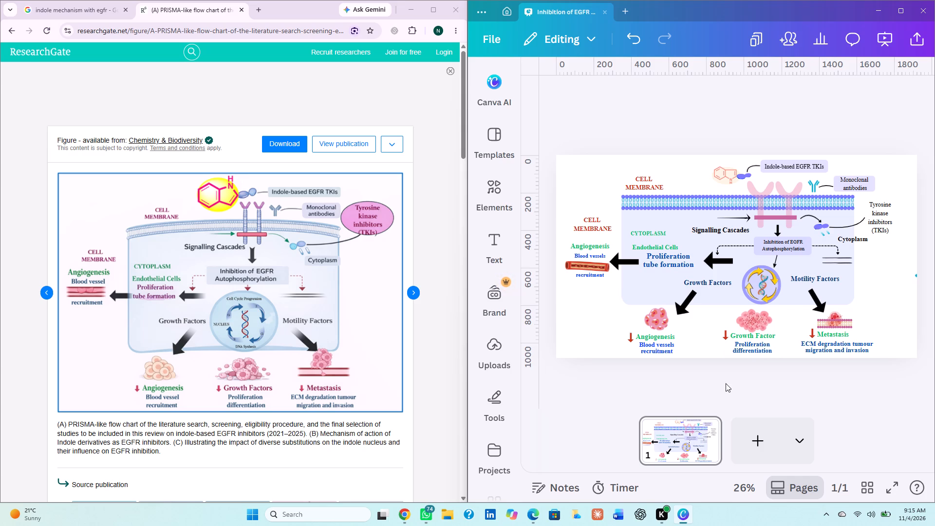
Move the small thin arrow from above the nucleus circle to between the EGFR inhibition box and the Motility Factors label.
{"action": "left_click", "coordinate": [772, 260]}
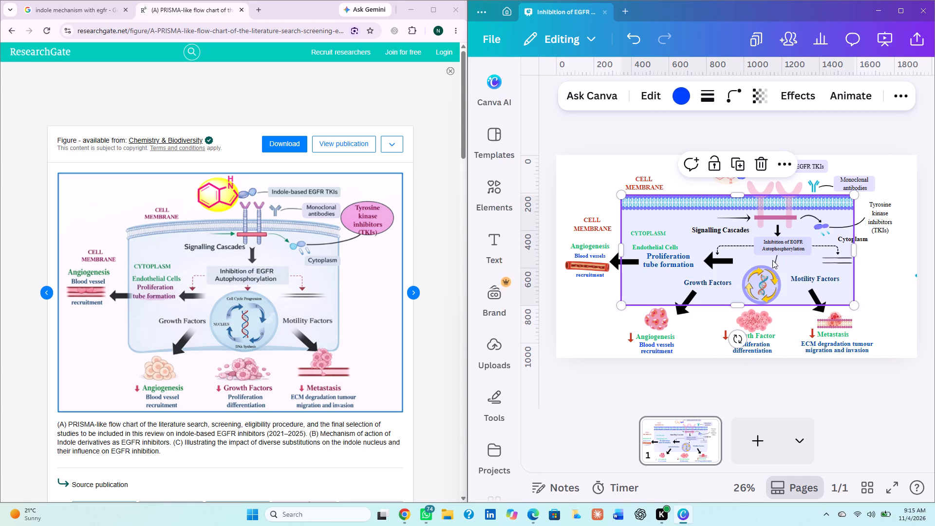
{"action": "left_click", "coordinate": [777, 261]}
{"action": "left_click_drag", "start_coordinate": [756, 296], "coordinate": [791, 293]}
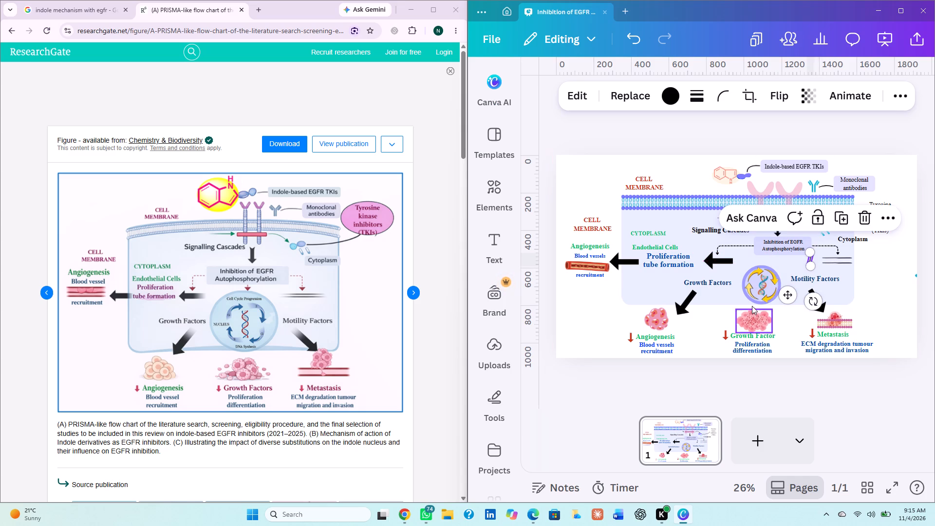
Enlarge the purple nucleus circle and recentre it around the DNA helix.
{"action": "left_click", "coordinate": [752, 299]}
{"action": "left_click_drag", "start_coordinate": [782, 264], "coordinate": [788, 260]}
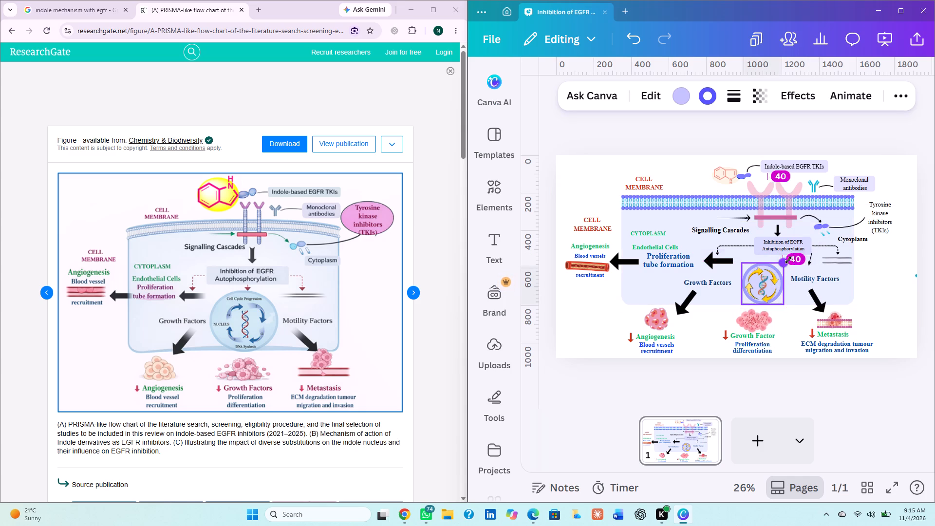
{"action": "left_click_drag", "start_coordinate": [788, 260], "coordinate": [795, 261]}
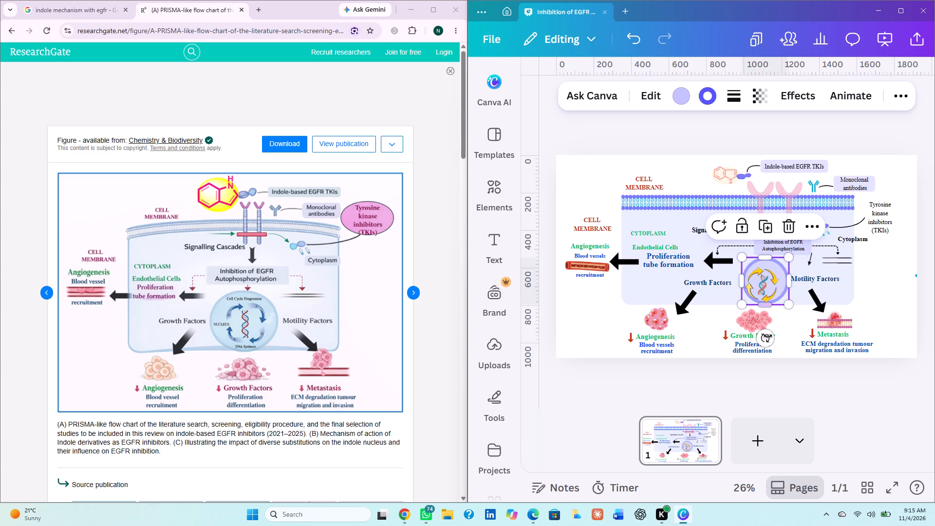
{"action": "left_click_drag", "start_coordinate": [780, 297], "coordinate": [777, 303]}
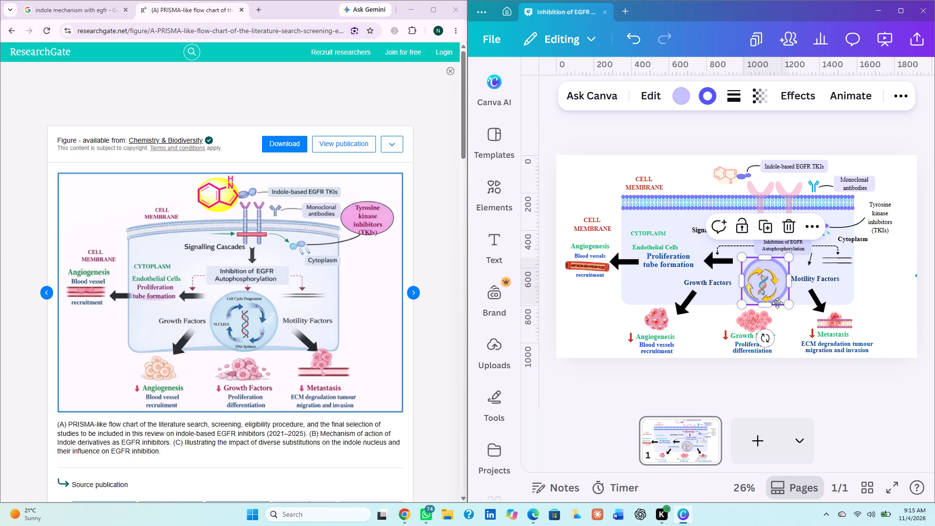
{"action": "left_click_drag", "start_coordinate": [777, 303], "coordinate": [778, 302]}
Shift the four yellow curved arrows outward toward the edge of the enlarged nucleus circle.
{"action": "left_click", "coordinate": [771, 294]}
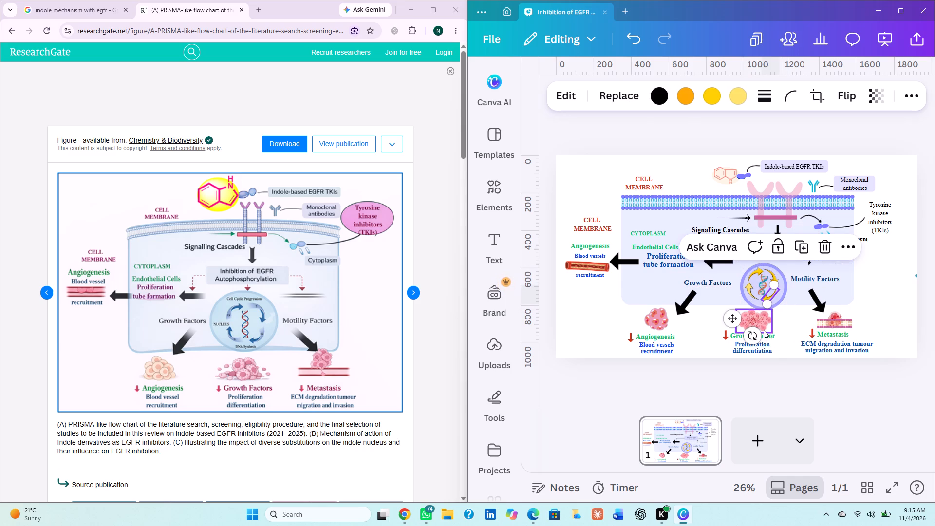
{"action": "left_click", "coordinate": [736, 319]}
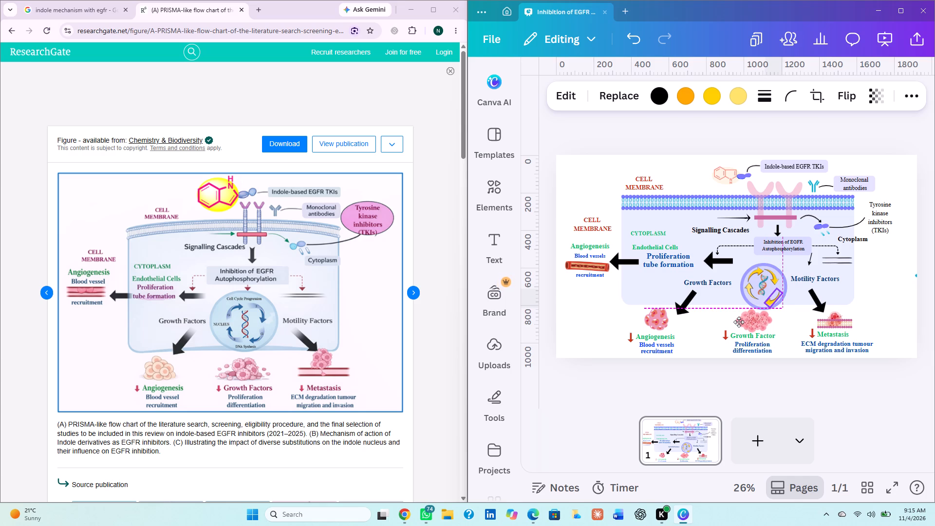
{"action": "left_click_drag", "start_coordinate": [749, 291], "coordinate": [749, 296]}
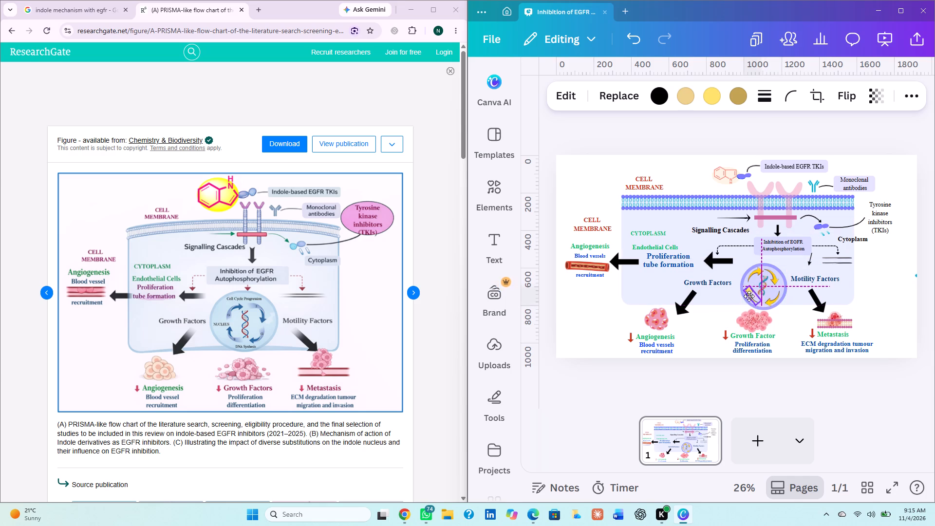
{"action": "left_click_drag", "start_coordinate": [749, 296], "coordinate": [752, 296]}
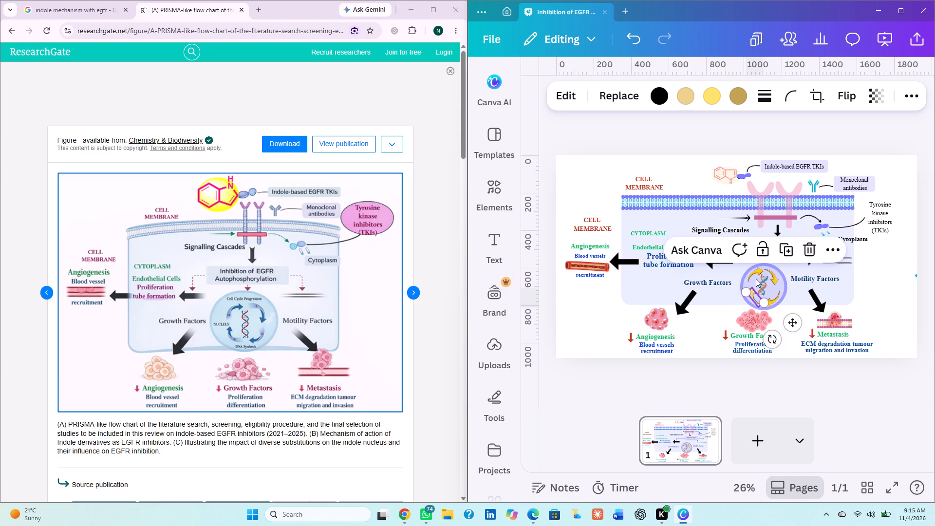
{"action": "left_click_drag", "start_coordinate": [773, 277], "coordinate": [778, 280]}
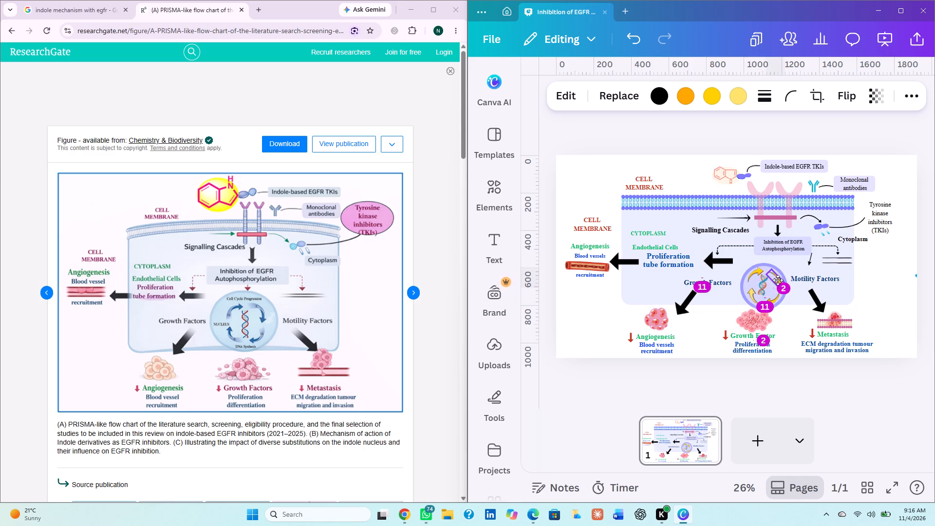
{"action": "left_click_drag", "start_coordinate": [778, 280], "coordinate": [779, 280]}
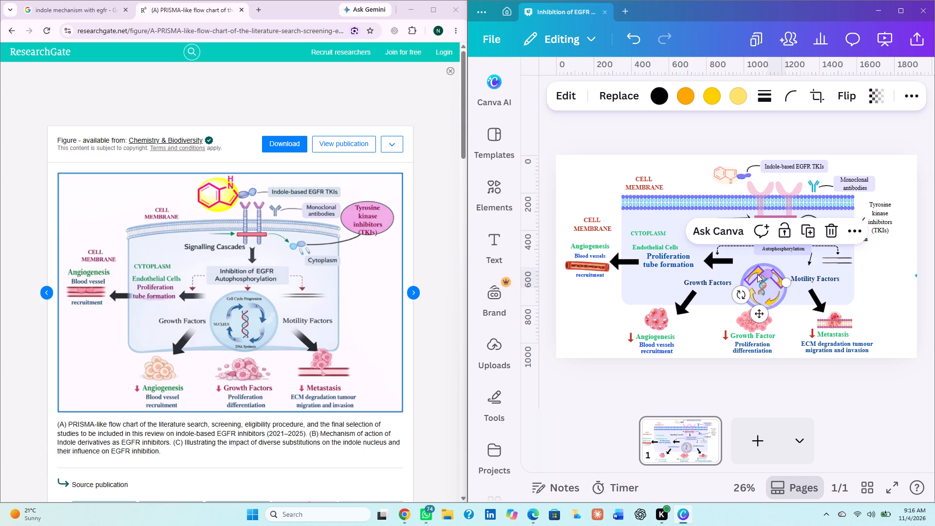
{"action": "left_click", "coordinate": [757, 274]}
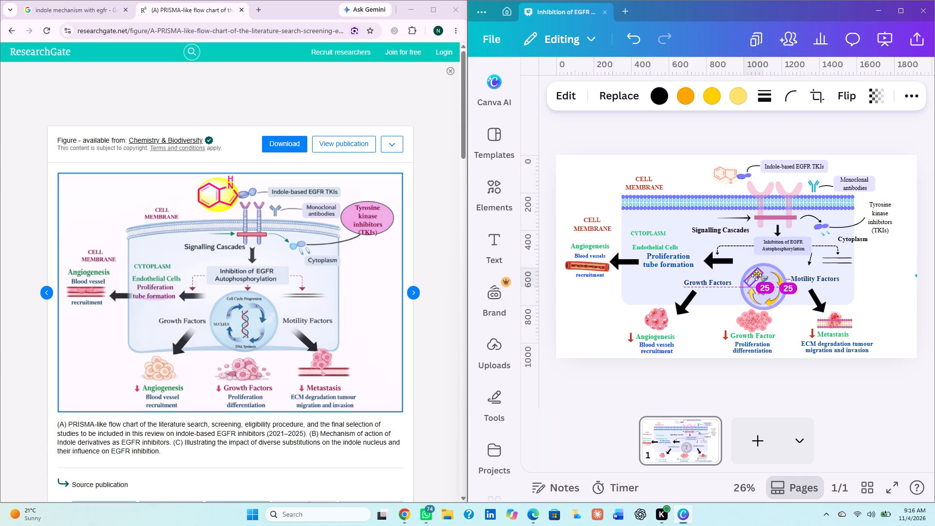
Shrink the lower-left yellow curved arrow in the nucleus circle to about 74 by 29.
{"action": "left_click", "coordinate": [756, 301]}
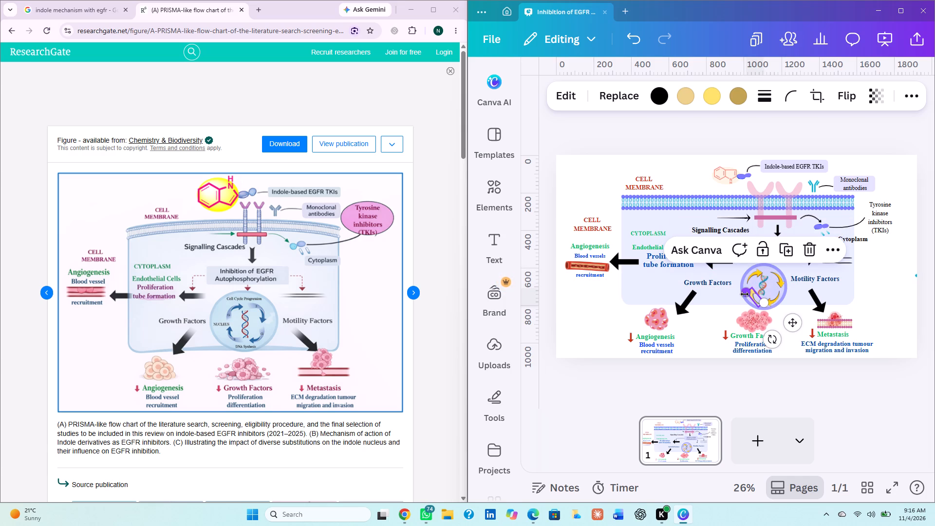
{"action": "left_click_drag", "start_coordinate": [747, 292], "coordinate": [751, 298]}
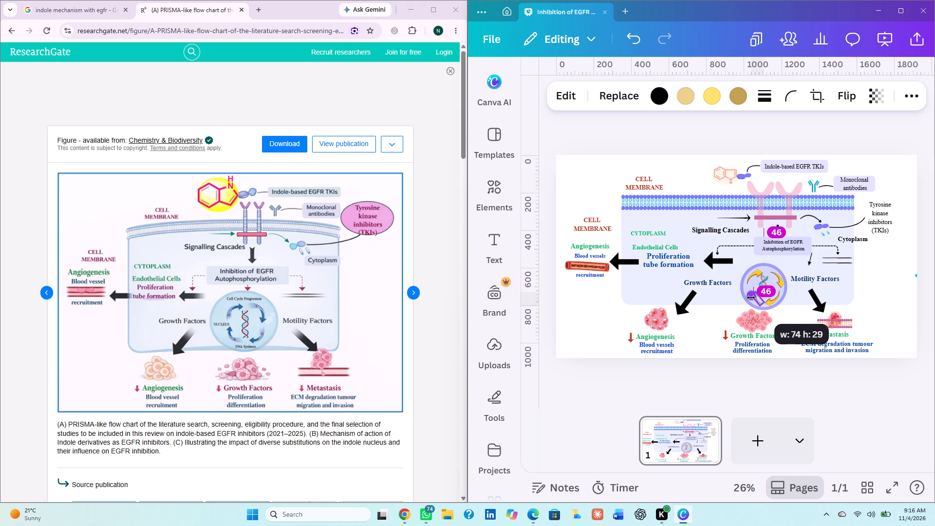
{"action": "left_click_drag", "start_coordinate": [751, 298], "coordinate": [751, 298]}
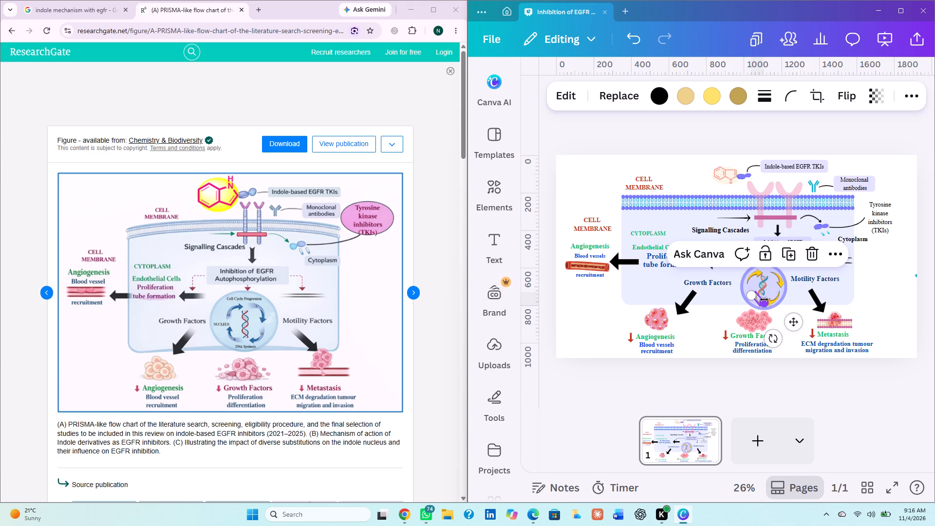
Delete the lower-right, upper-right and upper-left yellow curved arrows from the nucleus circle, keeping only the lower-left one.
{"action": "left_click", "coordinate": [772, 300]}
{"action": "left_click", "coordinate": [777, 288]}
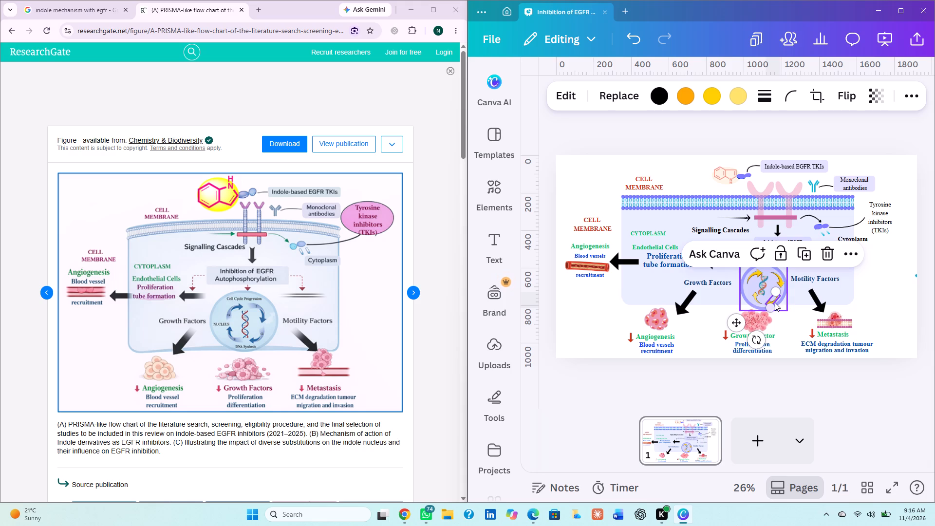
{"action": "left_click", "coordinate": [774, 300]}
{"action": "left_click", "coordinate": [769, 306]}
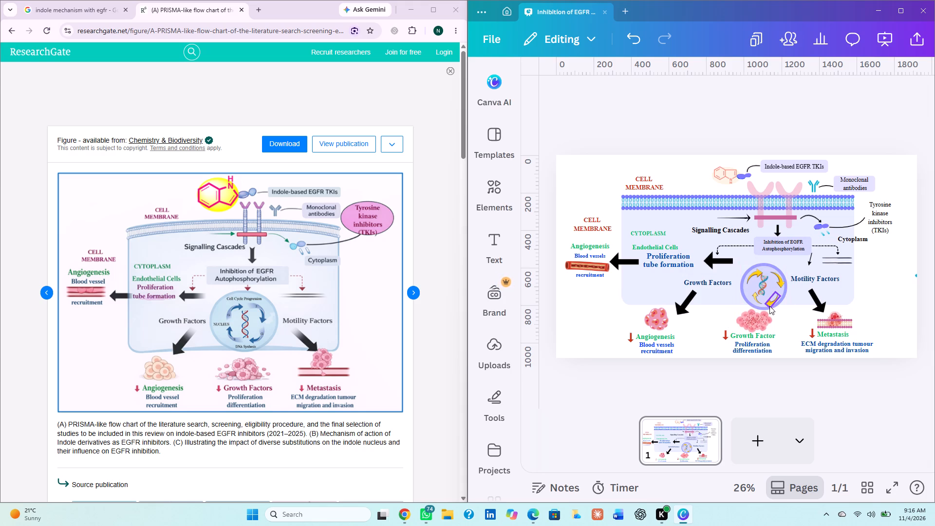
{"action": "left_click", "coordinate": [823, 257]}
{"action": "left_click", "coordinate": [780, 278]}
{"action": "left_click", "coordinate": [830, 234]}
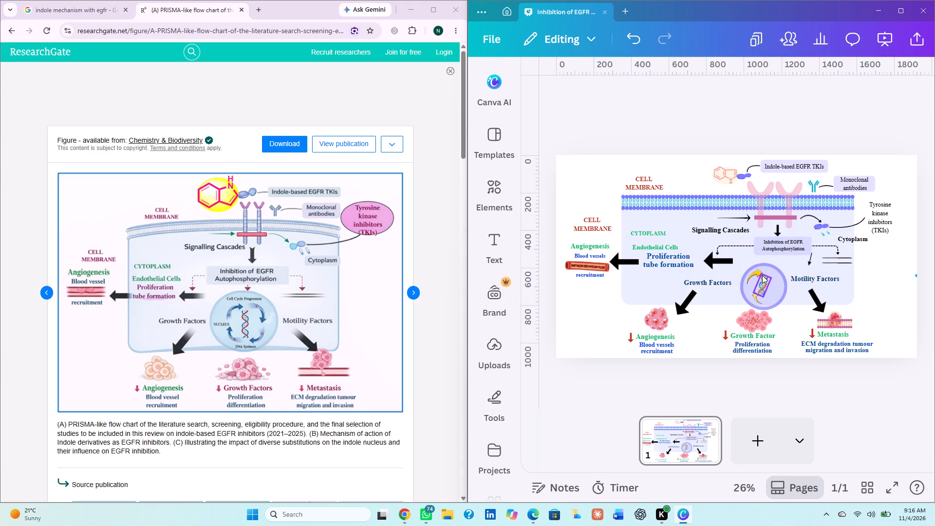
{"action": "left_click", "coordinate": [757, 273]}
{"action": "left_click", "coordinate": [805, 232]}
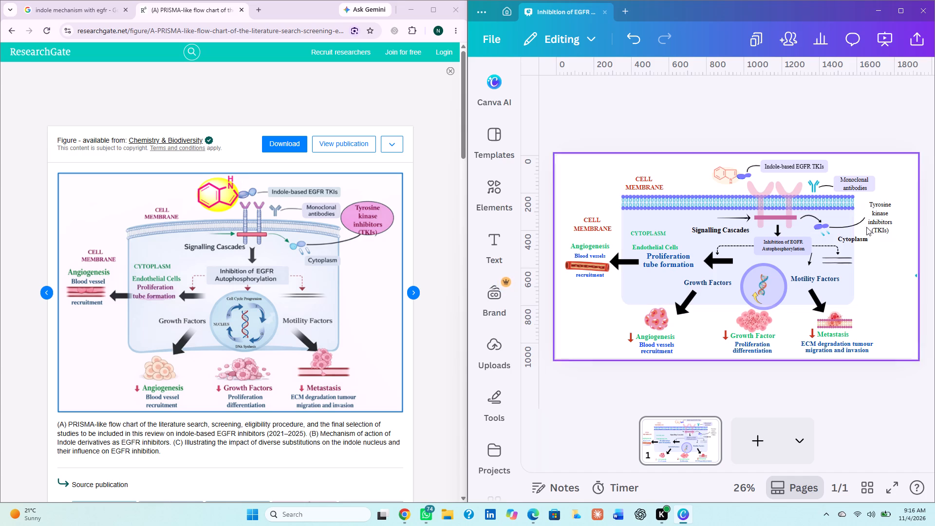
Rotate the remaining yellow curved arrow slightly and move it out of the circle to the blank space left of the Growth Factor caption.
{"action": "left_click", "coordinate": [756, 302]}
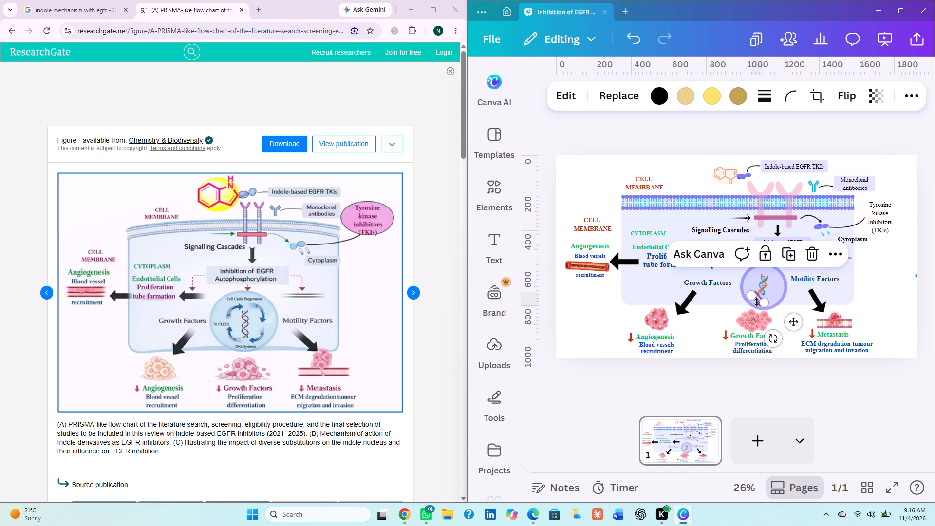
{"action": "left_click", "coordinate": [795, 322]}
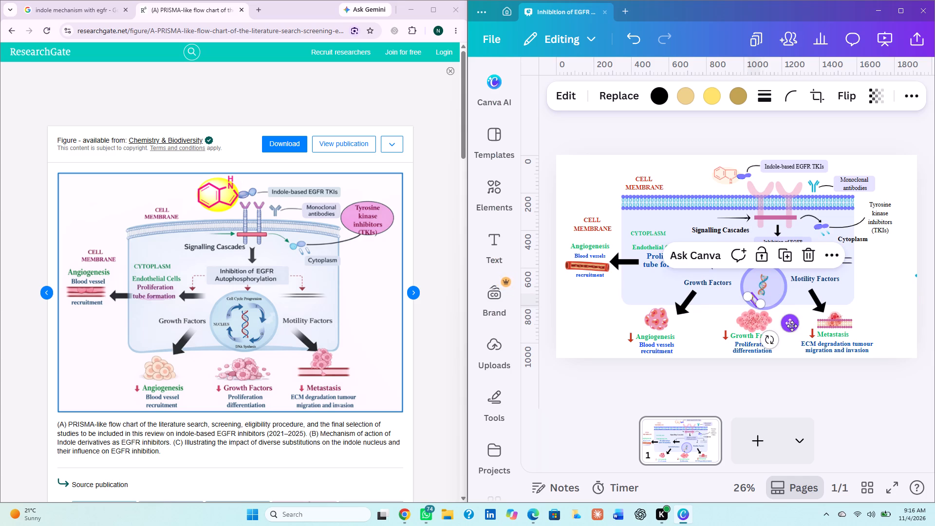
{"action": "left_click_drag", "start_coordinate": [773, 338], "coordinate": [782, 346]}
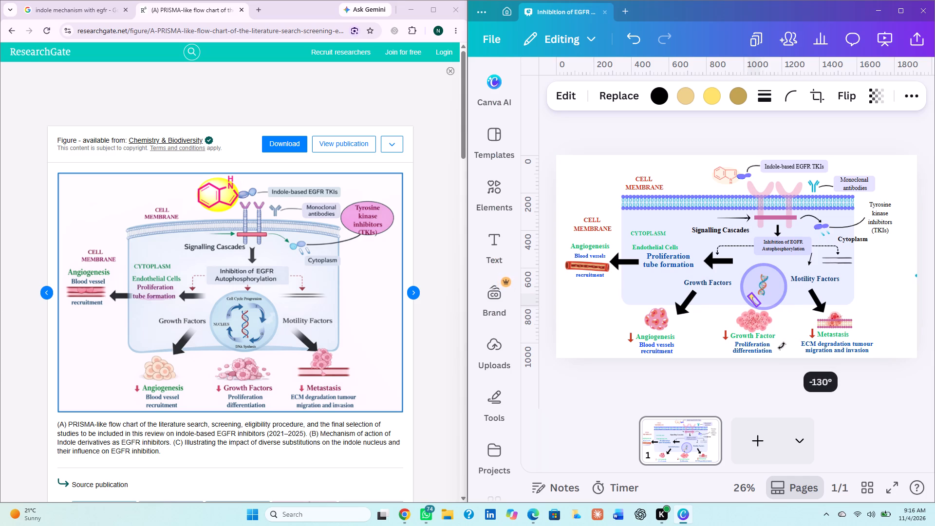
{"action": "left_click_drag", "start_coordinate": [782, 346], "coordinate": [792, 347]}
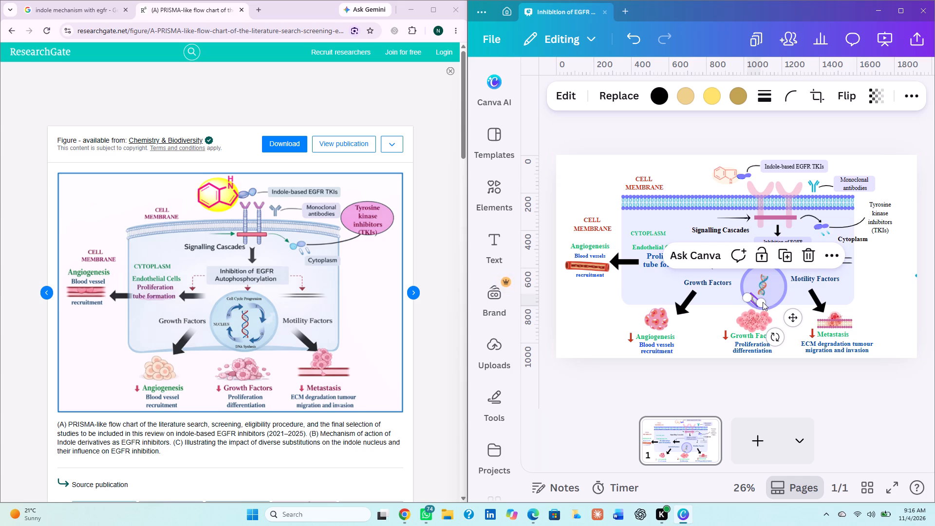
{"action": "left_click_drag", "start_coordinate": [789, 319], "coordinate": [744, 353]}
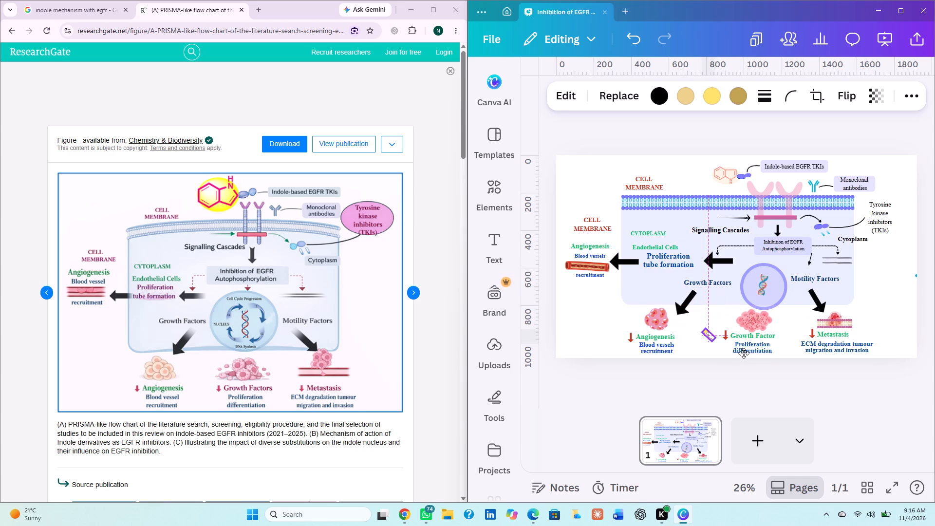
{"action": "left_click_drag", "start_coordinate": [744, 353], "coordinate": [743, 353]}
{"action": "left_click", "coordinate": [616, 310]}
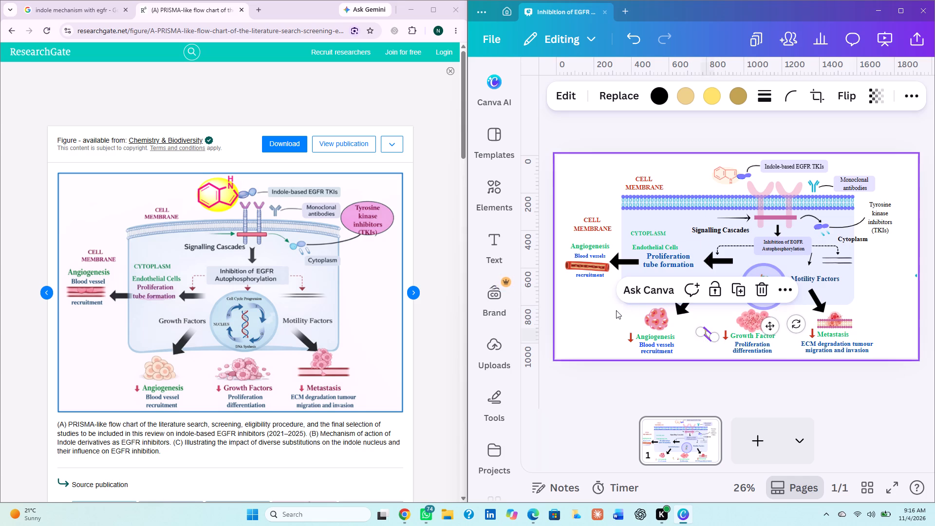
Duplicate the Signalling Cascades label into the blank space above the Angiogenesis caption and change its text to NUCLEUS.
{"action": "left_click", "coordinate": [716, 229]}
{"action": "left_click", "coordinate": [754, 197]}
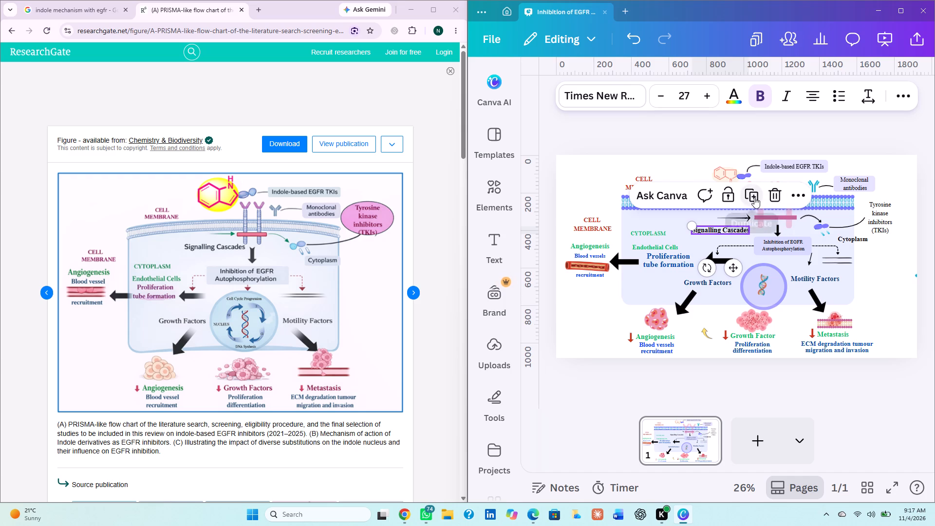
{"action": "left_click_drag", "start_coordinate": [733, 271], "coordinate": [644, 336]}
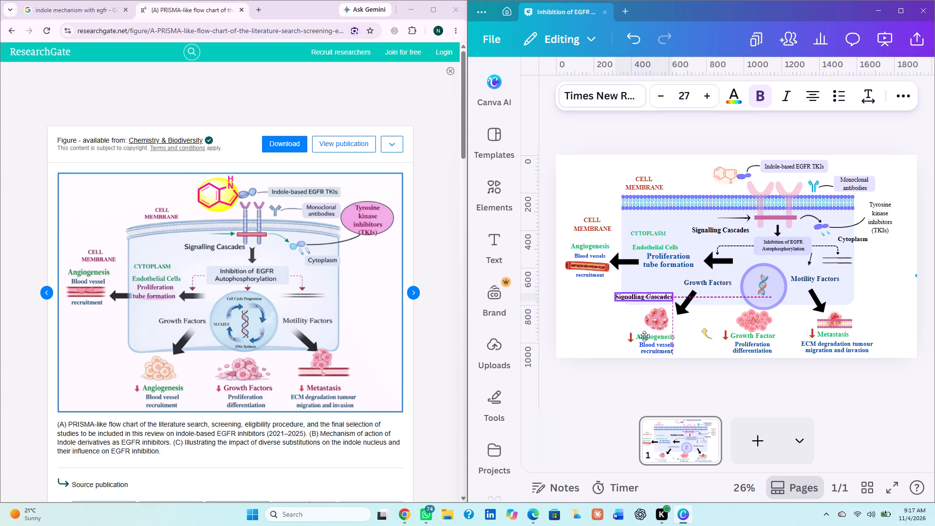
{"action": "left_click_drag", "start_coordinate": [644, 336], "coordinate": [625, 338]}
{"action": "double_click", "coordinate": [610, 302]}
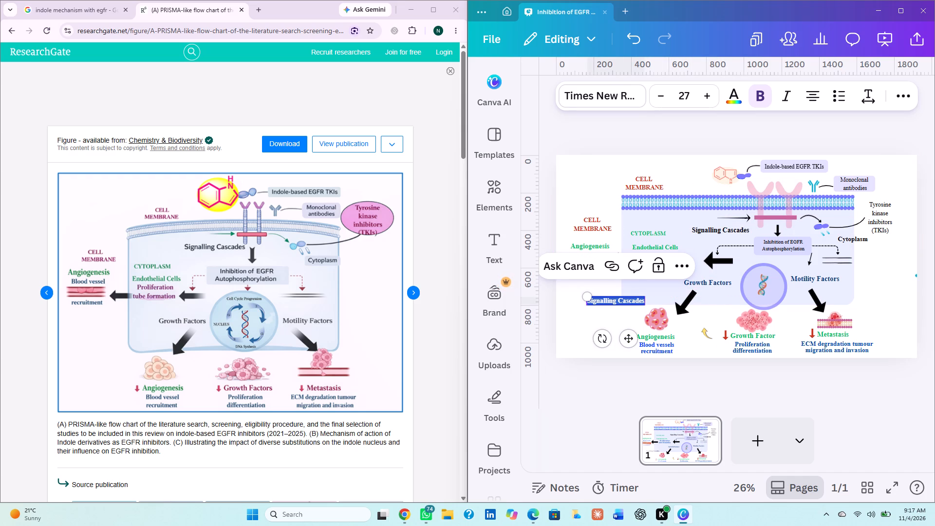
{"action": "key", "text": "BackSpace"}
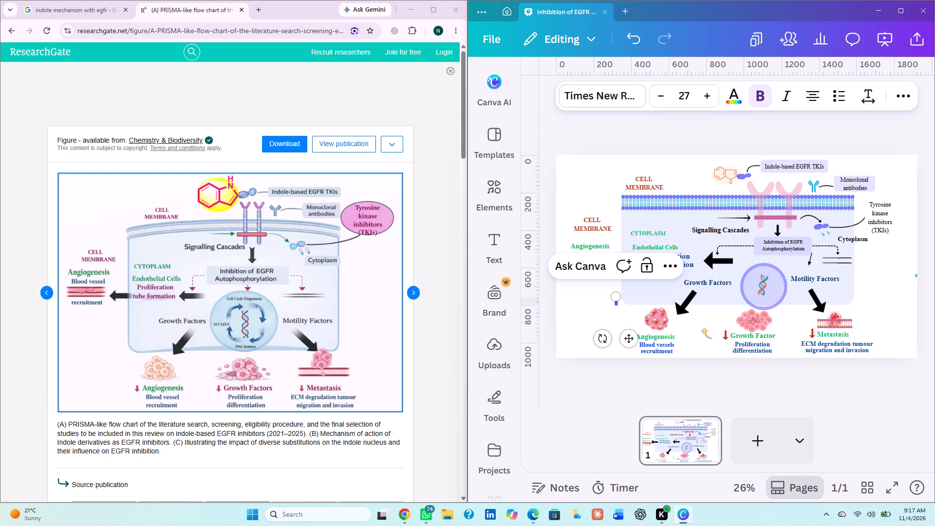
{"action": "type", "text": "NUCL"}
{"action": "type", "text": "EUS"}
Shrink the NUCLEUS label to font size 19.6 and place it inside the nucleus circle, left of the DNA strand.
{"action": "left_click_drag", "start_coordinate": [598, 296], "coordinate": [611, 301]}
{"action": "left_click_drag", "start_coordinate": [631, 339], "coordinate": [680, 340]}
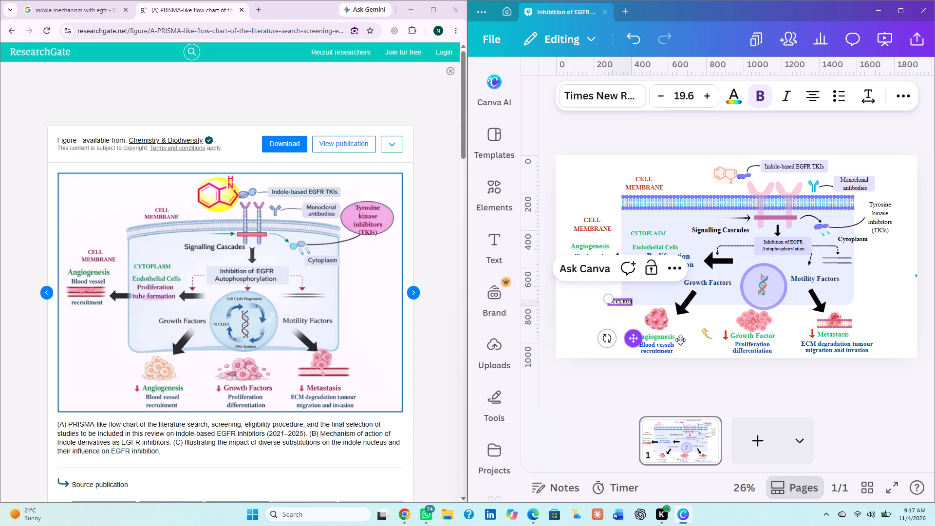
{"action": "left_click_drag", "start_coordinate": [680, 340], "coordinate": [758, 325]}
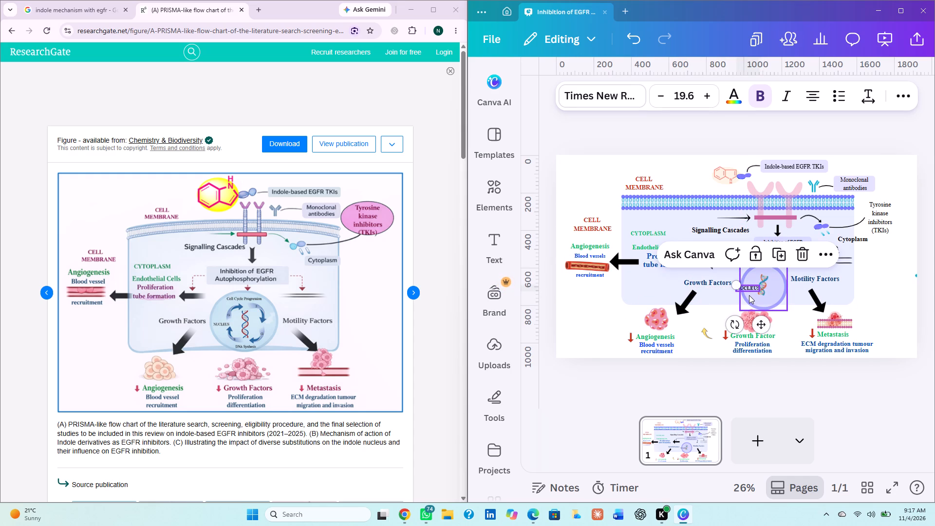
Enlarge the nucleus circle slightly from its lower-left corner so it surrounds the NUCLEUS label.
{"action": "left_click", "coordinate": [749, 295]}
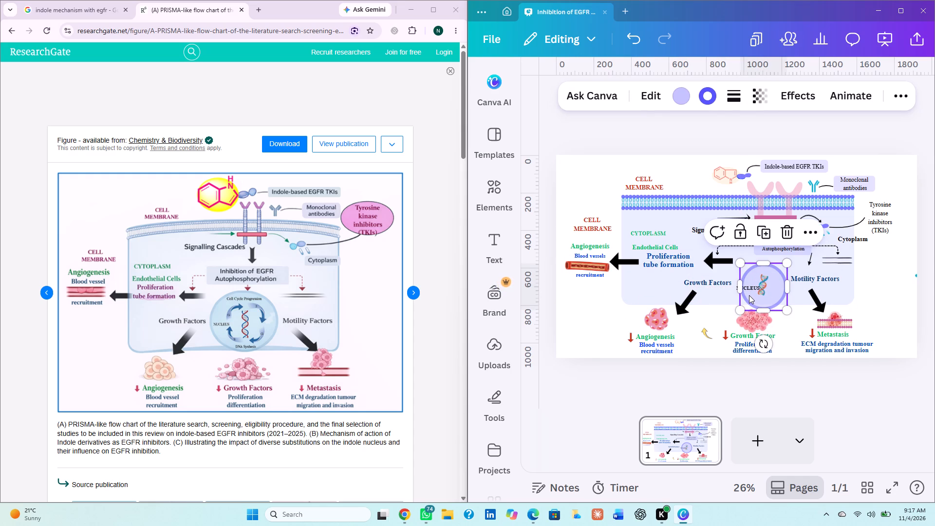
{"action": "left_click_drag", "start_coordinate": [744, 310], "coordinate": [734, 315]}
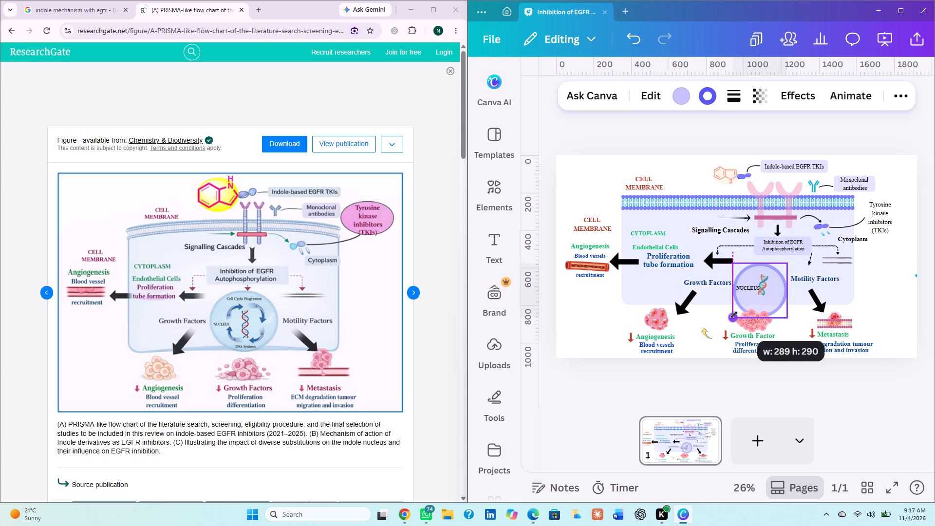
{"action": "left_click_drag", "start_coordinate": [734, 315], "coordinate": [735, 313]}
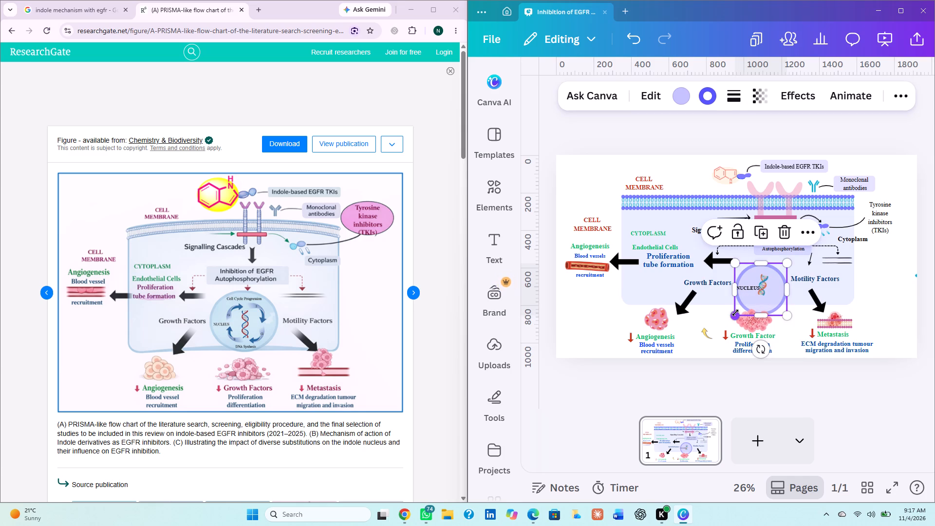
Shrink the pink cell cluster above the Growth Factor caption slightly and shift it left beneath the nucleus circle.
{"action": "left_click", "coordinate": [743, 325]}
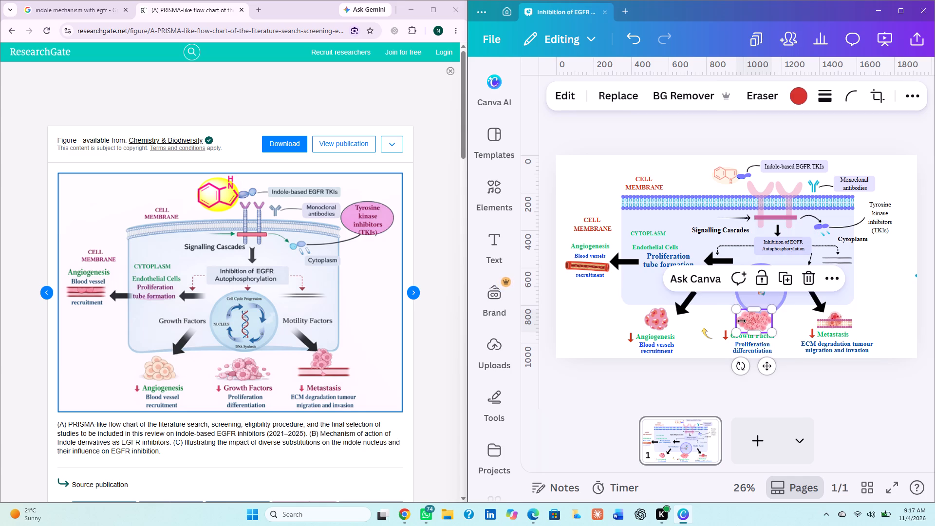
{"action": "left_click_drag", "start_coordinate": [739, 310], "coordinate": [739, 318]}
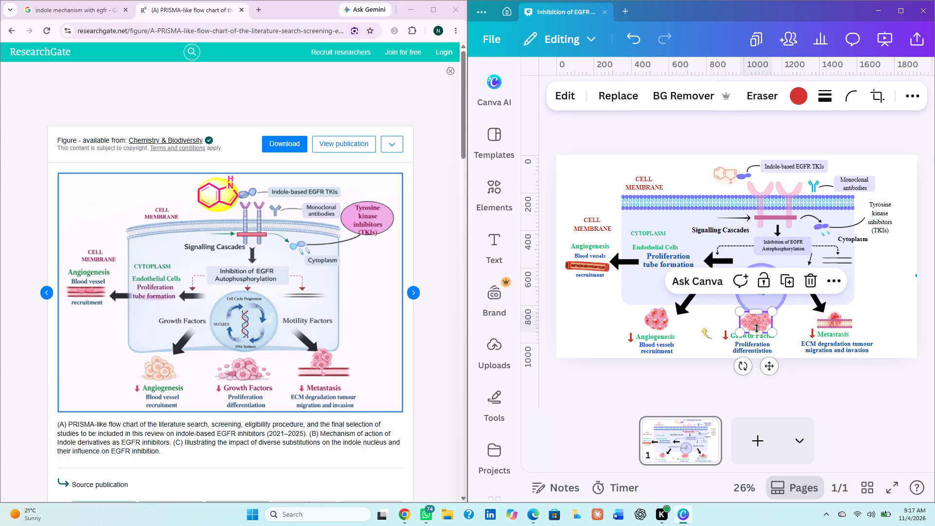
{"action": "left_click_drag", "start_coordinate": [758, 323], "coordinate": [748, 325]}
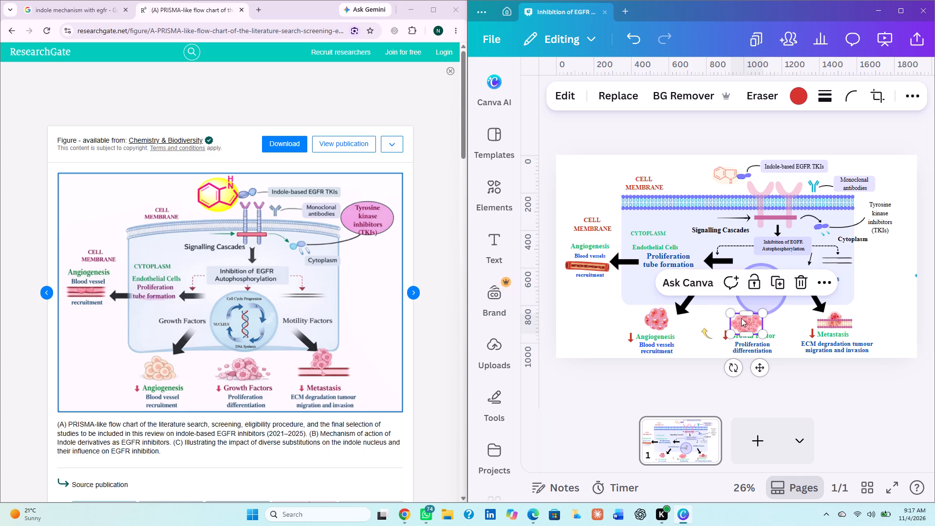
{"action": "left_click_drag", "start_coordinate": [731, 313], "coordinate": [731, 317]}
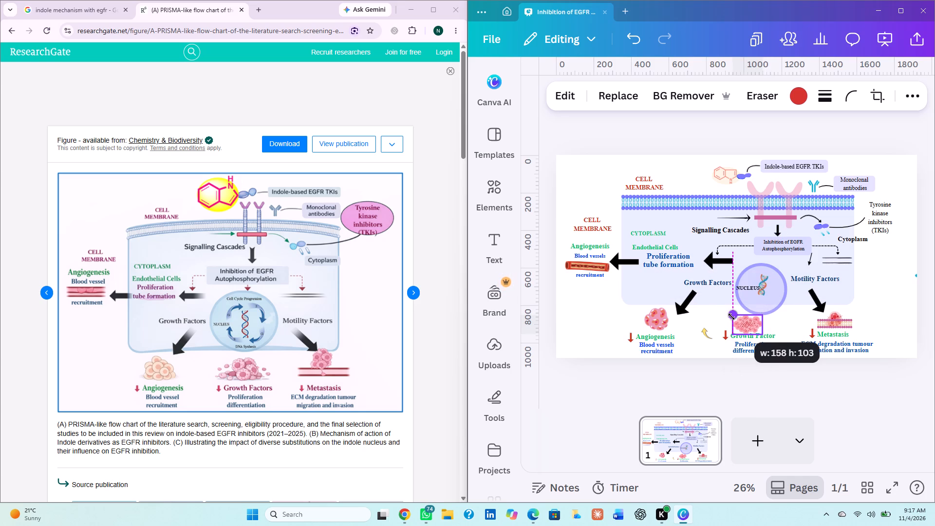
{"action": "left_click_drag", "start_coordinate": [731, 317], "coordinate": [729, 317]}
{"action": "left_click", "coordinate": [711, 325]}
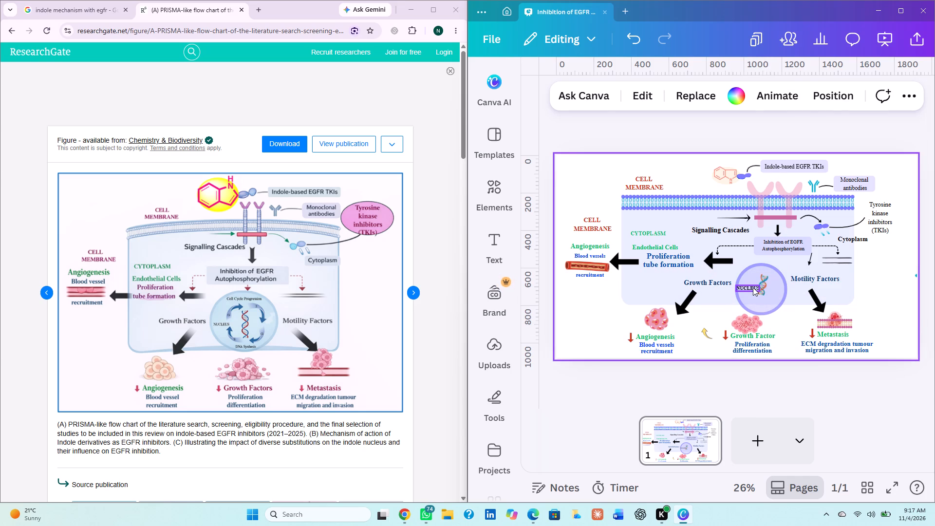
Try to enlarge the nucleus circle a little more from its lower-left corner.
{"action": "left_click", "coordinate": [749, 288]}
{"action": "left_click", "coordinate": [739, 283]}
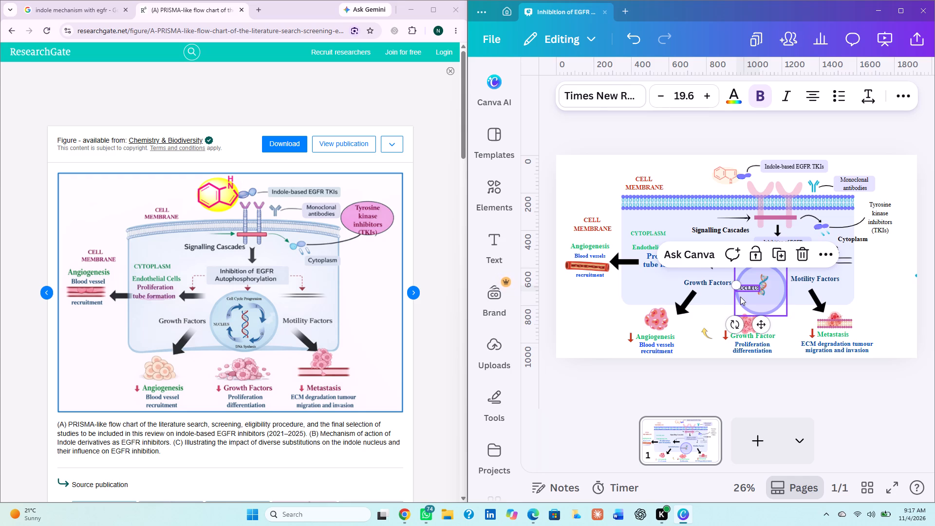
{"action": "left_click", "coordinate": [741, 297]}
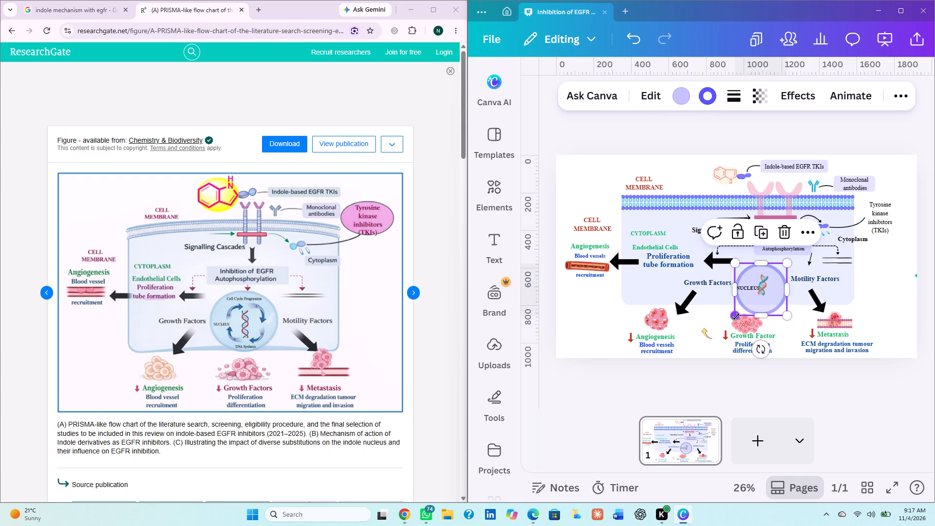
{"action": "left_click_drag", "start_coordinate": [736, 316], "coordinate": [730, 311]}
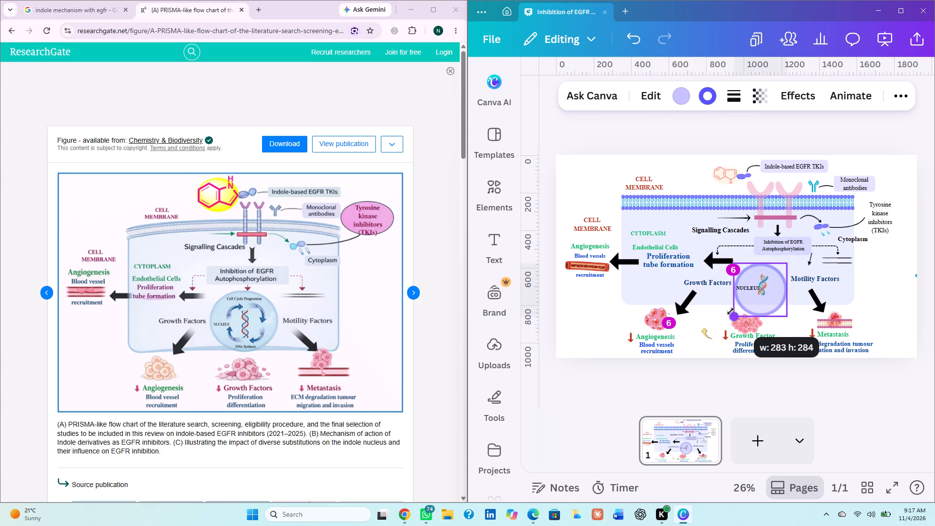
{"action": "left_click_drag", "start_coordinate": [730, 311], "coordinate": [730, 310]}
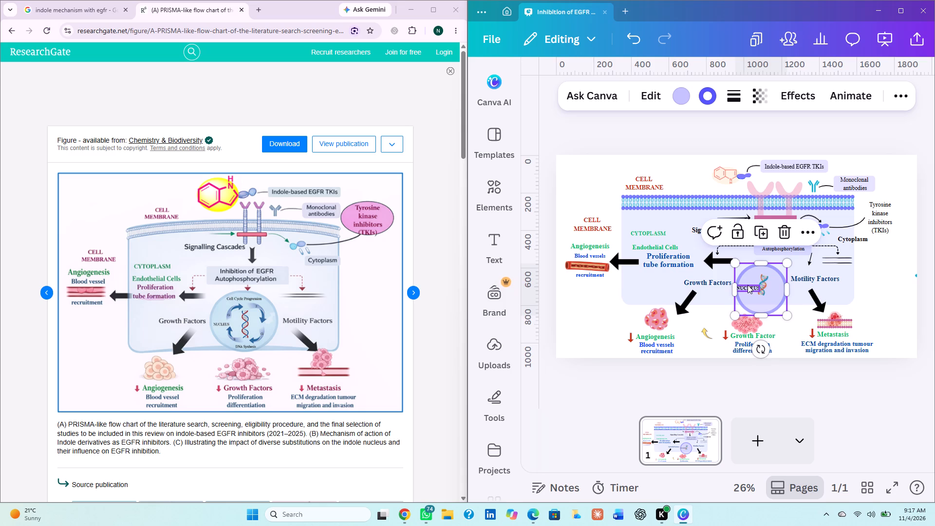
Duplicate the NUCLEUS label and change the copy's text to Cell Cycle Progression, broken over two lines after Cycle.
{"action": "left_click", "coordinate": [748, 285]}
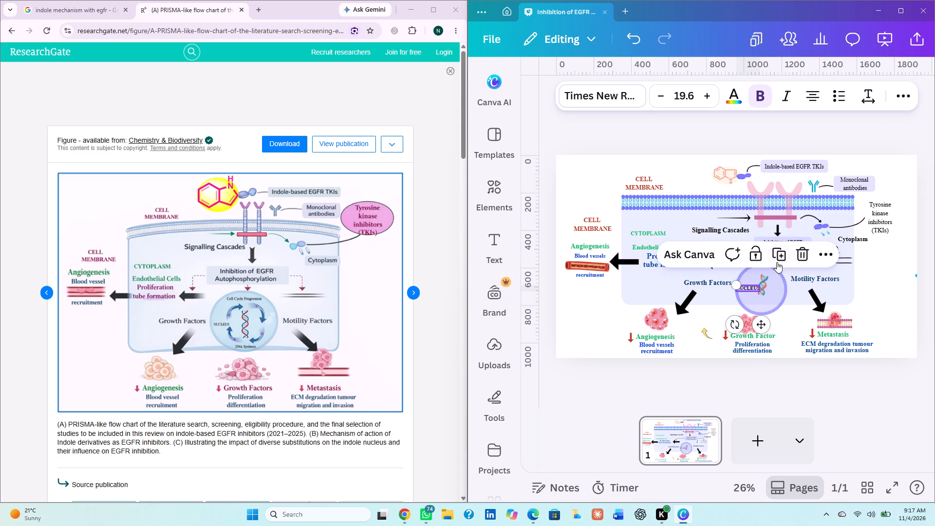
{"action": "left_click", "coordinate": [777, 261]}
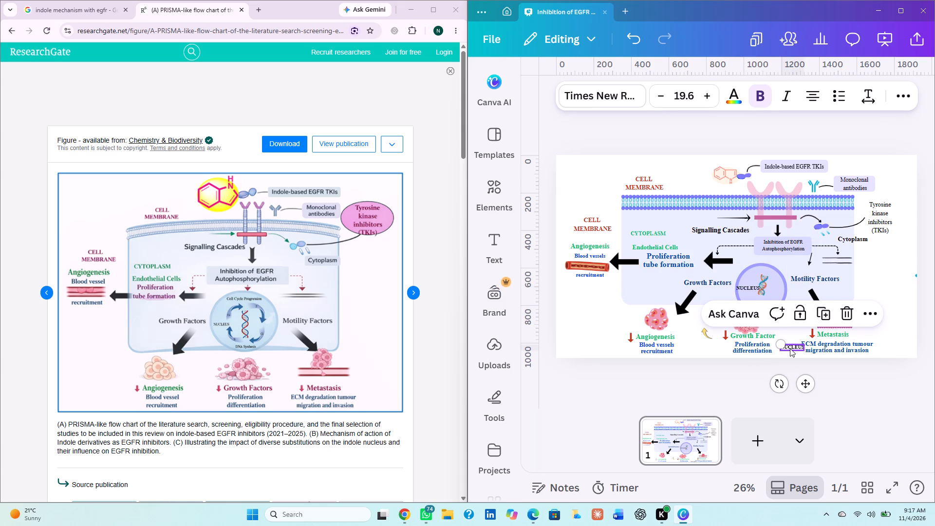
{"action": "double_click", "coordinate": [790, 344]}
{"action": "right_click", "coordinate": [790, 344]}
{"action": "right_click", "coordinate": [790, 344]}
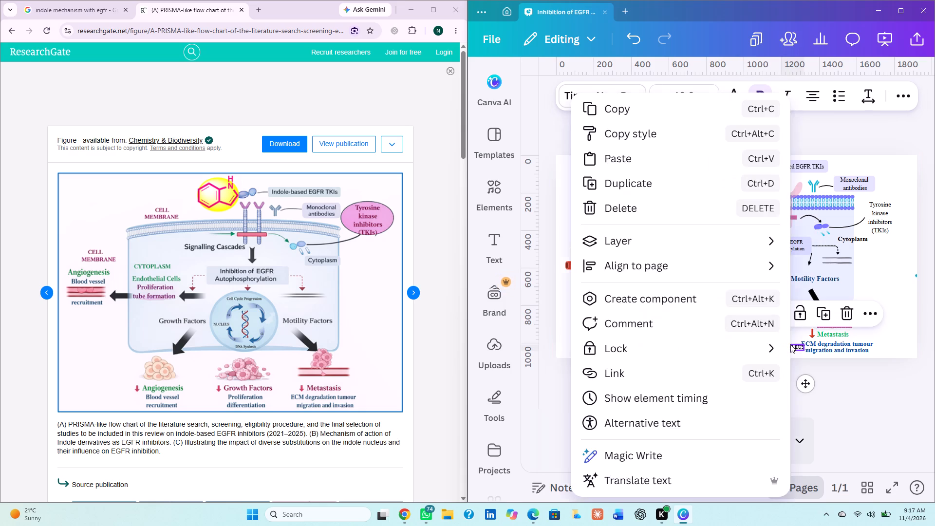
{"action": "double_click", "coordinate": [793, 346]}
{"action": "key", "text": "BackSpace"}
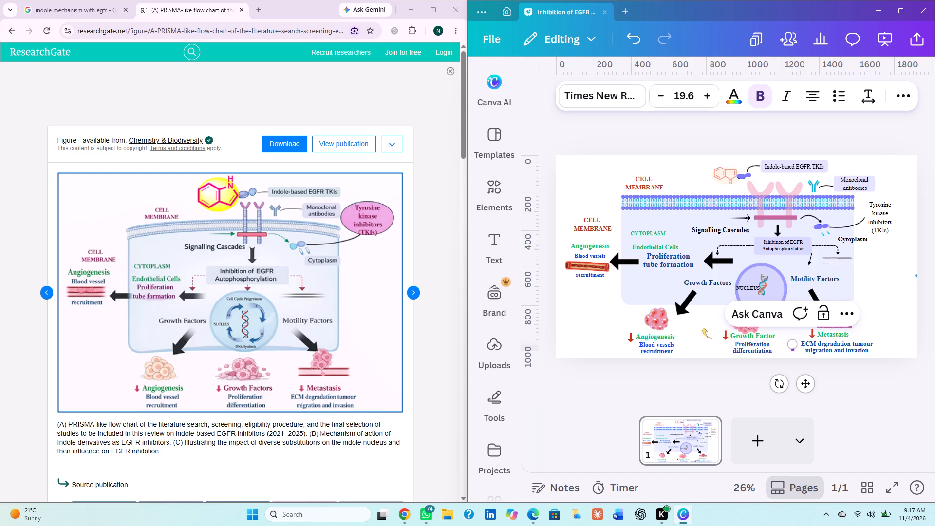
{"action": "type", "text": "CE"}
{"action": "key", "text": "shift+BackSpace"}
{"action": "type", "text": "ell Cycle"}
{"action": "key", "text": "space"}
{"action": "type", "text": "Progression"}
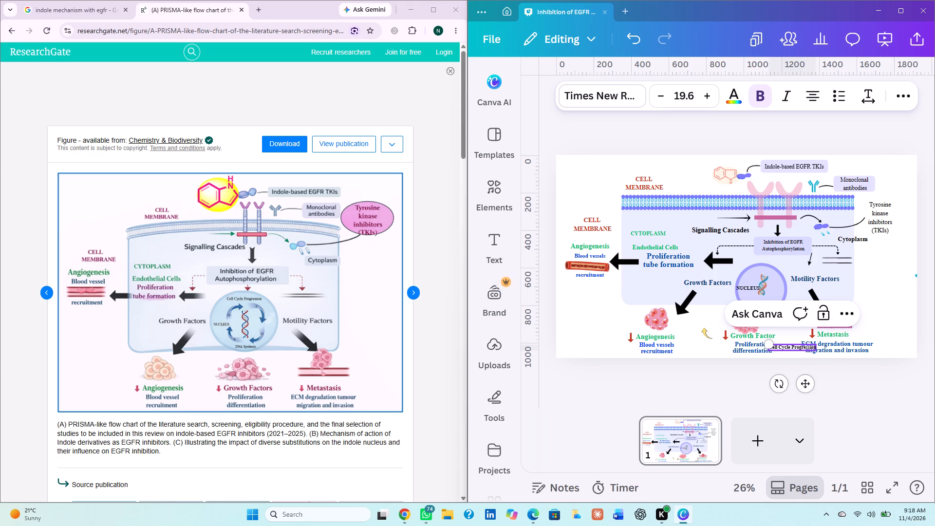
{"action": "left_click", "coordinate": [791, 348]}
{"action": "key", "text": "Return"}
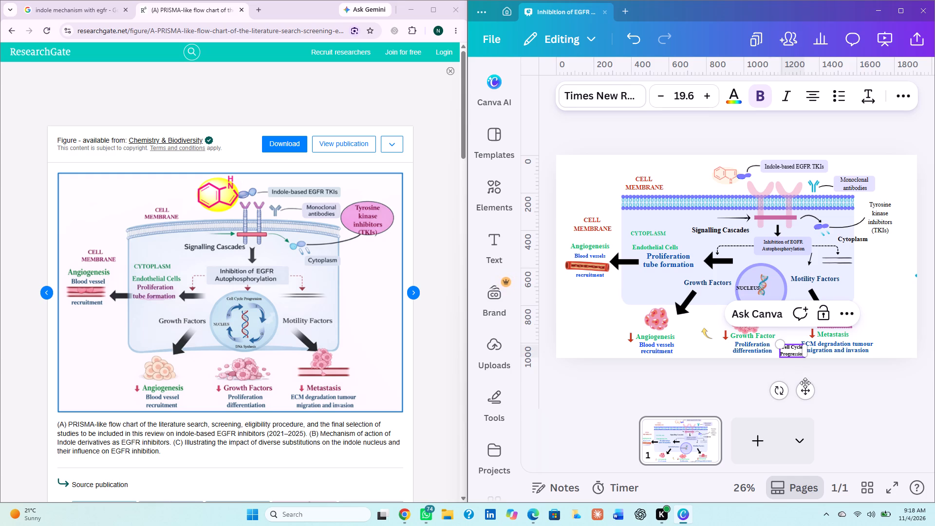
Move the Cell Cycle Progression label to the top centre of the nucleus circle and shrink it to font size 14.3.
{"action": "left_click_drag", "start_coordinate": [805, 392], "coordinate": [771, 308]}
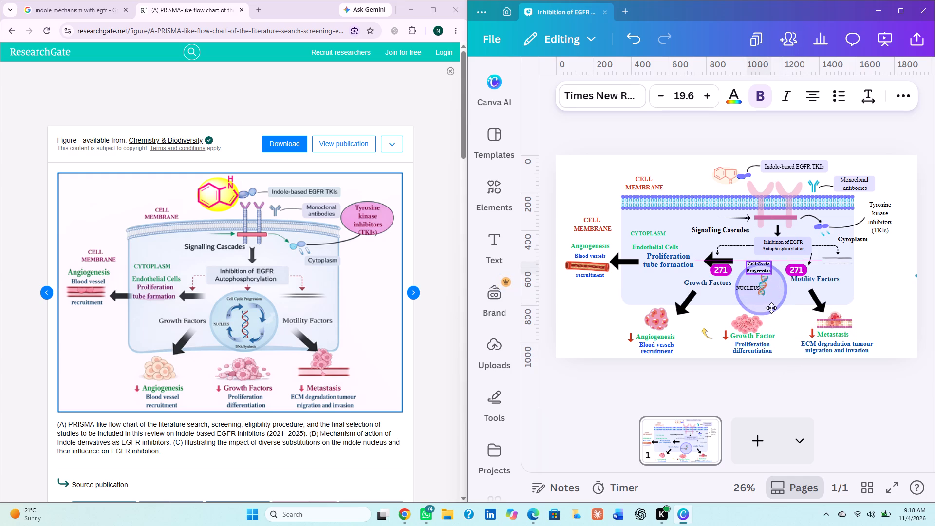
{"action": "left_click_drag", "start_coordinate": [771, 308], "coordinate": [773, 309]}
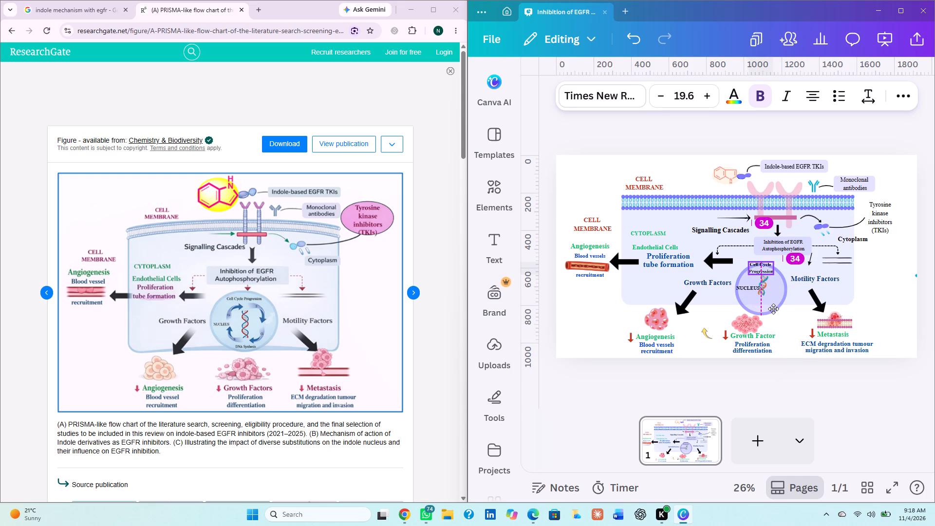
{"action": "left_click_drag", "start_coordinate": [773, 309], "coordinate": [773, 309]}
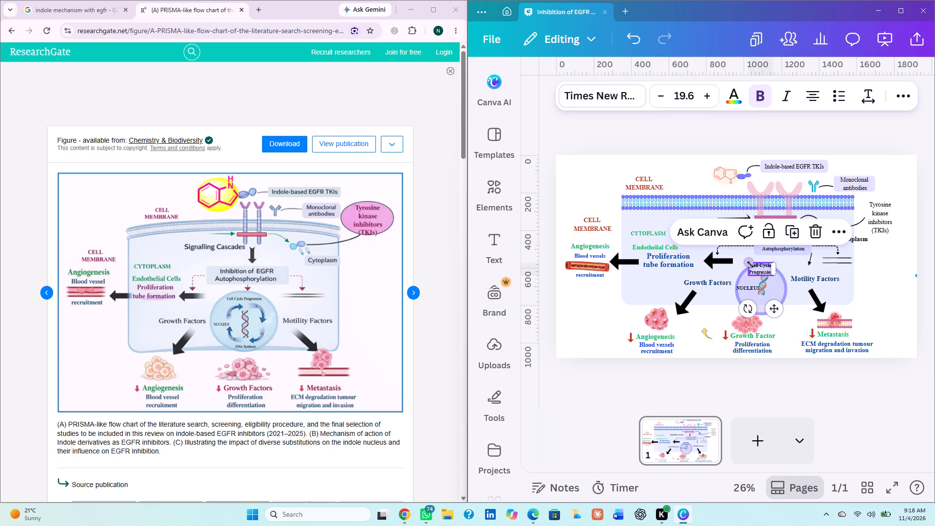
{"action": "left_click_drag", "start_coordinate": [750, 263], "coordinate": [754, 273]}
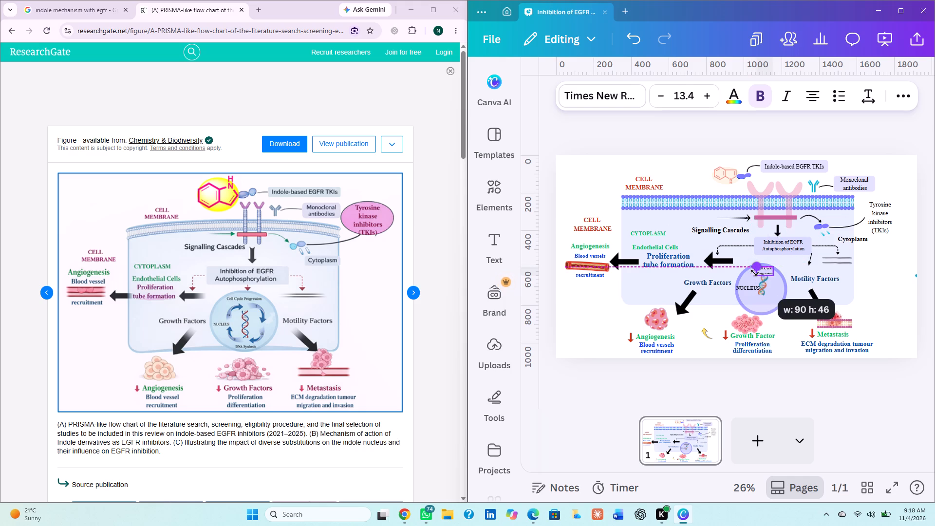
{"action": "left_click_drag", "start_coordinate": [754, 273], "coordinate": [753, 273]}
{"action": "left_click", "coordinate": [779, 310]}
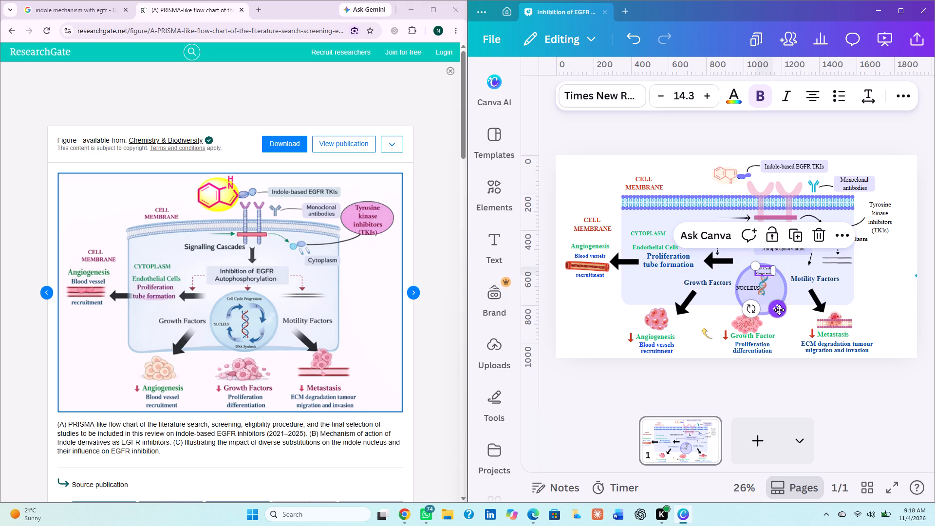
Reduce the NUCLEUS label's font size to 14.6.
{"action": "left_click", "coordinate": [749, 288]}
{"action": "triple_click", "coordinate": [663, 94]}
{"action": "double_click", "coordinate": [663, 94]}
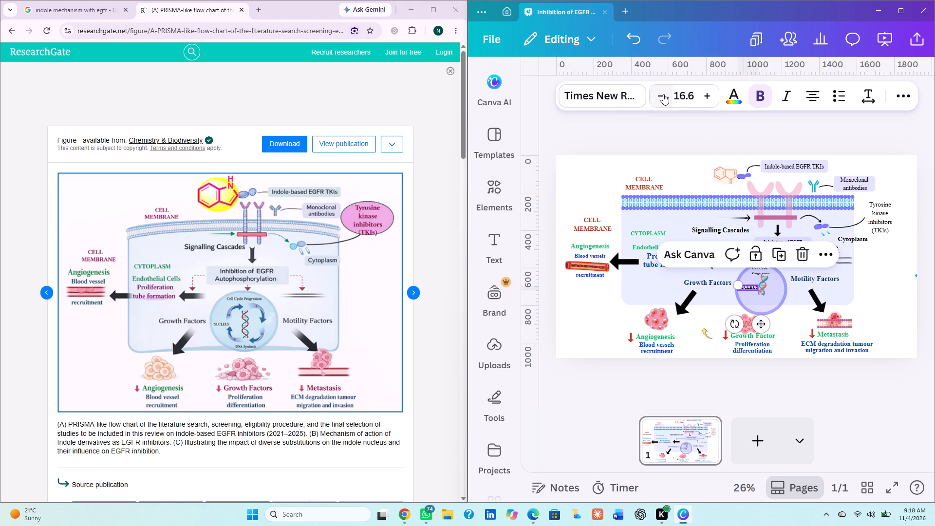
{"action": "left_click", "coordinate": [663, 94]}
{"action": "left_click", "coordinate": [706, 97]}
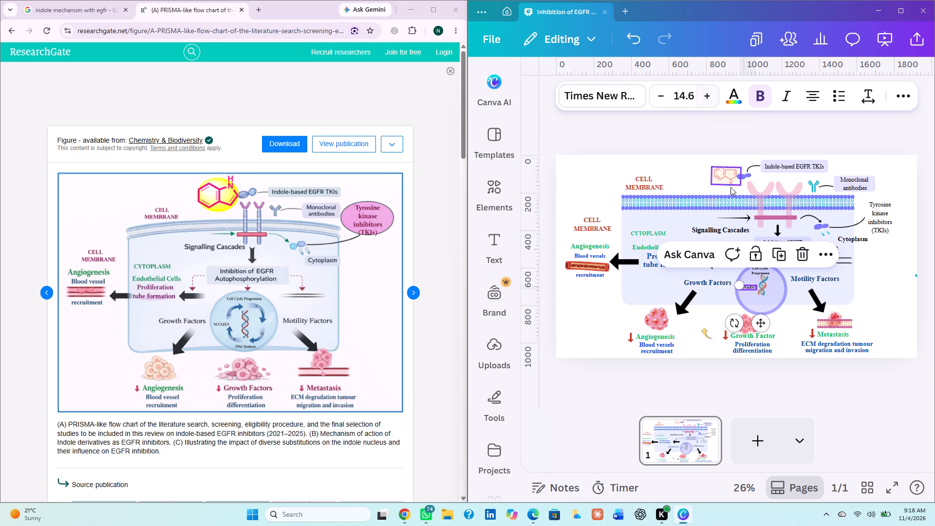
{"action": "left_click", "coordinate": [765, 306]}
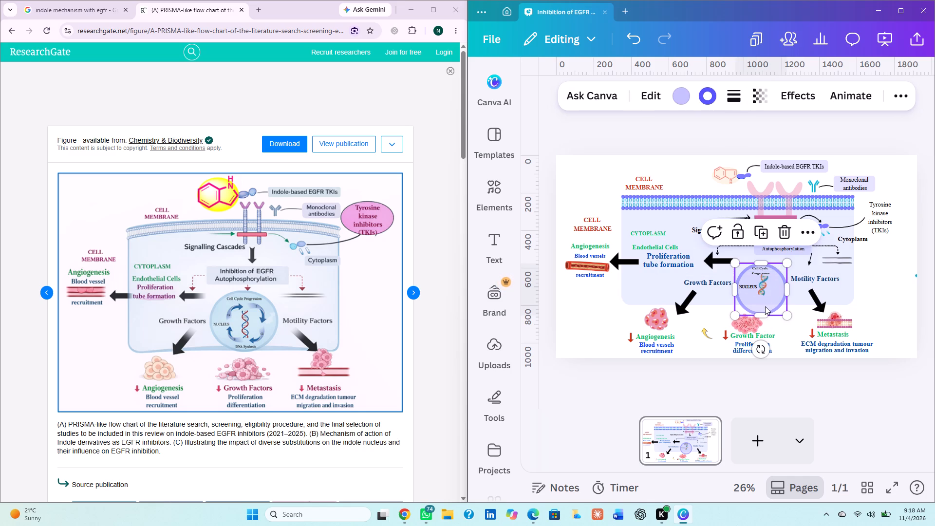
Duplicate the NUCLEUS label, change the copy's text to DNA Synthesis, and place it at the bottom centre of the nucleus circle.
{"action": "left_click", "coordinate": [749, 285]}
{"action": "left_click", "coordinate": [788, 255]}
{"action": "left_click_drag", "start_coordinate": [765, 324], "coordinate": [768, 330]}
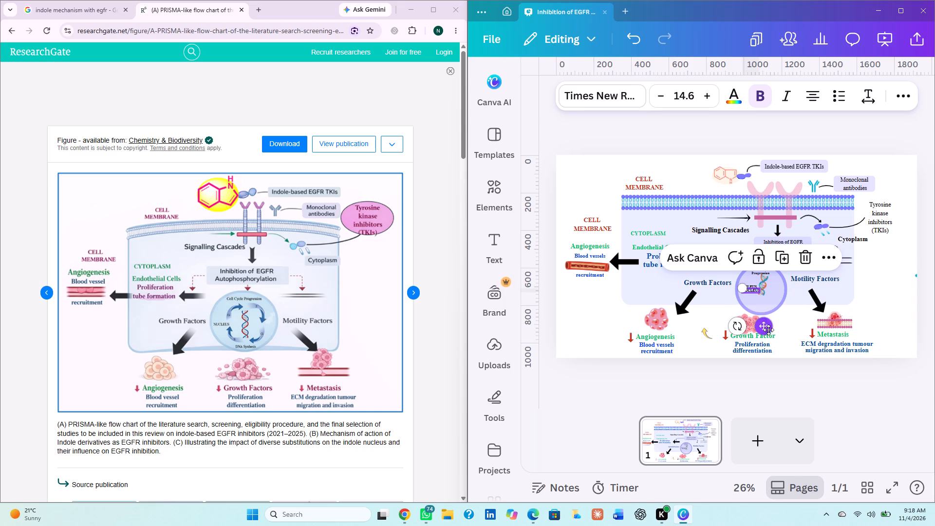
{"action": "left_click_drag", "start_coordinate": [768, 330], "coordinate": [774, 339]}
{"action": "double_click", "coordinate": [762, 305]}
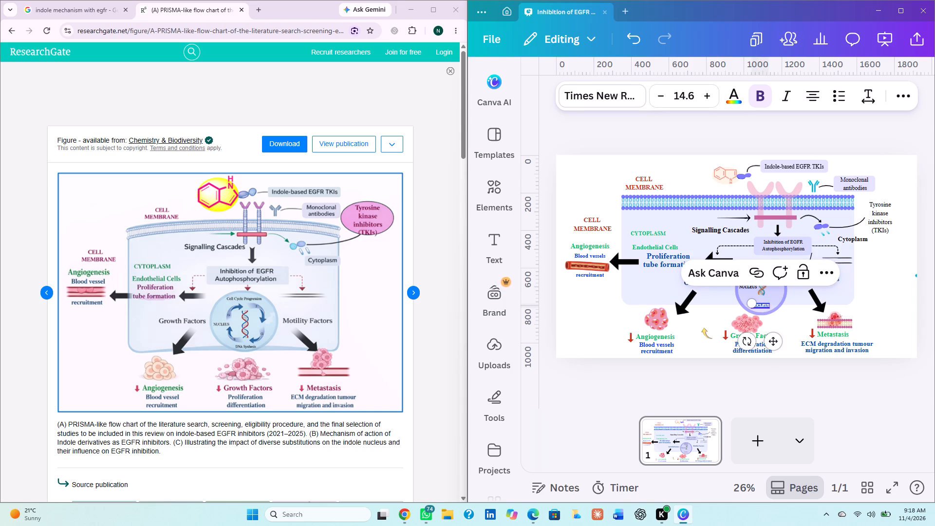
{"action": "key", "text": "BackSpace"}
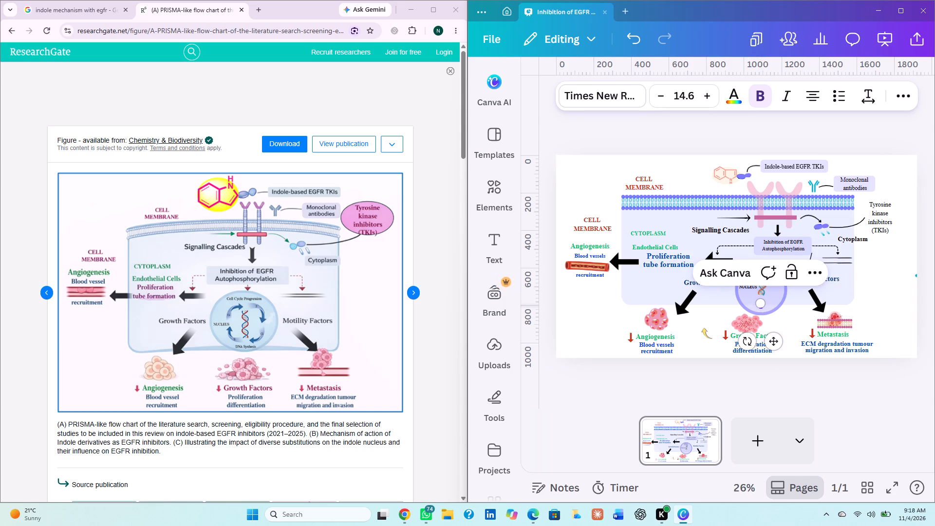
{"action": "type", "text": "DNA Synthesis"}
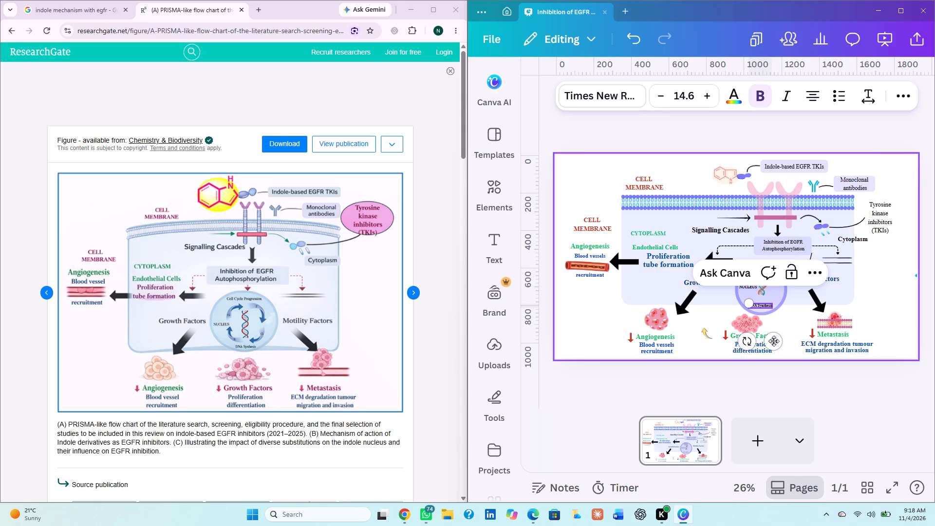
{"action": "left_click", "coordinate": [776, 343]}
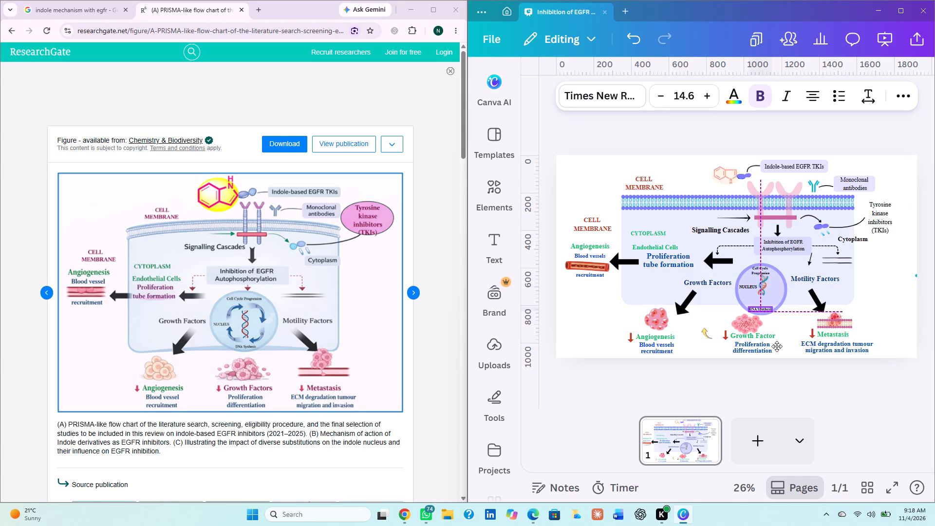
{"action": "left_click", "coordinate": [788, 342]}
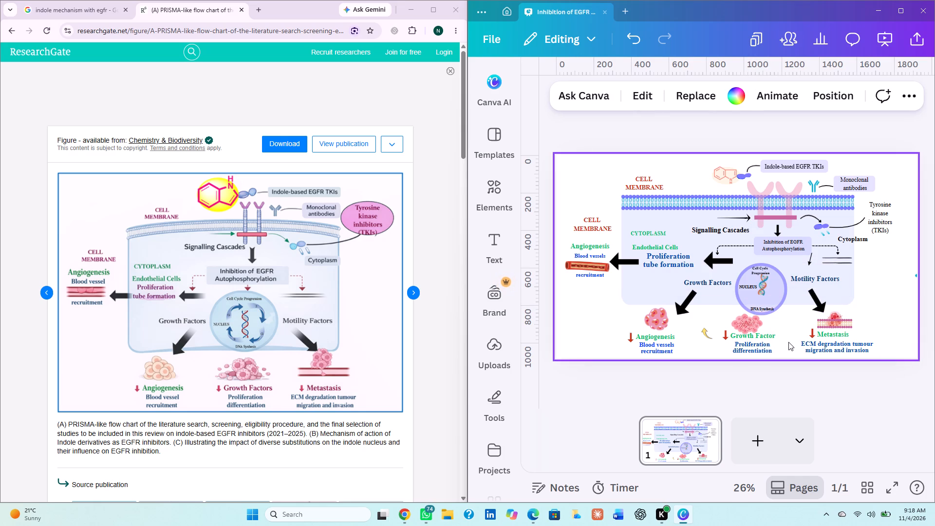
Move the small yellow curved arrow into the nucleus circle and rotate it to follow the upper-left arc beside the Cell Cycle Progression label.
{"action": "left_click_drag", "start_coordinate": [706, 332], "coordinate": [741, 281]}
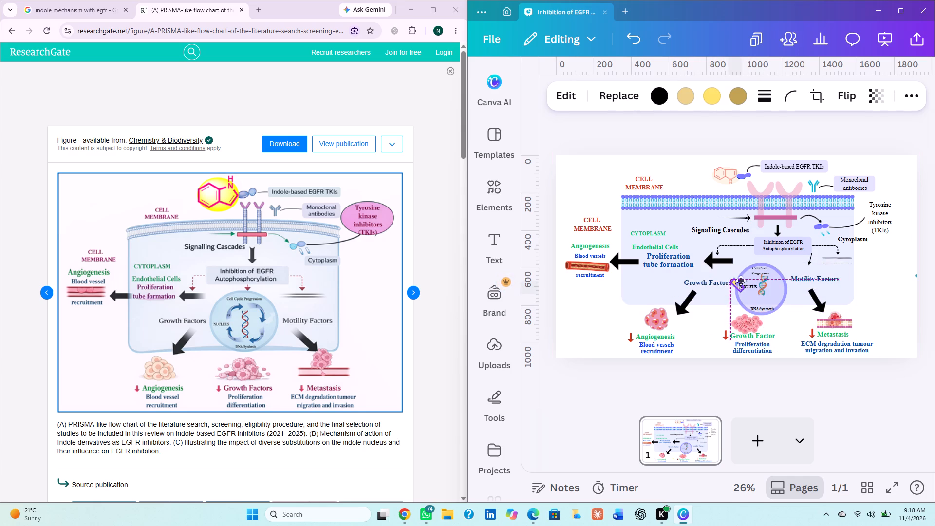
{"action": "left_click_drag", "start_coordinate": [741, 281], "coordinate": [745, 276]}
{"action": "left_click_drag", "start_coordinate": [767, 312], "coordinate": [727, 307]}
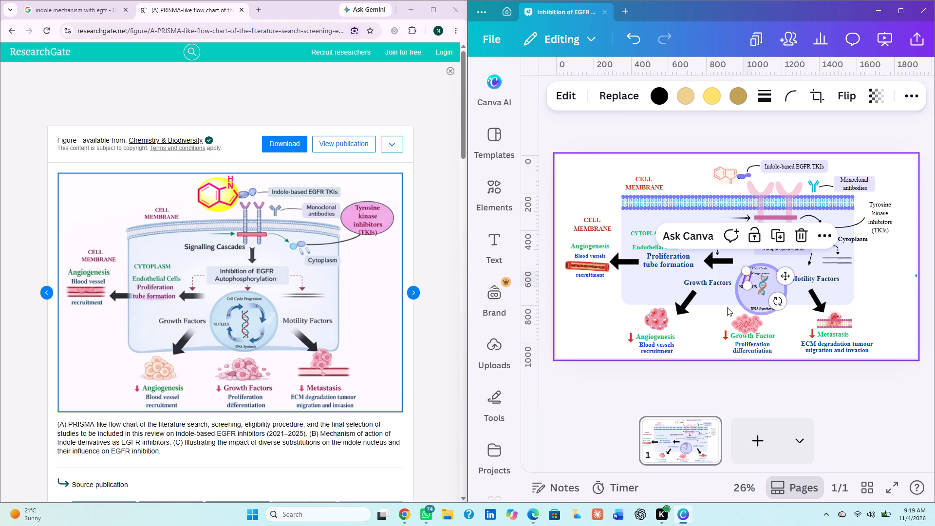
{"action": "left_click_drag", "start_coordinate": [779, 301], "coordinate": [774, 300]}
{"action": "left_click", "coordinate": [785, 293]}
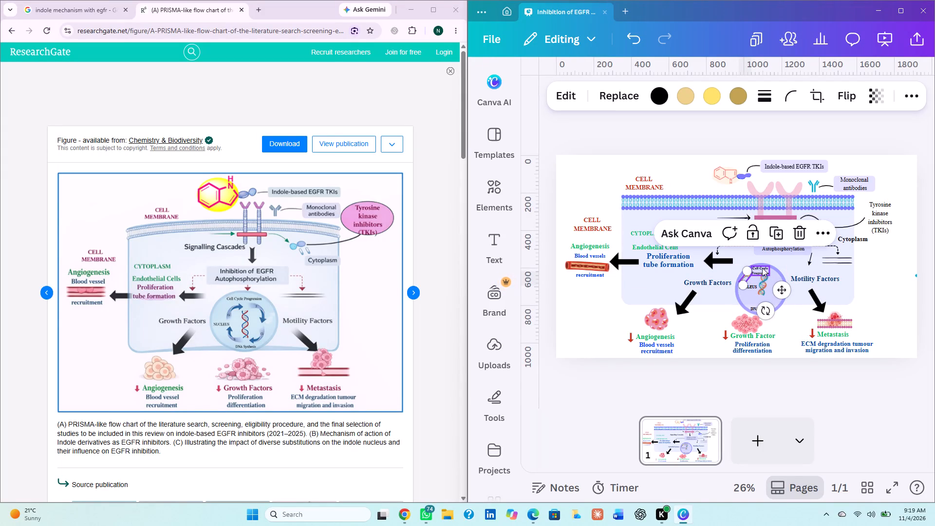
Duplicate the yellow curved arrow, then move and rotate the copy to follow the nucleus circle's lower-left arc beside DNA Synthesis.
{"action": "left_click", "coordinate": [777, 235]}
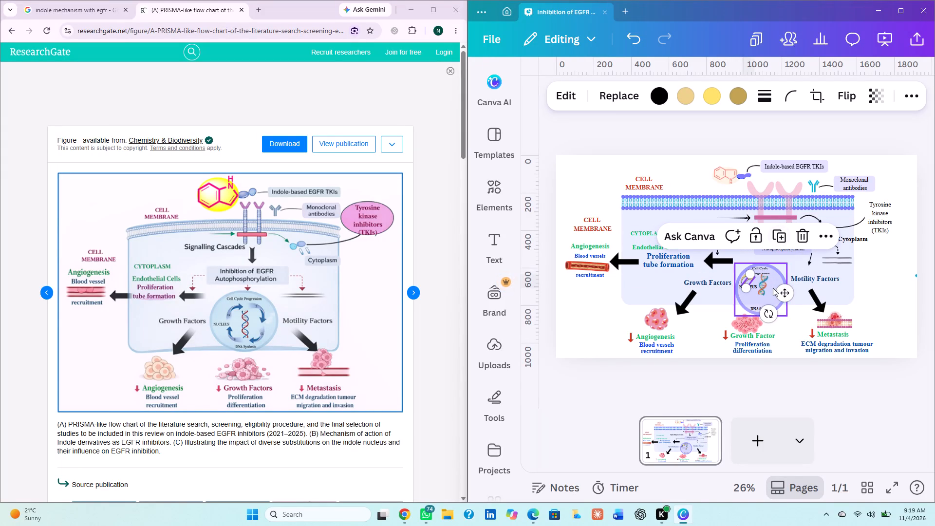
{"action": "left_click_drag", "start_coordinate": [785, 296], "coordinate": [788, 311]}
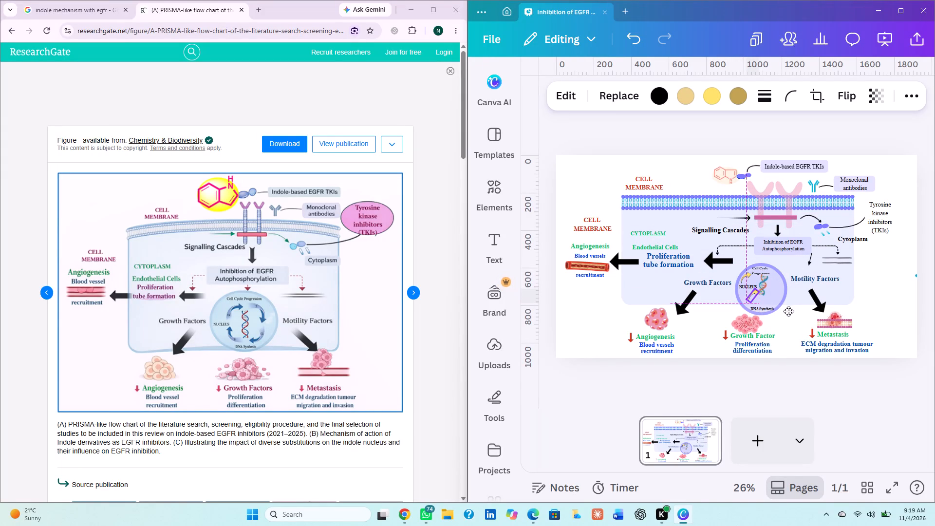
{"action": "left_click_drag", "start_coordinate": [788, 311], "coordinate": [788, 312]}
{"action": "left_click_drag", "start_coordinate": [775, 330], "coordinate": [782, 334]}
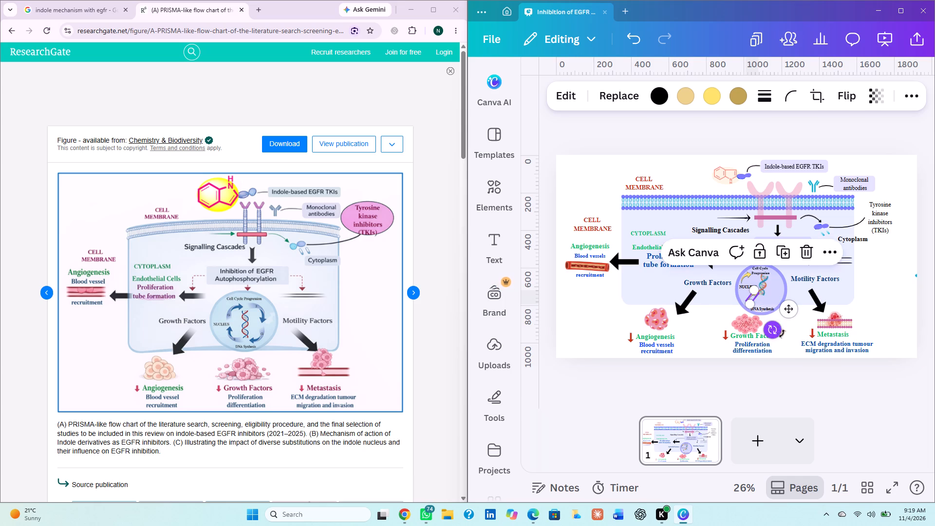
{"action": "left_click_drag", "start_coordinate": [782, 334], "coordinate": [829, 263]}
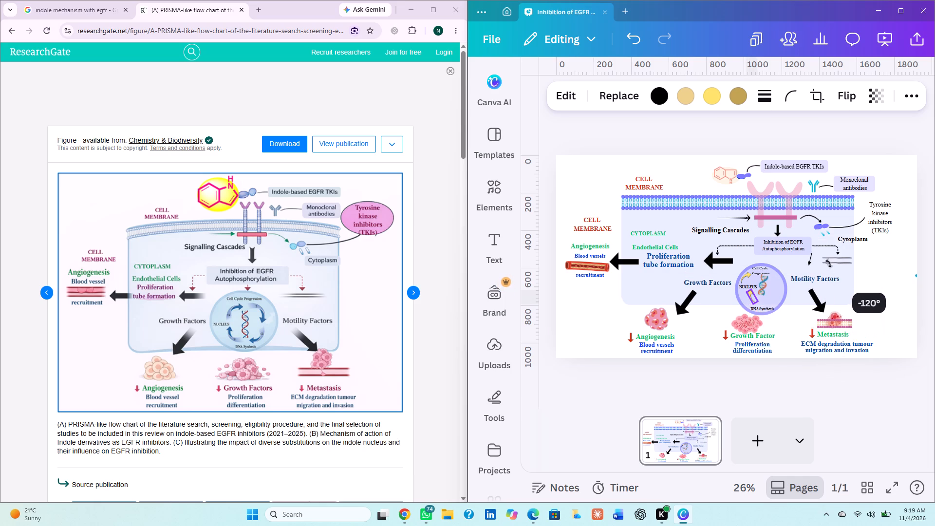
{"action": "left_click_drag", "start_coordinate": [829, 263], "coordinate": [825, 260]}
{"action": "left_click_drag", "start_coordinate": [789, 319], "coordinate": [788, 319]}
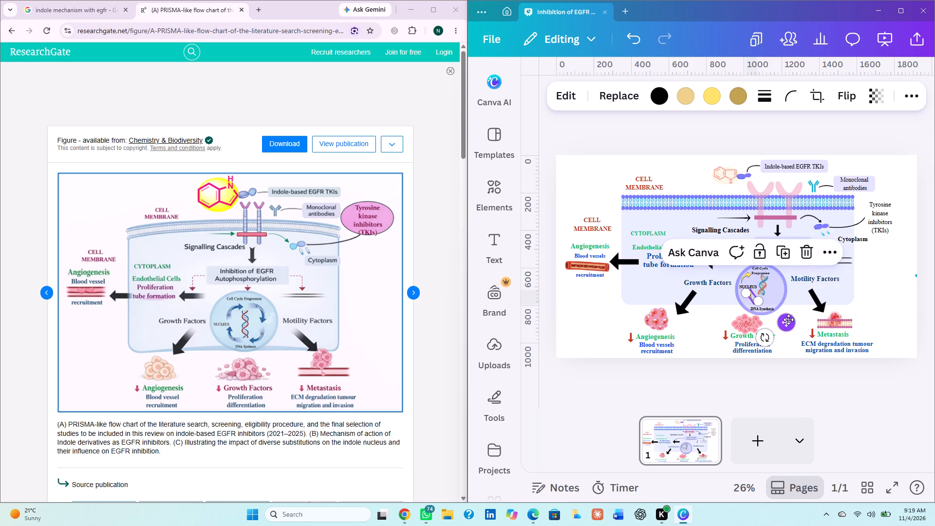
{"action": "left_click_drag", "start_coordinate": [788, 319], "coordinate": [784, 322]}
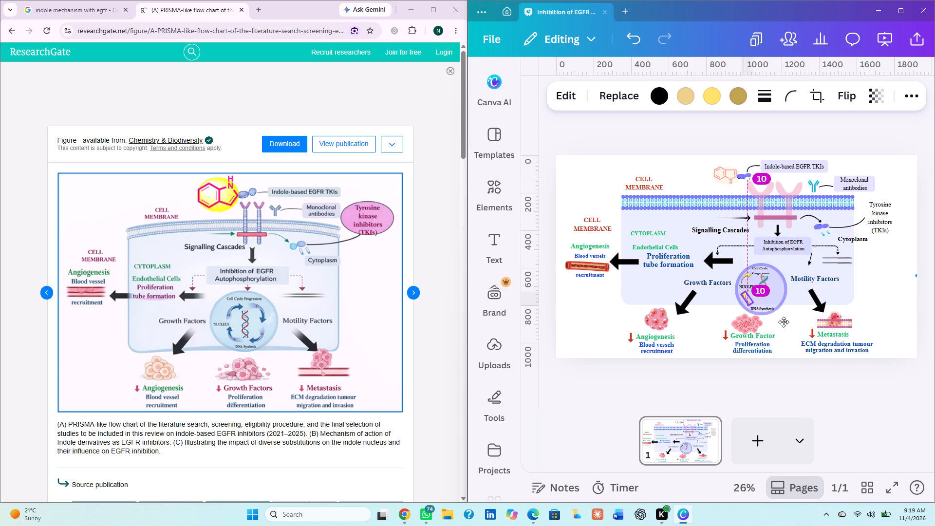
{"action": "left_click_drag", "start_coordinate": [784, 322], "coordinate": [784, 323]}
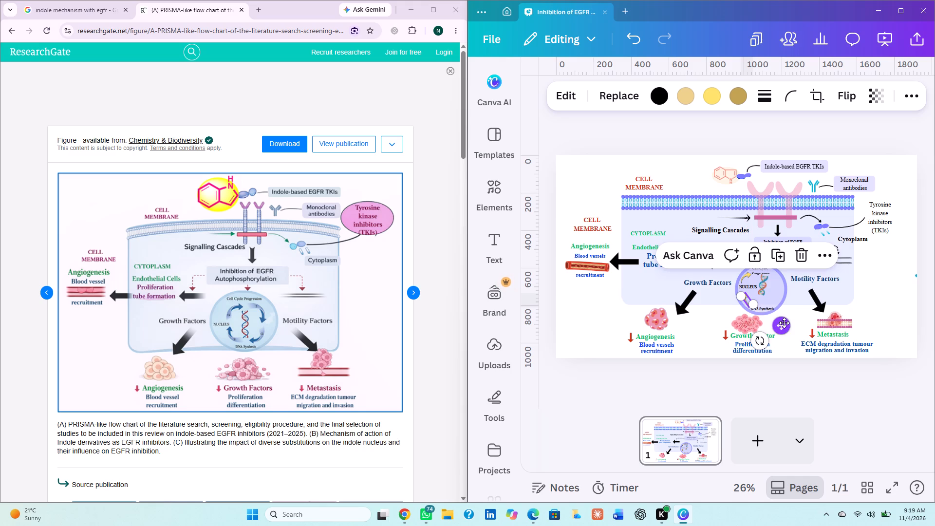
Duplicate the yellow curved arrow again, then rotate and place the copy along the nucleus circle's upper-right arc.
{"action": "left_click", "coordinate": [779, 260]}
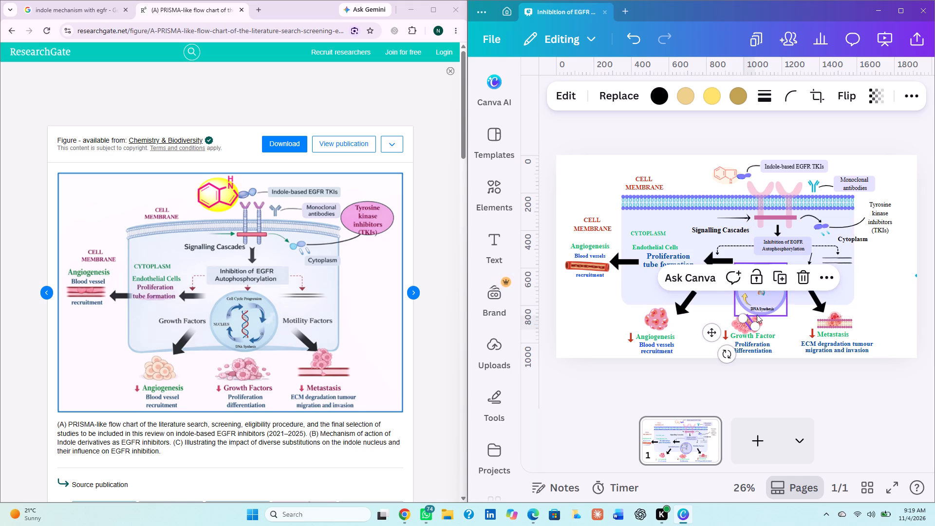
{"action": "left_click_drag", "start_coordinate": [730, 355], "coordinate": [612, 162]}
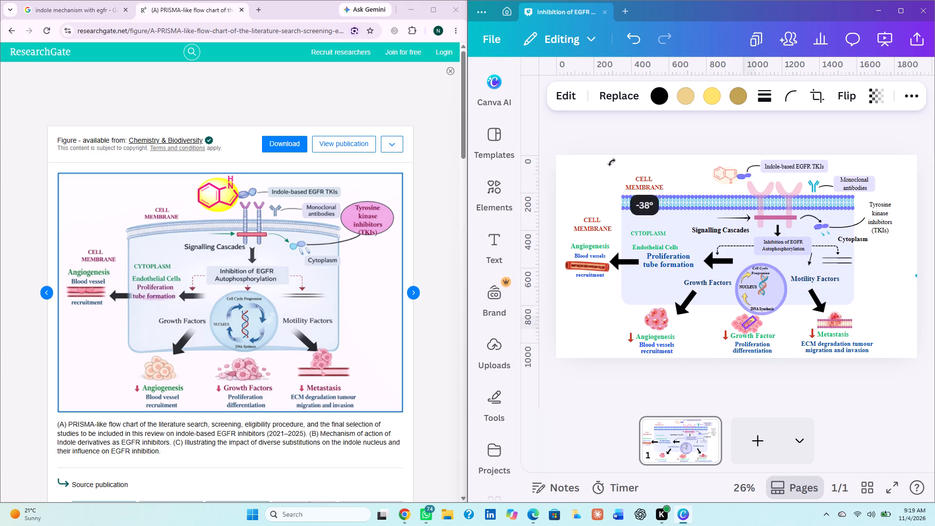
{"action": "left_click_drag", "start_coordinate": [612, 162], "coordinate": [784, 148]}
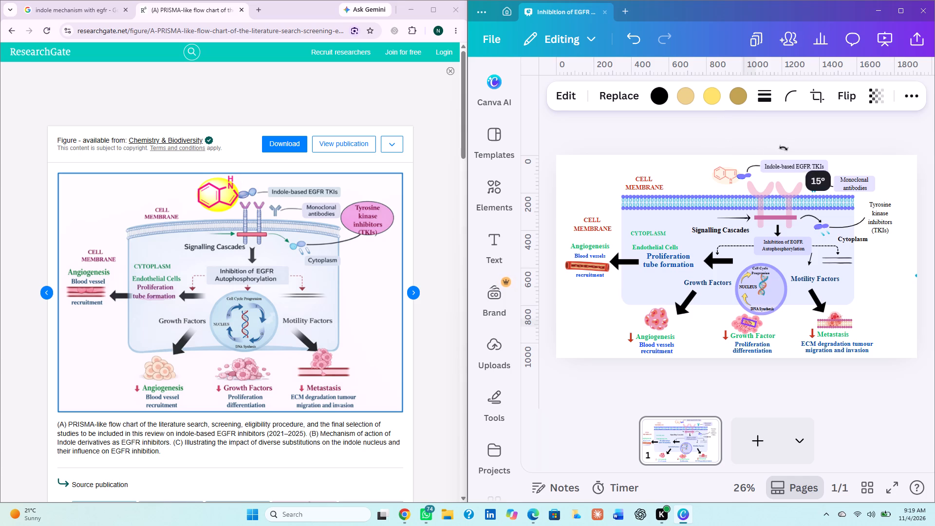
{"action": "left_click_drag", "start_coordinate": [784, 148], "coordinate": [784, 150]}
{"action": "left_click_drag", "start_coordinate": [784, 345], "coordinate": [813, 302]}
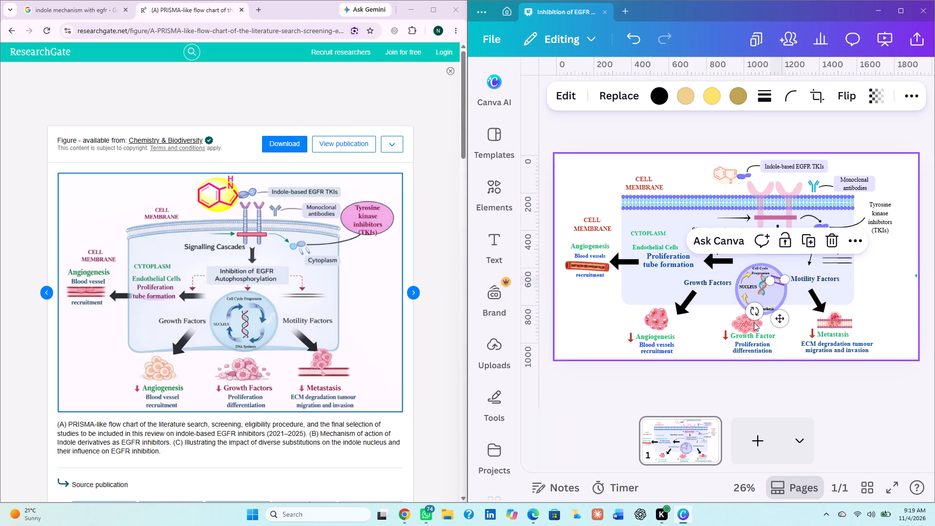
{"action": "left_click_drag", "start_coordinate": [753, 309], "coordinate": [742, 294]}
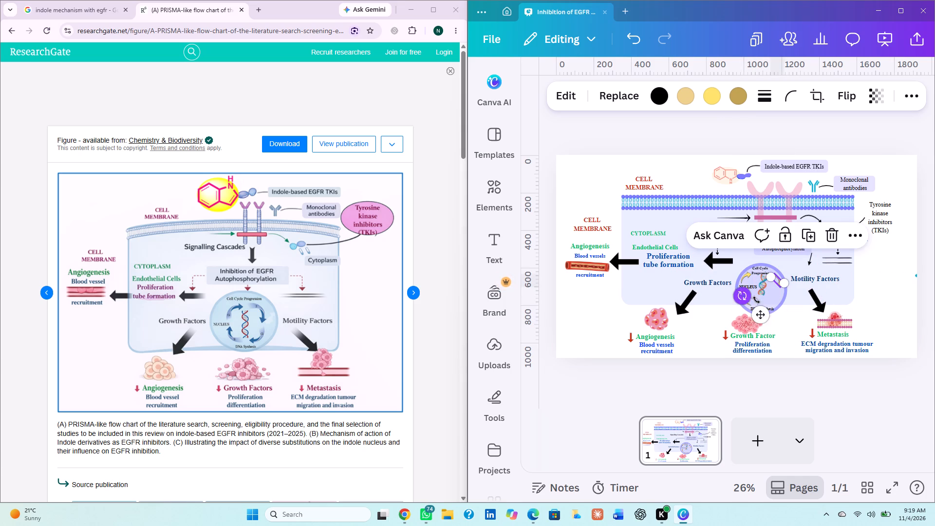
{"action": "left_click", "coordinate": [762, 312]}
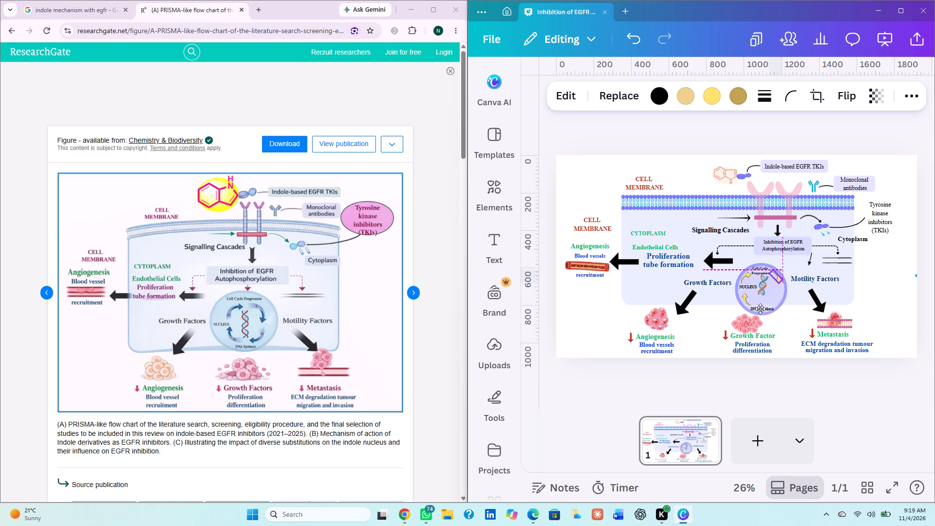
Add a fourth yellow curved arrow by duplication, rotating and fitting it along the nucleus circle's lower-right arc.
{"action": "left_click", "coordinate": [801, 235]}
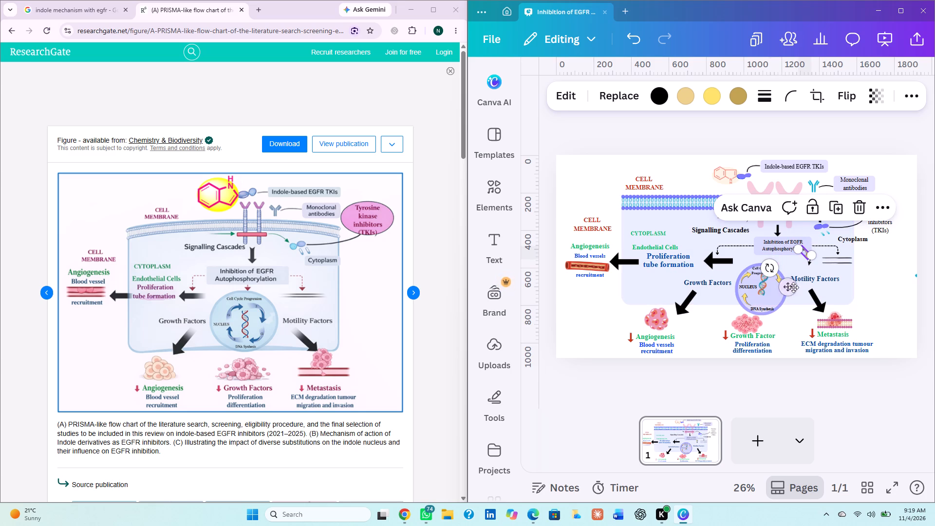
{"action": "left_click_drag", "start_coordinate": [789, 290], "coordinate": [764, 337]}
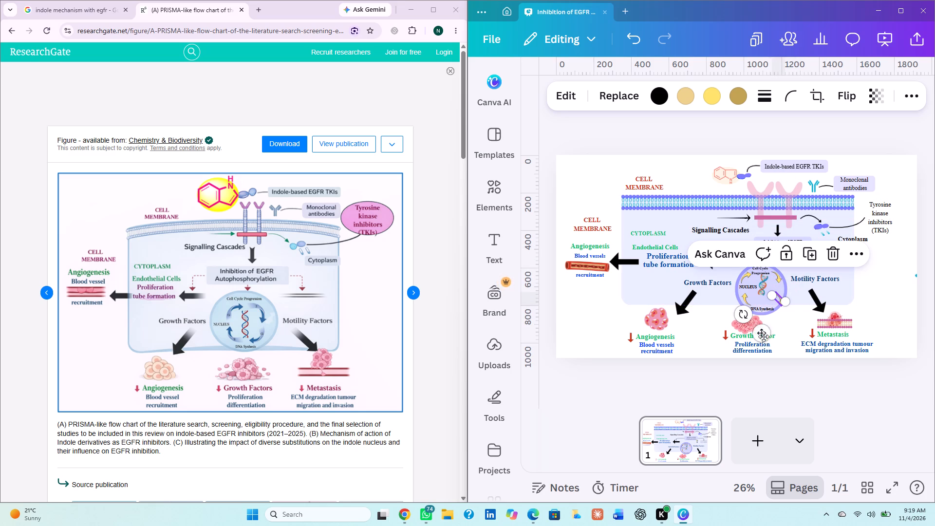
{"action": "left_click_drag", "start_coordinate": [743, 316], "coordinate": [738, 279]}
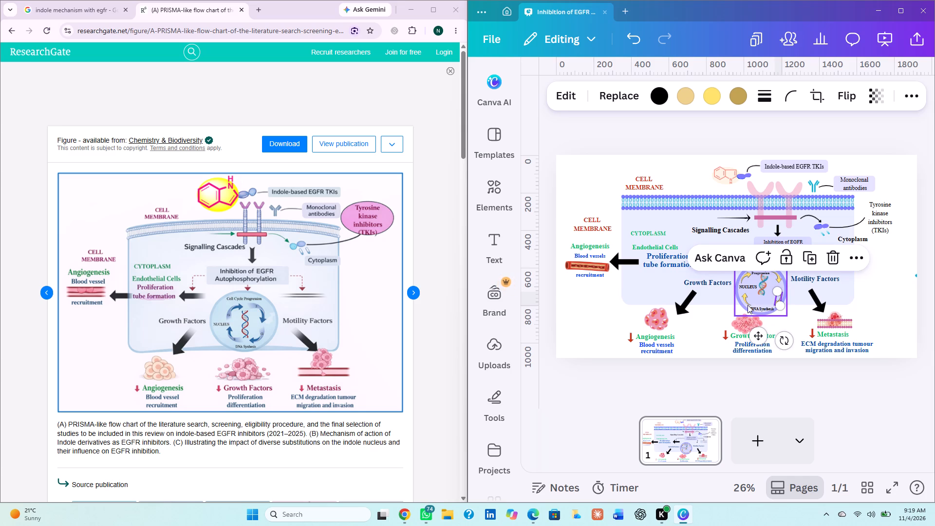
{"action": "left_click", "coordinate": [786, 344]}
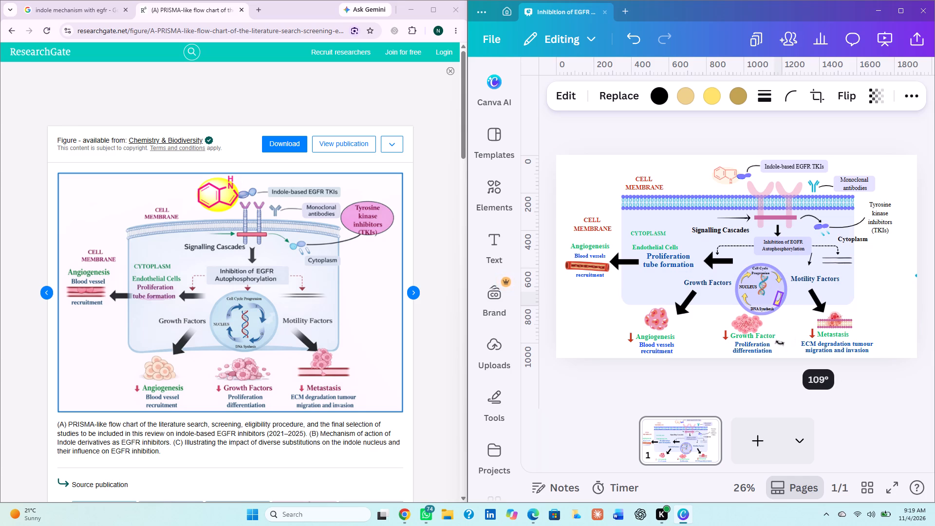
{"action": "left_click", "coordinate": [759, 336]}
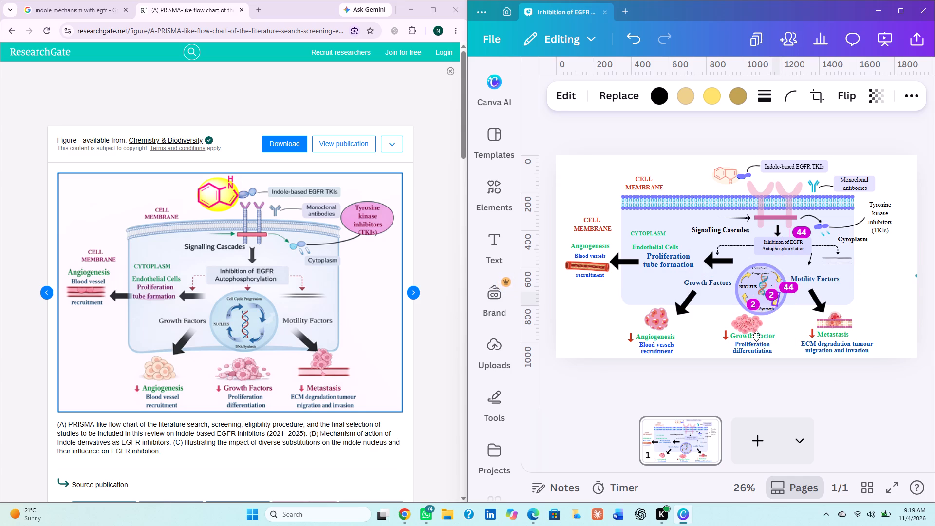
Nudge the upper-right yellow curved arrow slightly down inside the nucleus circle.
{"action": "left_click", "coordinate": [777, 280]}
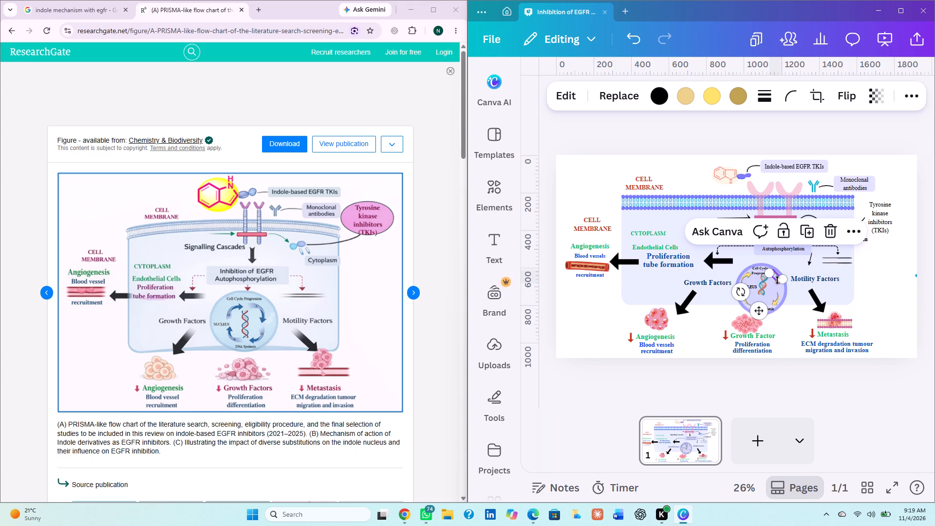
{"action": "left_click", "coordinate": [757, 310]}
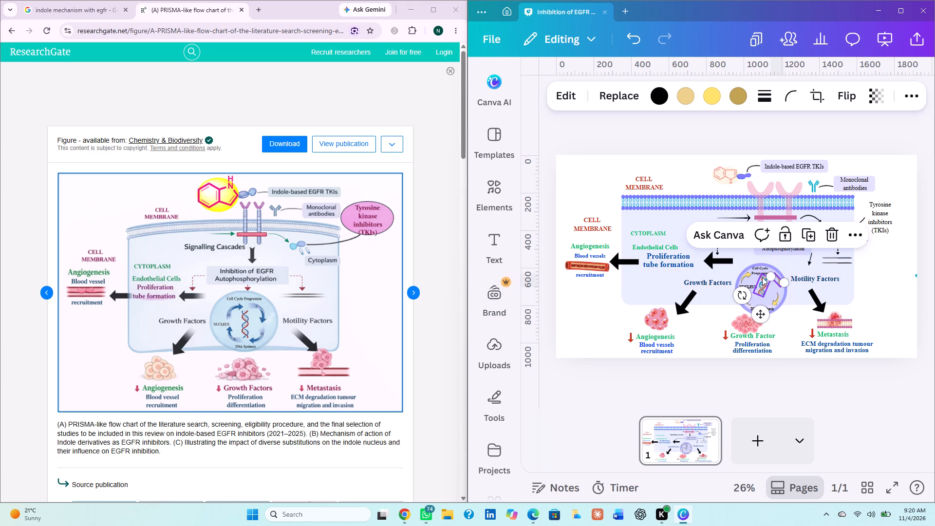
Set the Cell Cycle Progression label's font size to 15.3 and remove its bold formatting.
{"action": "left_click", "coordinate": [761, 272]}
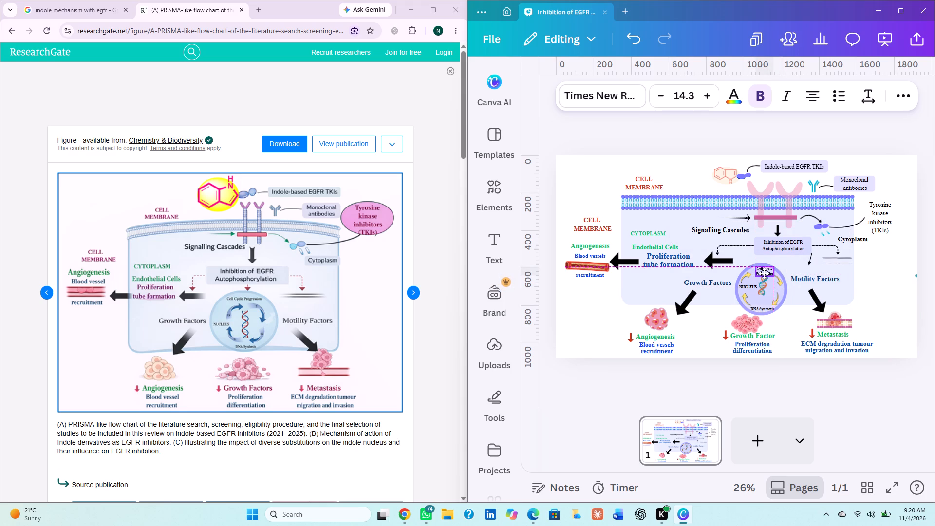
{"action": "left_click", "coordinate": [789, 340]}
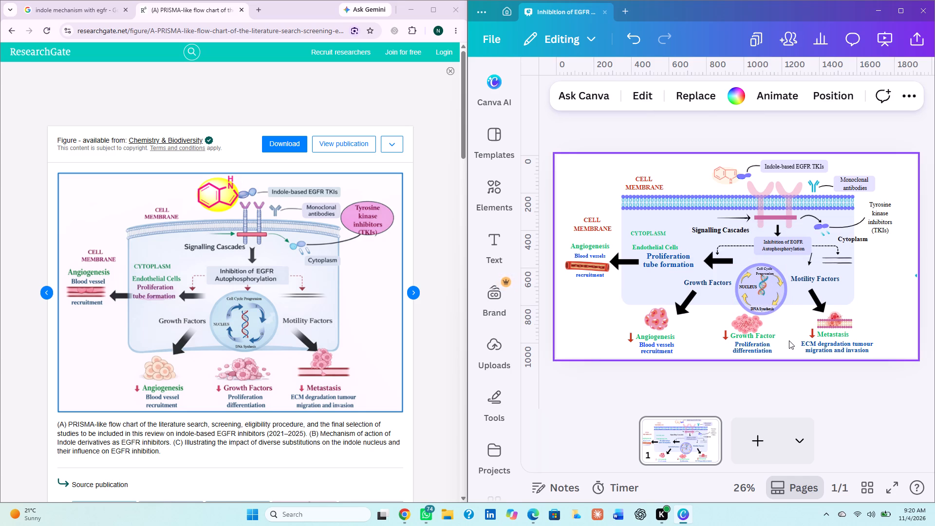
{"action": "left_click", "coordinate": [769, 270]}
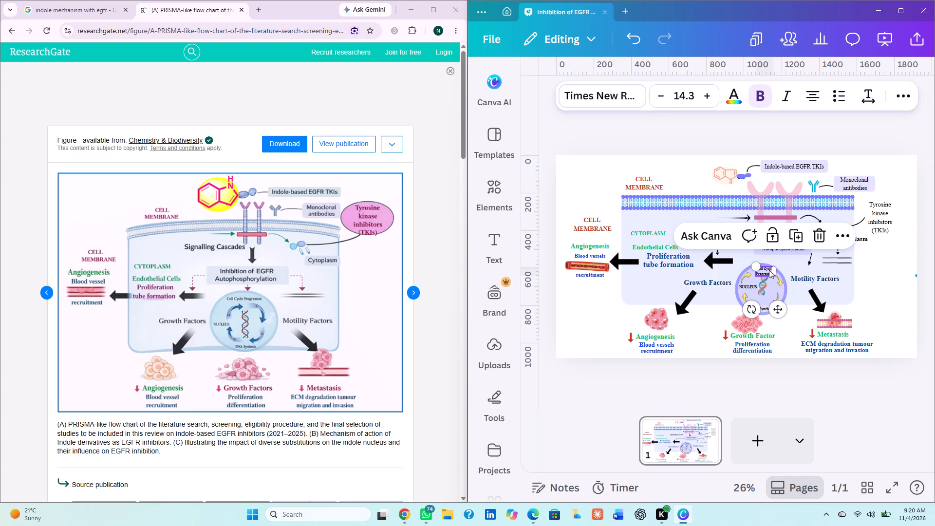
{"action": "left_click", "coordinate": [706, 100]}
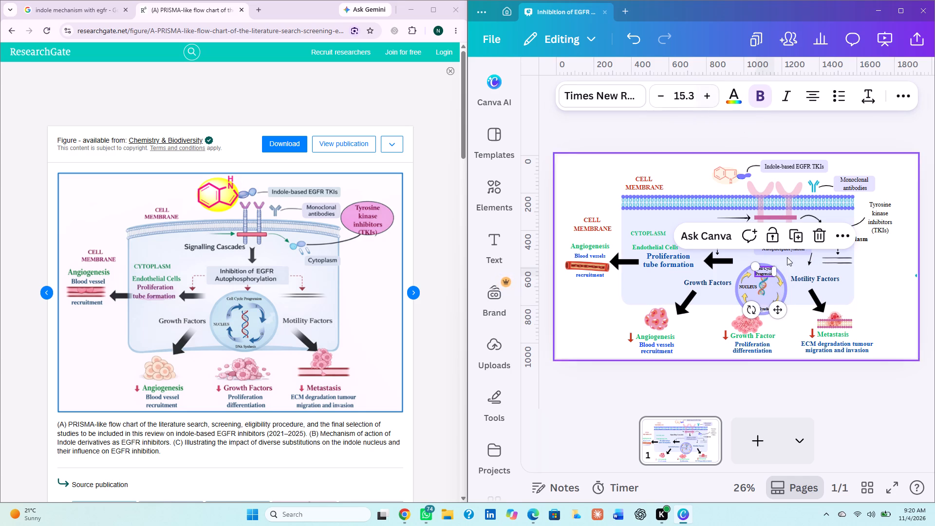
{"action": "left_click", "coordinate": [759, 94]}
Remove the bold formatting from the DNA Synthesis label at the bottom of the nucleus circle.
{"action": "left_click", "coordinate": [763, 310]}
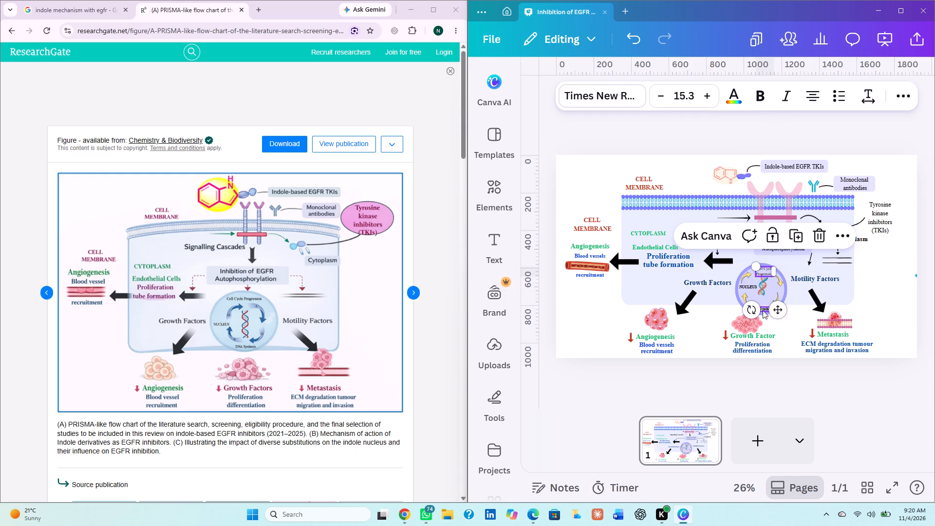
{"action": "left_click", "coordinate": [769, 98]}
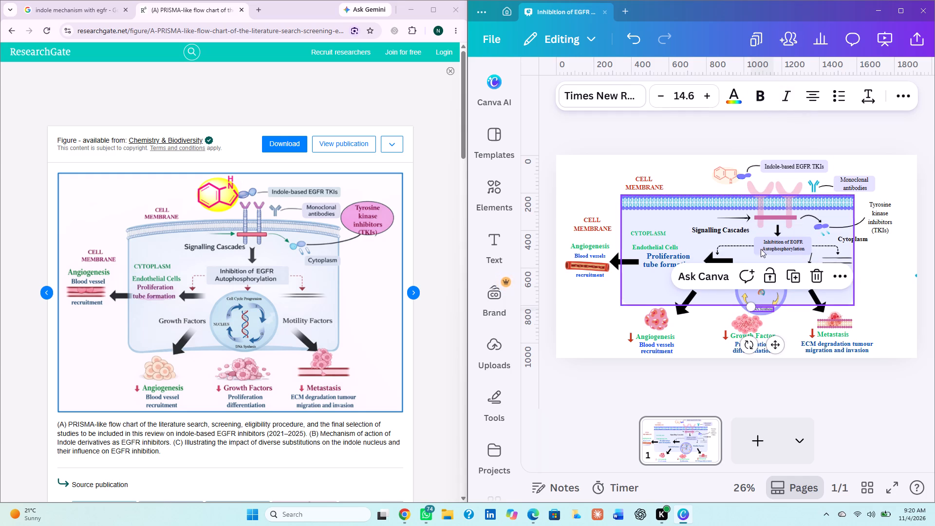
Remove the bold formatting from the NUCLEUS label inside the nucleus circle.
{"action": "left_click", "coordinate": [719, 312]}
{"action": "left_click", "coordinate": [745, 286]}
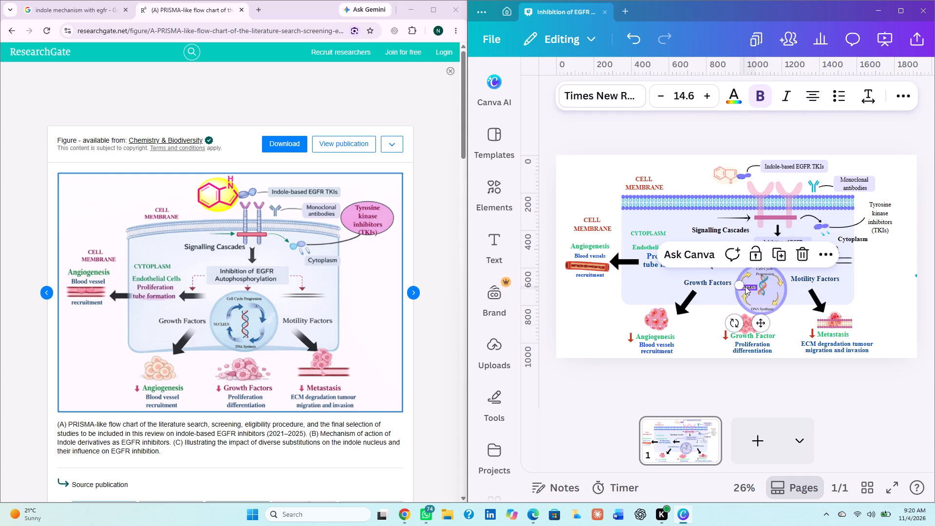
{"action": "left_click", "coordinate": [756, 99]}
{"action": "left_click", "coordinate": [784, 340]}
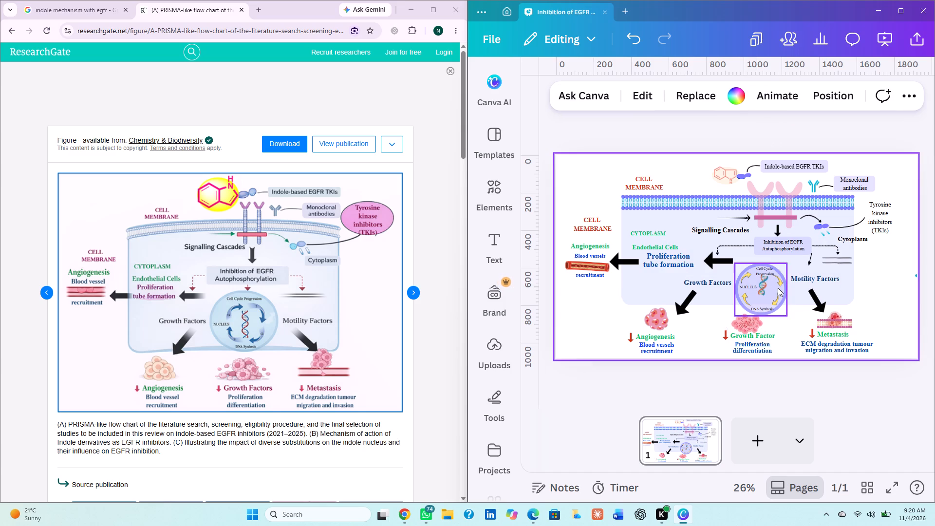
Move the DNA helix slightly down inside the nucleus circle.
{"action": "left_click_drag", "start_coordinate": [761, 289], "coordinate": [762, 294]}
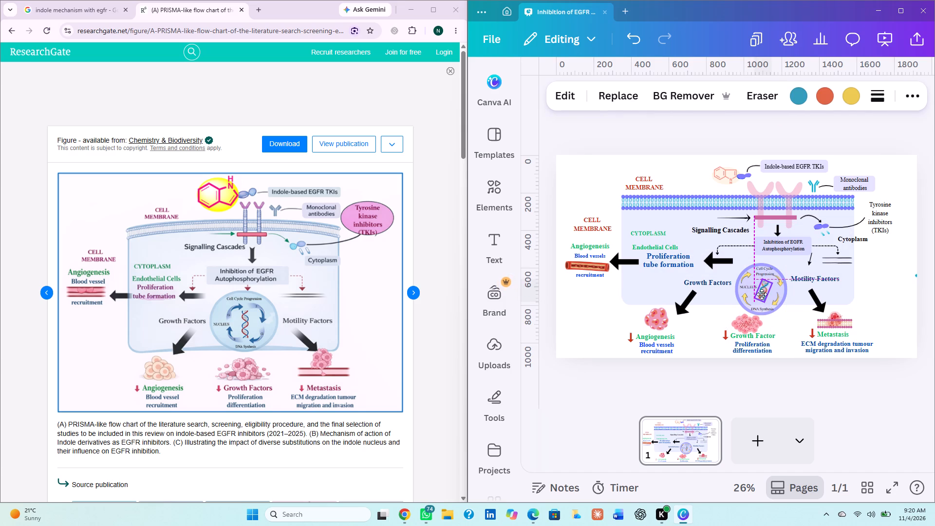
{"action": "left_click_drag", "start_coordinate": [762, 294], "coordinate": [761, 295]}
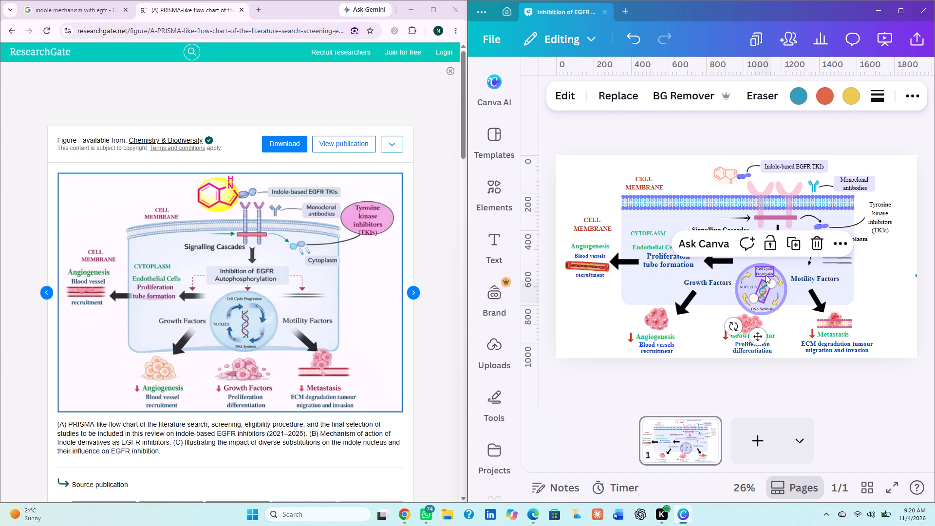
Shift the Cell Cycle Progression label slightly up and to the left inside the nucleus circle.
{"action": "left_click", "coordinate": [766, 275]}
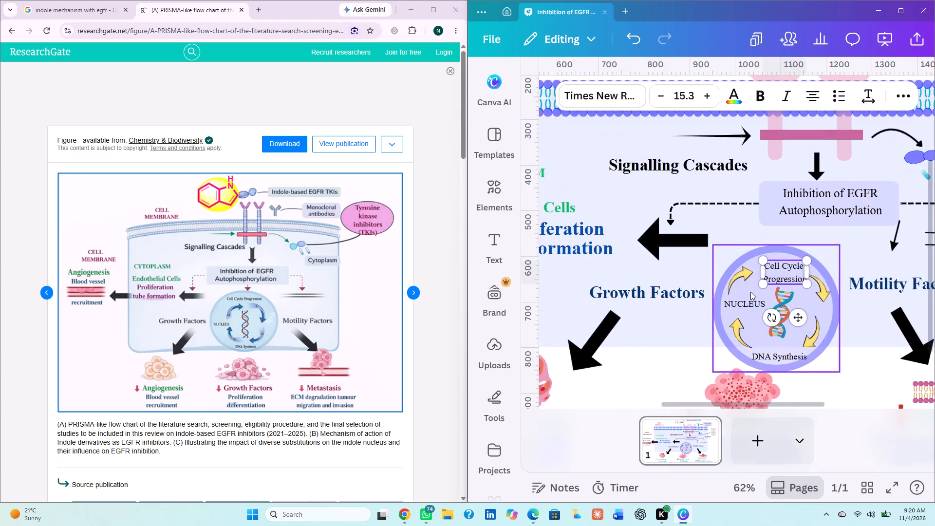
{"action": "scroll", "coordinate": [812, 366], "scroll_direction": "left", "scroll_amount": 2}
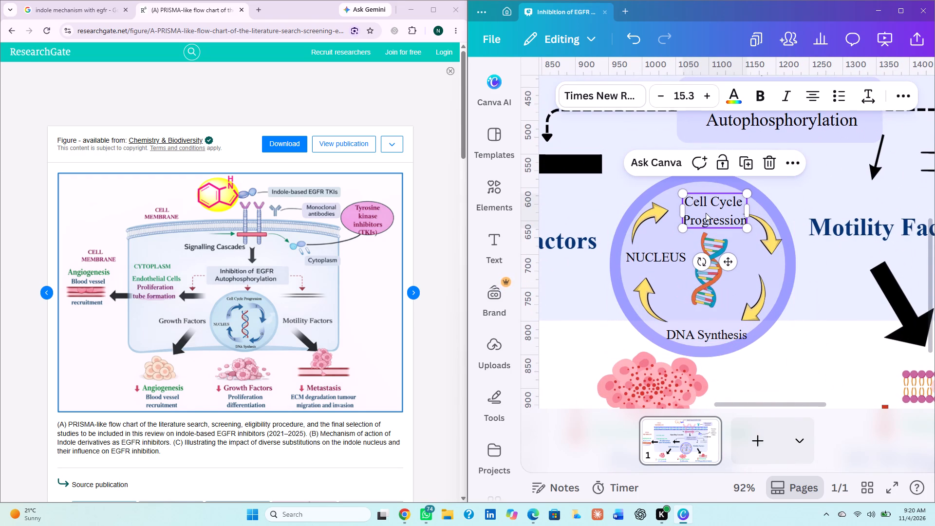
{"action": "left_click_drag", "start_coordinate": [706, 213], "coordinate": [697, 210]}
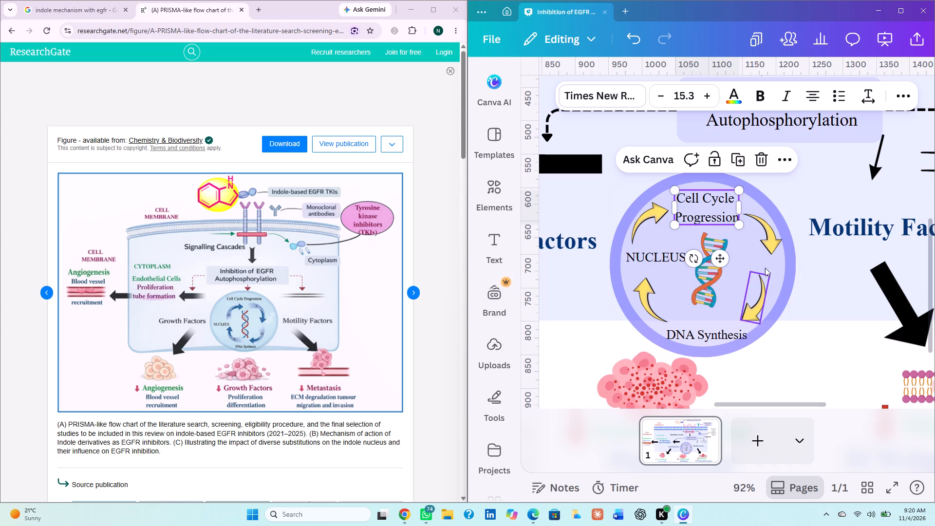
{"action": "left_click", "coordinate": [767, 244]}
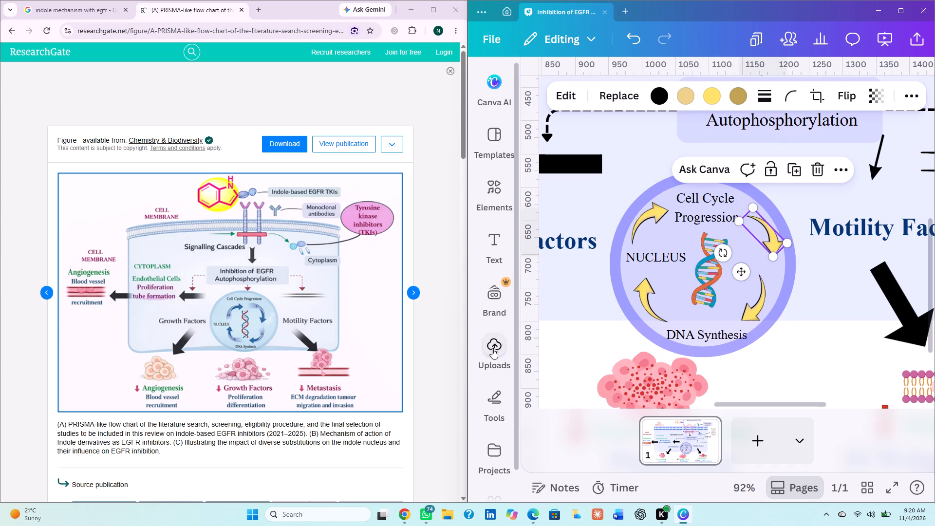
Move the NUCLEUS label slightly down, between the two left-hand yellow arrows.
{"action": "left_click_drag", "start_coordinate": [645, 259], "coordinate": [644, 264]}
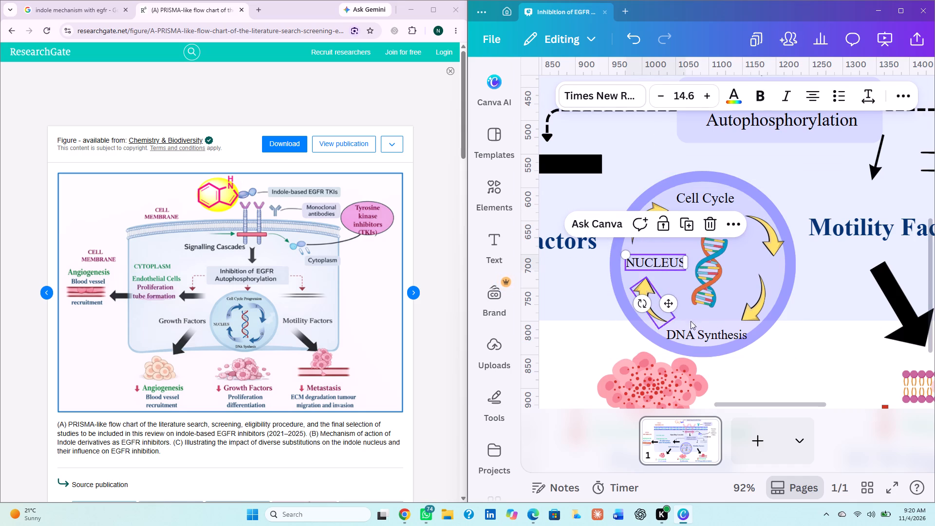
Rotate the nucleus circle's lower-right yellow arrow slightly clockwise and shift it outward along the rim.
{"action": "left_click", "coordinate": [759, 308]}
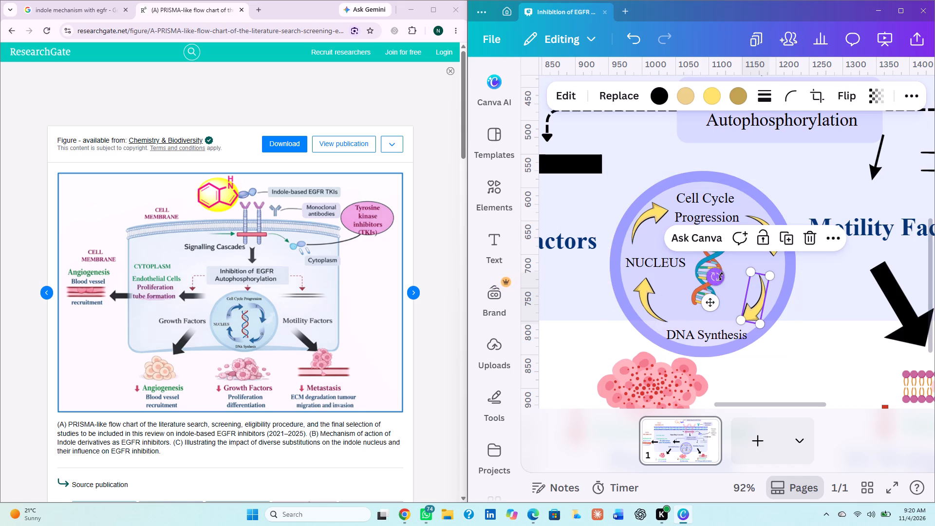
{"action": "left_click_drag", "start_coordinate": [717, 274], "coordinate": [722, 267]}
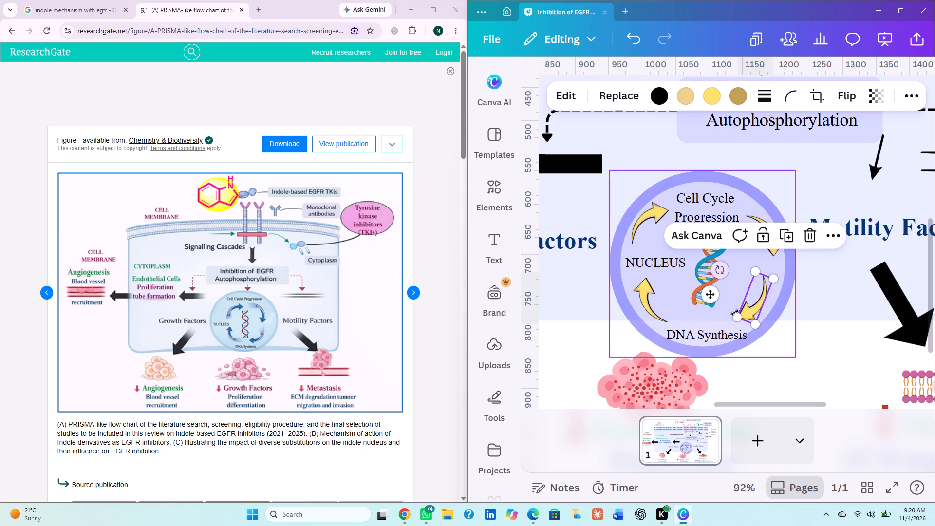
{"action": "left_click_drag", "start_coordinate": [751, 306], "coordinate": [755, 309]}
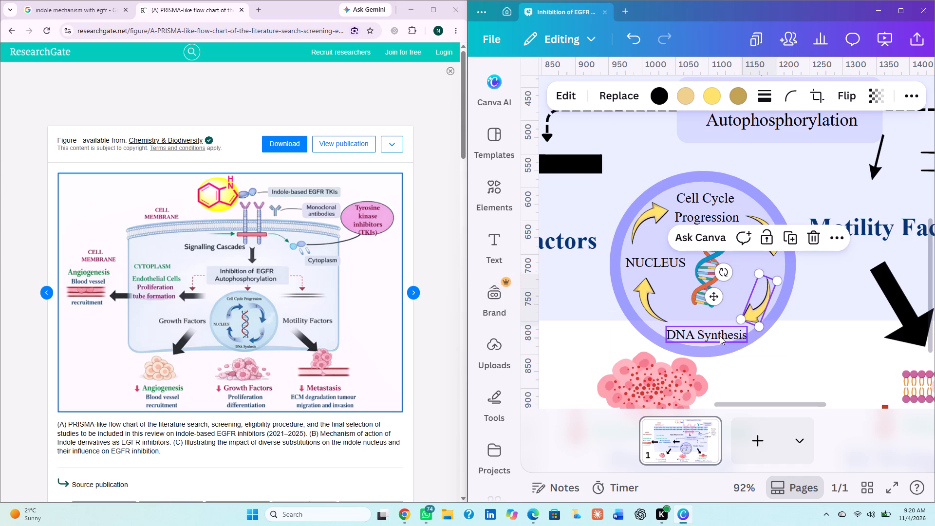
Move the DNA Synthesis label slightly up from the bottom rim of the nucleus circle.
{"action": "left_click_drag", "start_coordinate": [719, 337], "coordinate": [721, 332]}
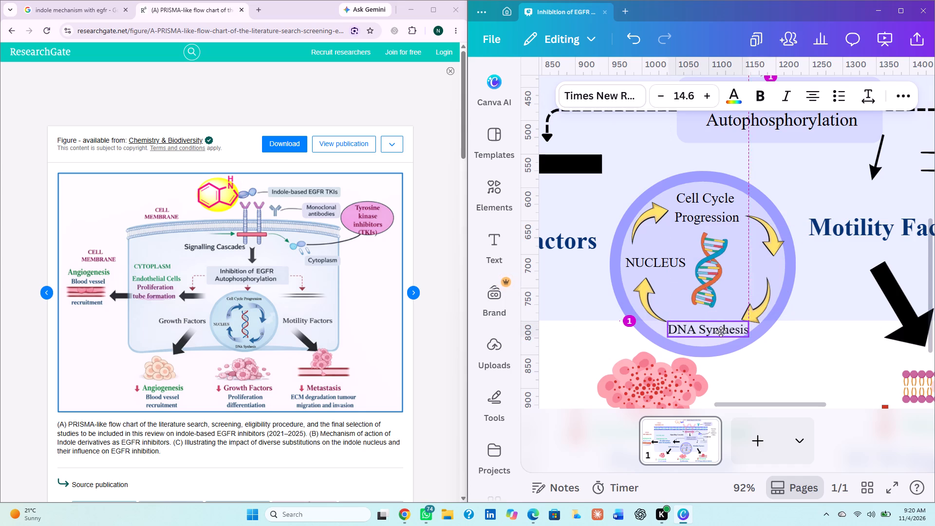
{"action": "left_click_drag", "start_coordinate": [721, 332], "coordinate": [717, 332]}
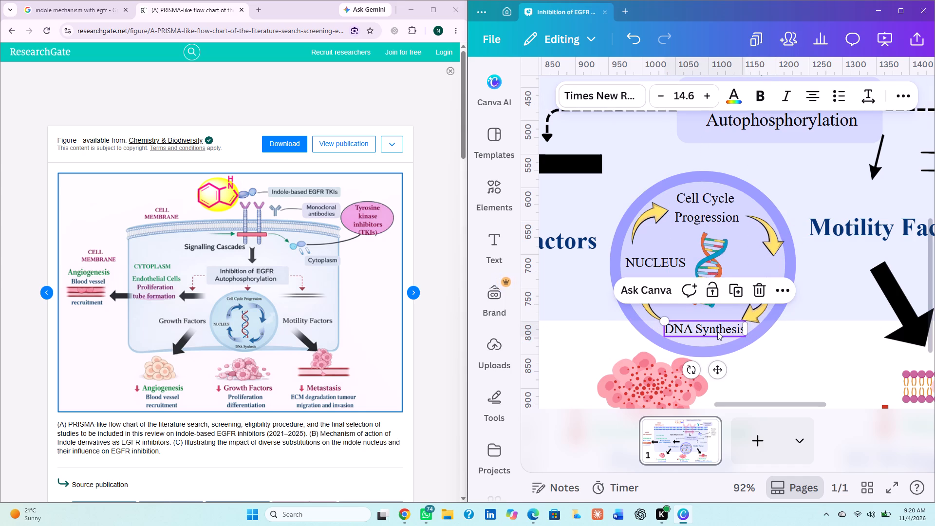
Nudge the nucleus circle's lower-right yellow arrow slightly up and to the right.
{"action": "left_click", "coordinate": [757, 311]}
{"action": "left_click", "coordinate": [753, 306]}
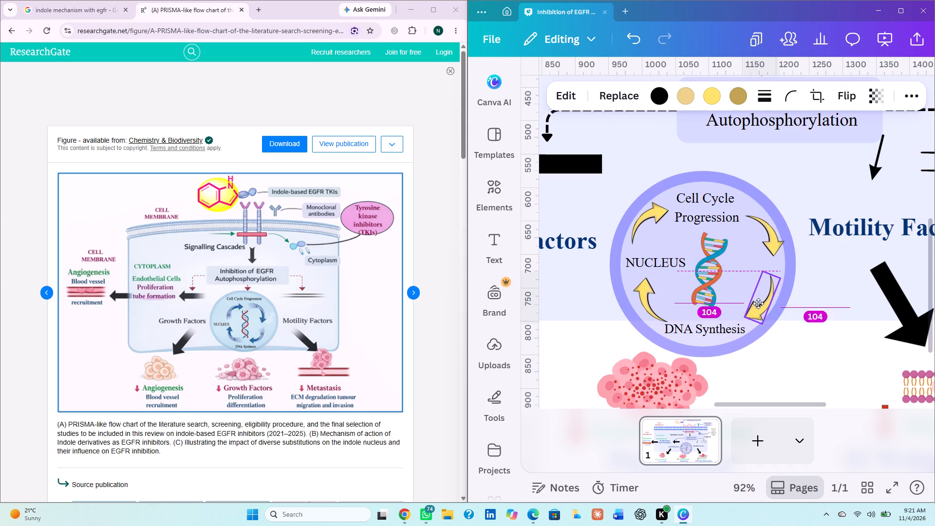
{"action": "left_click", "coordinate": [770, 253]}
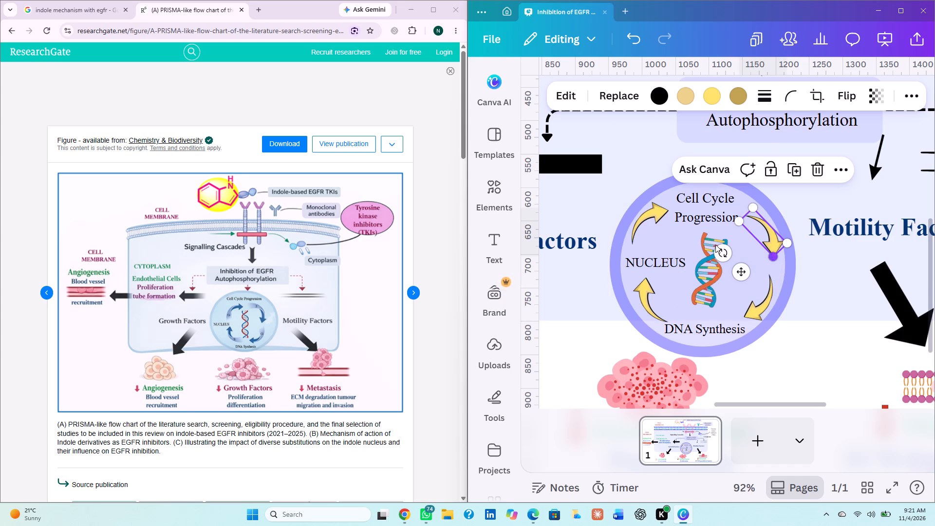
Move the nucleus circle's upper-left yellow arrow slightly down, closer to the NUCLEUS label.
{"action": "left_click_drag", "start_coordinate": [640, 232], "coordinate": [642, 238]}
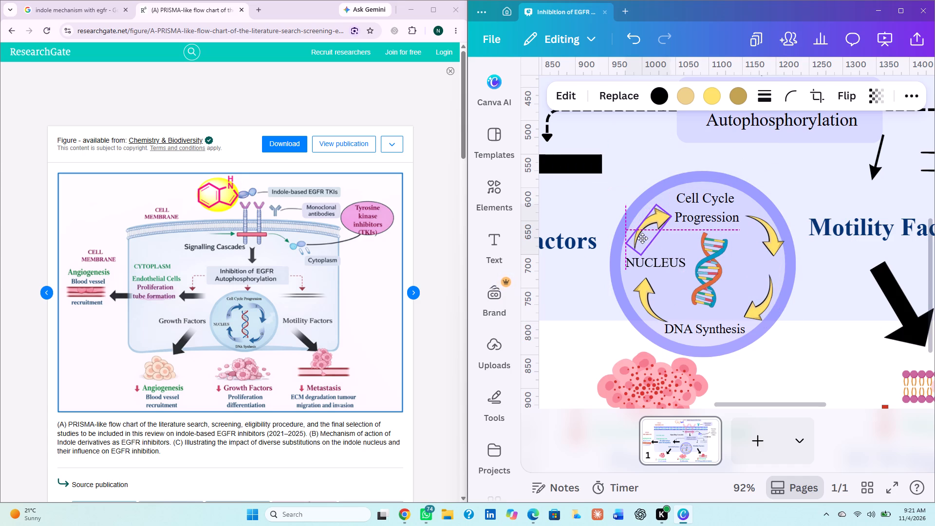
{"action": "left_click_drag", "start_coordinate": [642, 238], "coordinate": [643, 238]}
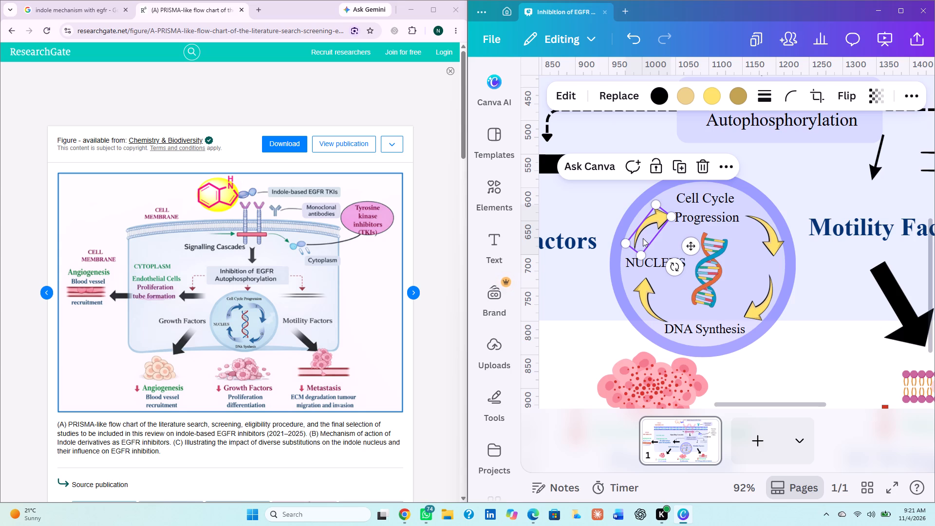
Shift the nucleus circle's lower-left yellow arrow slightly outward, aligning it with the NUCLEUS label's left edge.
{"action": "left_click", "coordinate": [644, 289]}
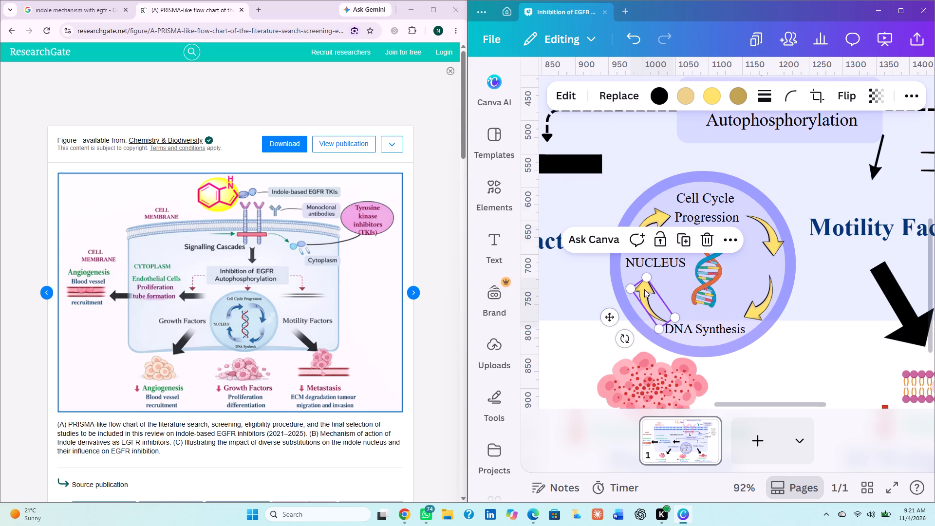
{"action": "left_click_drag", "start_coordinate": [645, 295], "coordinate": [639, 293]}
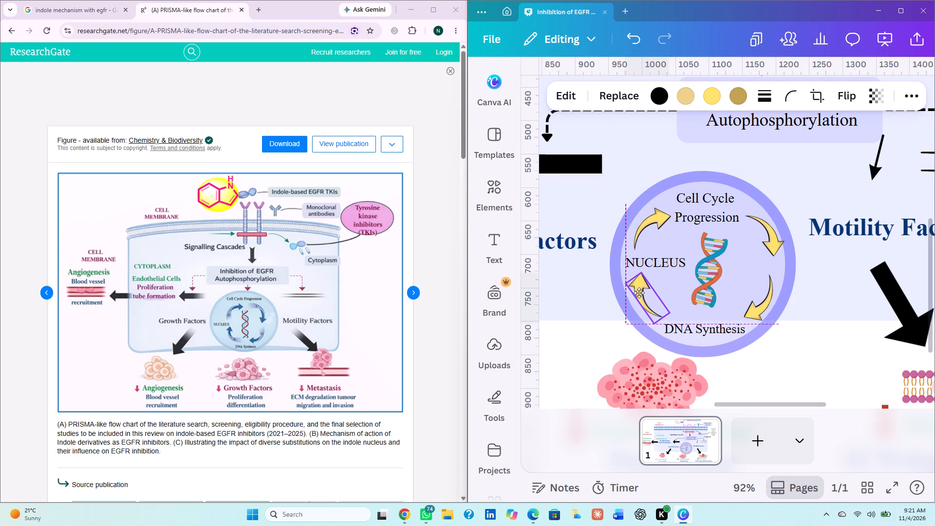
{"action": "left_click_drag", "start_coordinate": [639, 293], "coordinate": [639, 293]}
{"action": "left_click", "coordinate": [575, 333]}
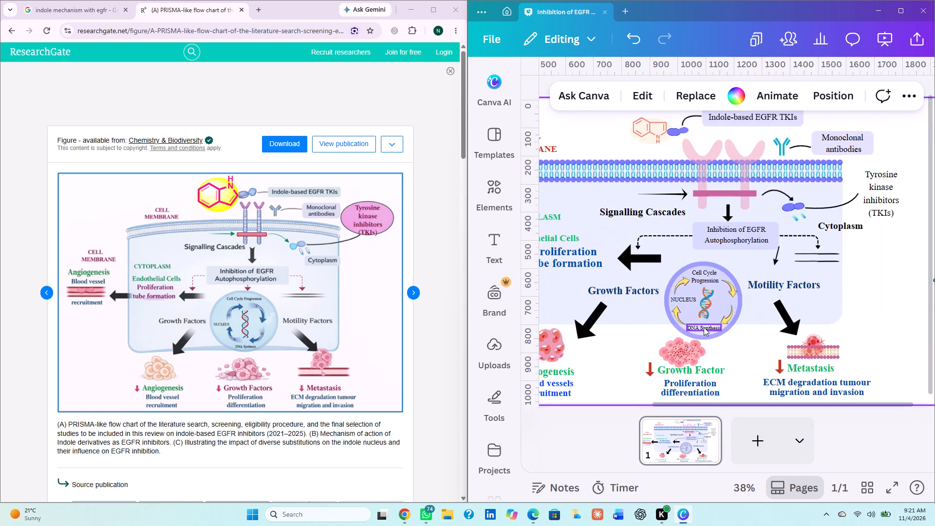
Download the finished diagram as a PNG with a transparent background.
{"action": "scroll", "coordinate": [704, 327], "scroll_direction": "down", "scroll_amount": 1}
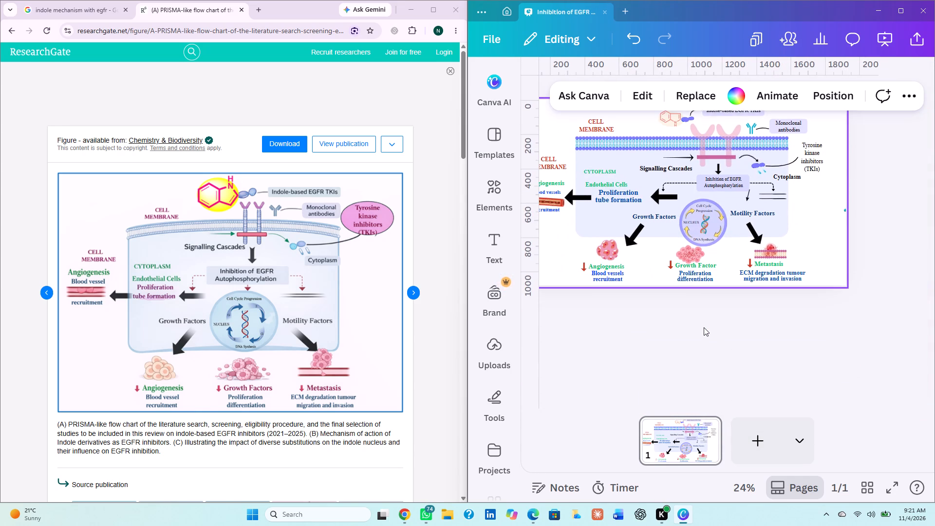
{"action": "scroll", "coordinate": [689, 321], "scroll_direction": "up", "scroll_amount": 1}
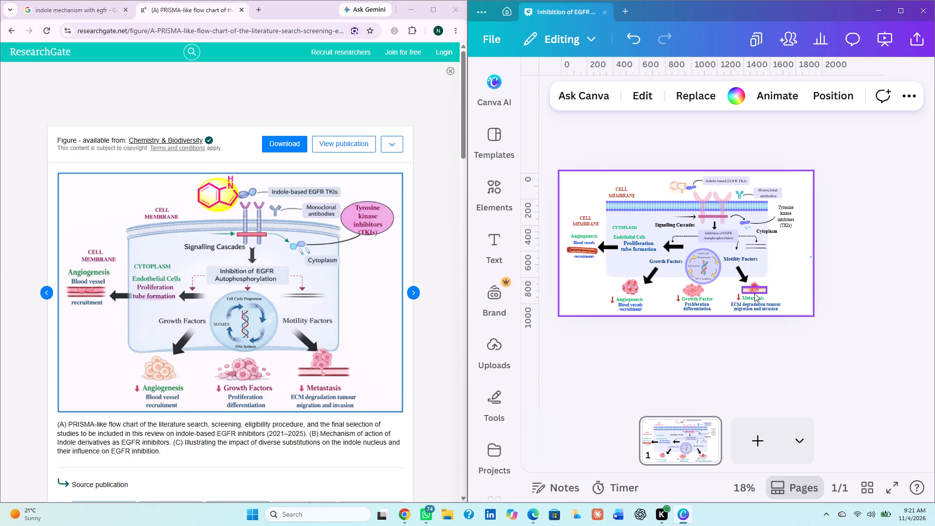
{"action": "left_click", "coordinate": [920, 35]}
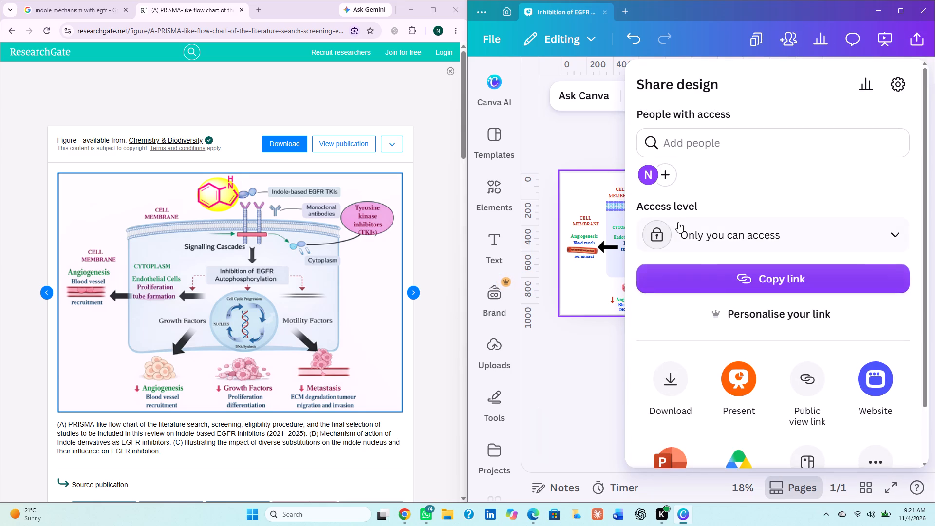
{"action": "scroll", "coordinate": [715, 296], "scroll_direction": "down", "scroll_amount": 2}
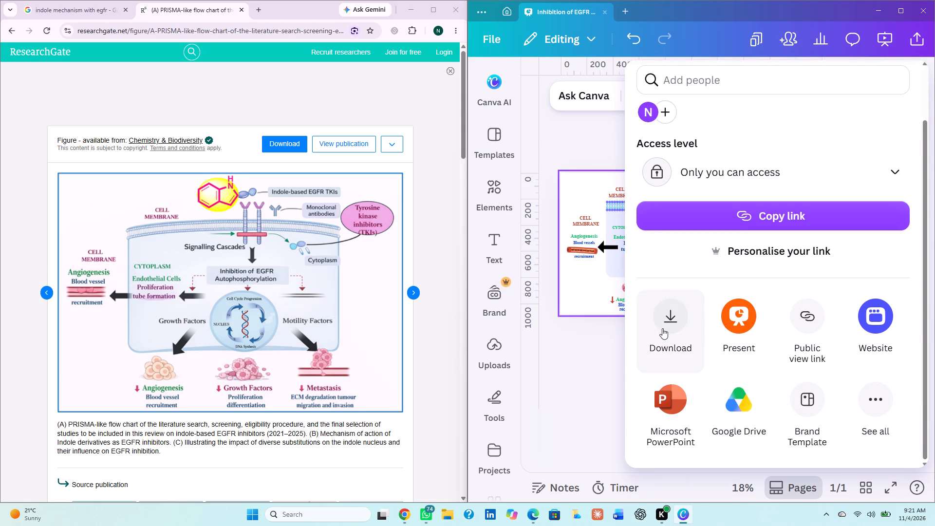
{"action": "left_click", "coordinate": [662, 328]}
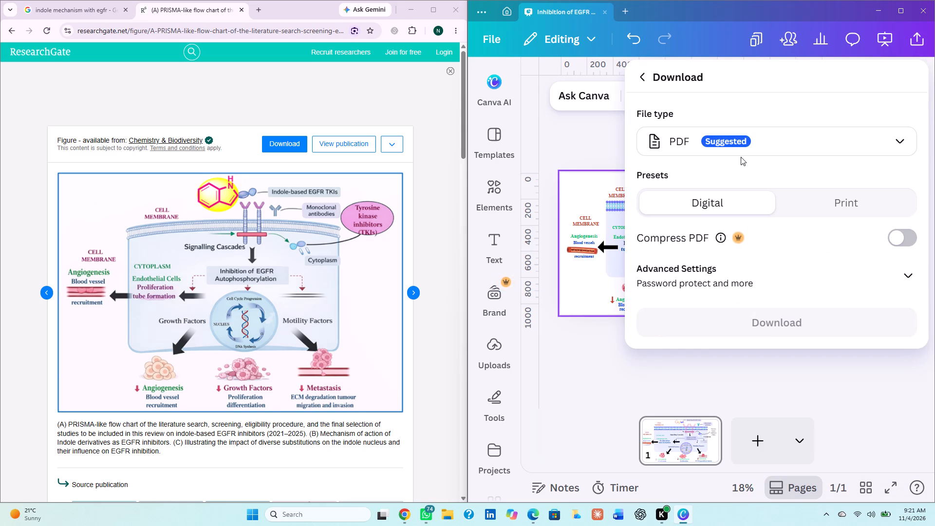
{"action": "left_click", "coordinate": [756, 146]}
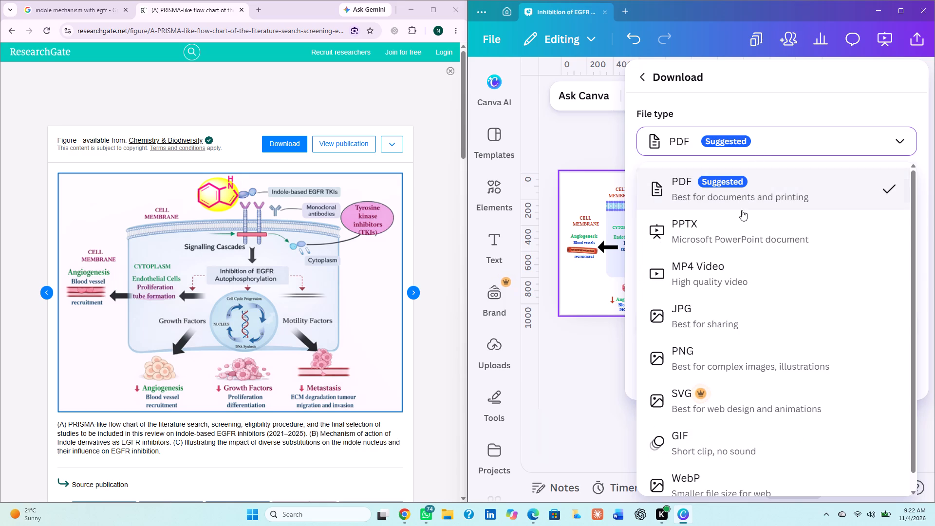
{"action": "left_click", "coordinate": [711, 349]}
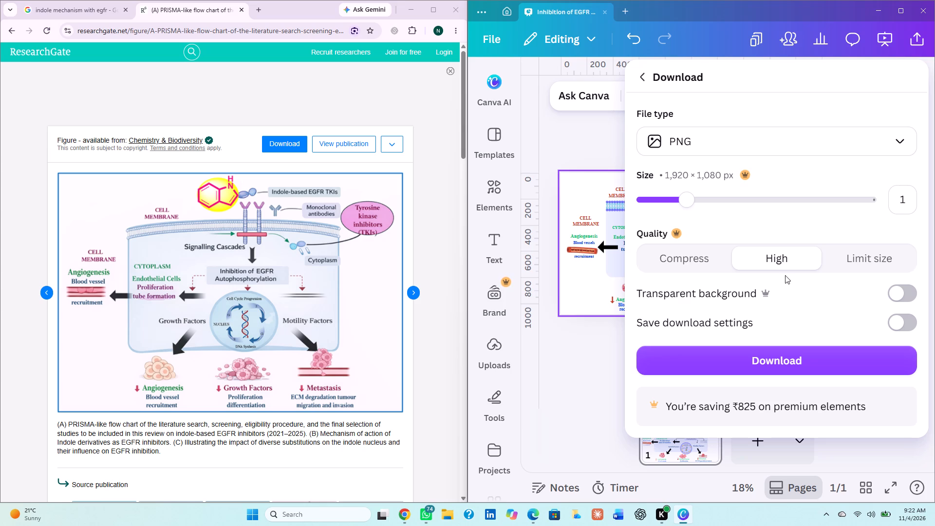
{"action": "left_click", "coordinate": [899, 290]}
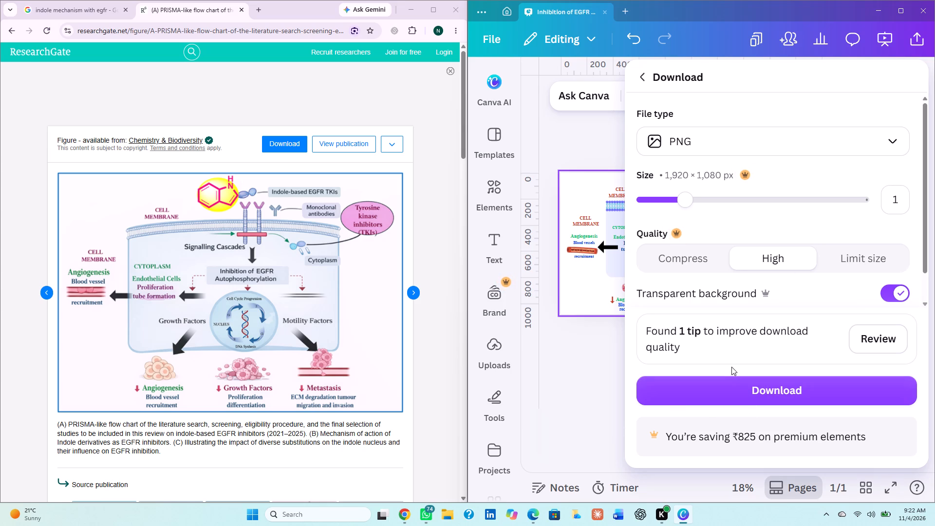
{"action": "scroll", "coordinate": [734, 355], "scroll_direction": "down", "scroll_amount": 2}
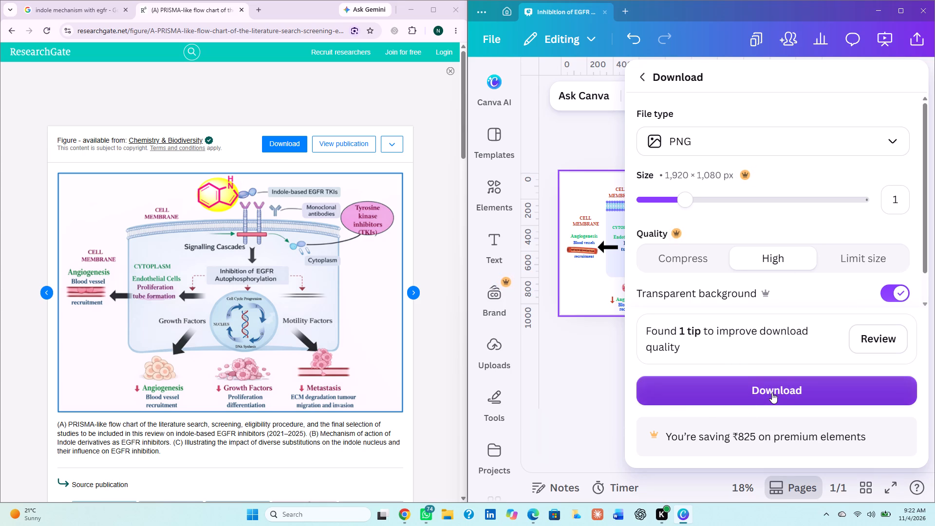
{"action": "left_click", "coordinate": [772, 394]}
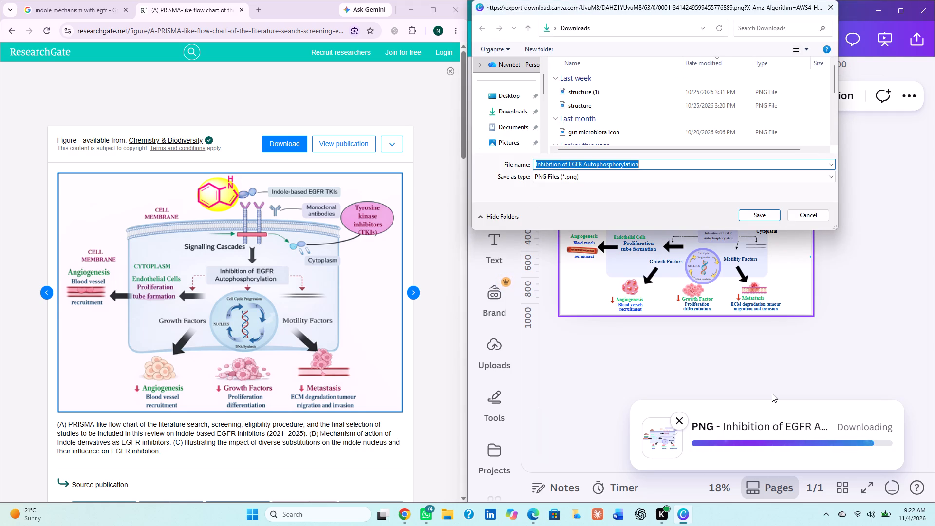
Save the exported PNG in the Documents folder as "Inhibition of EGFR Autophosphorylation (project)".
{"action": "left_click", "coordinate": [648, 166]}
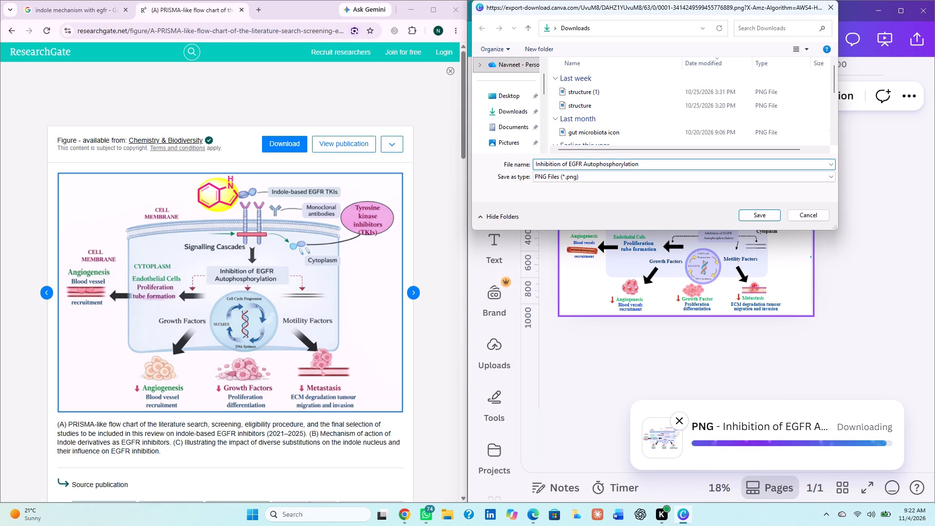
{"action": "key", "text": "space"}
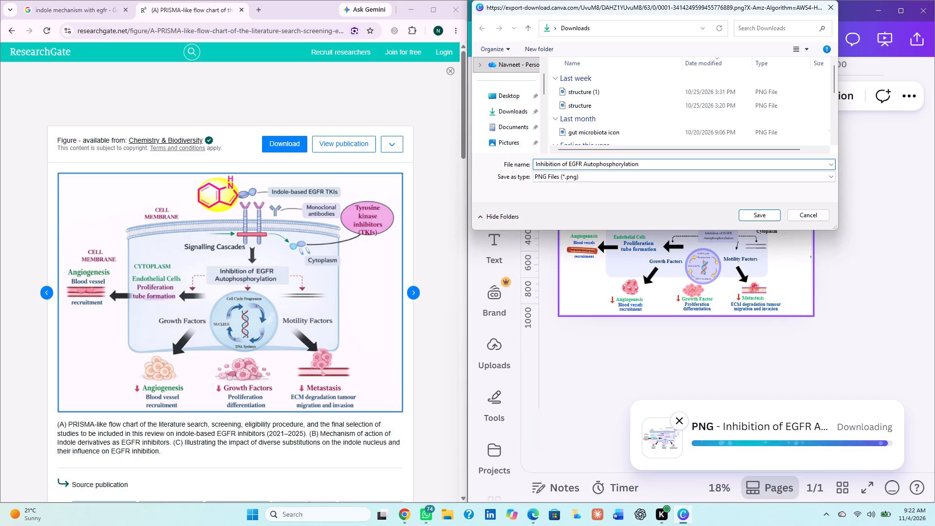
{"action": "type", "text": "(project"}
{"action": "key", "text": "shift+parenright"}
{"action": "left_click", "coordinate": [522, 121]}
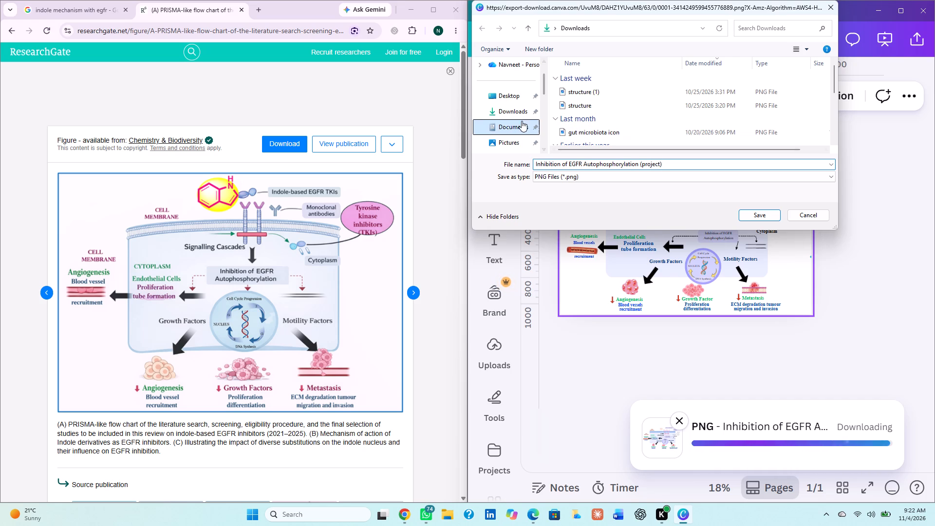
{"action": "left_click", "coordinate": [751, 216]}
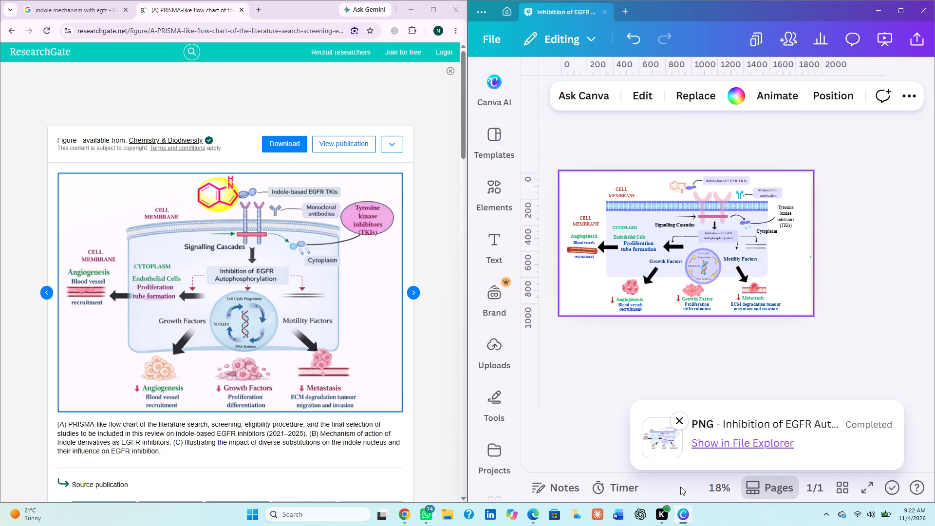
Open the Word document "indole derivative treating EGFR kinase" and add an empty line after the MECHANISM paragraph.
{"action": "left_click", "coordinate": [618, 521]}
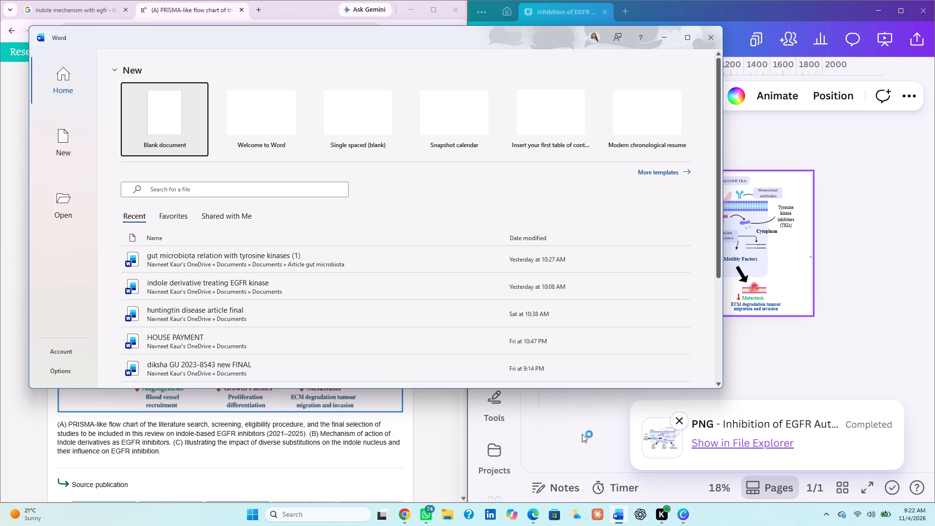
{"action": "double_click", "coordinate": [333, 279]}
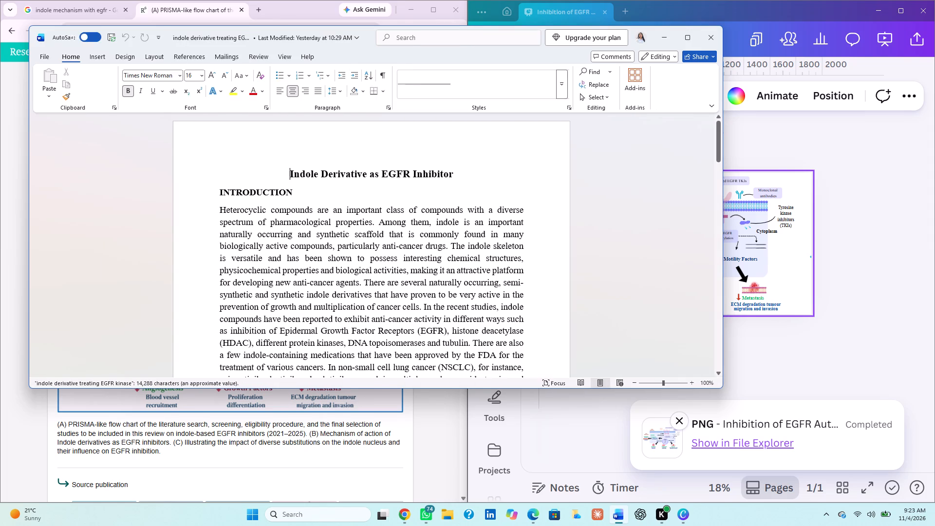
{"action": "scroll", "coordinate": [360, 299], "scroll_direction": "down", "scroll_amount": 5}
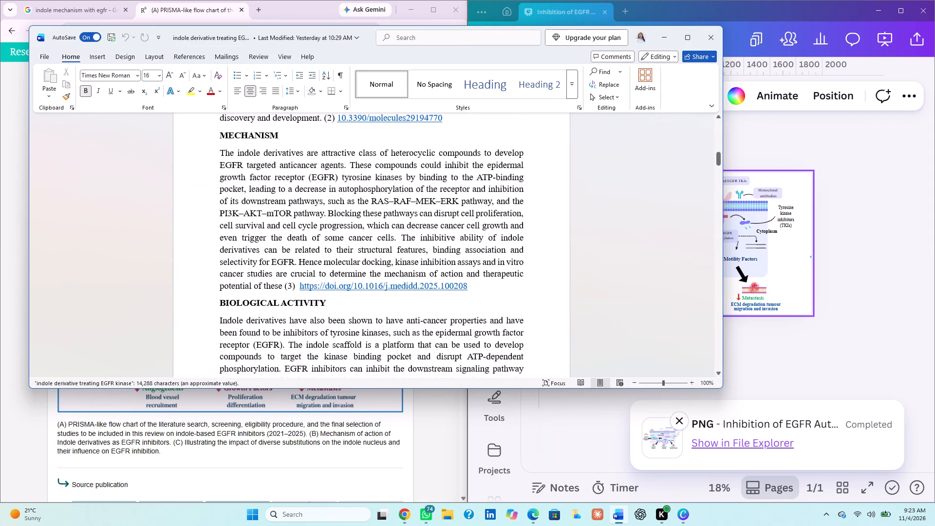
{"action": "scroll", "coordinate": [360, 299], "scroll_direction": "down", "scroll_amount": 1}
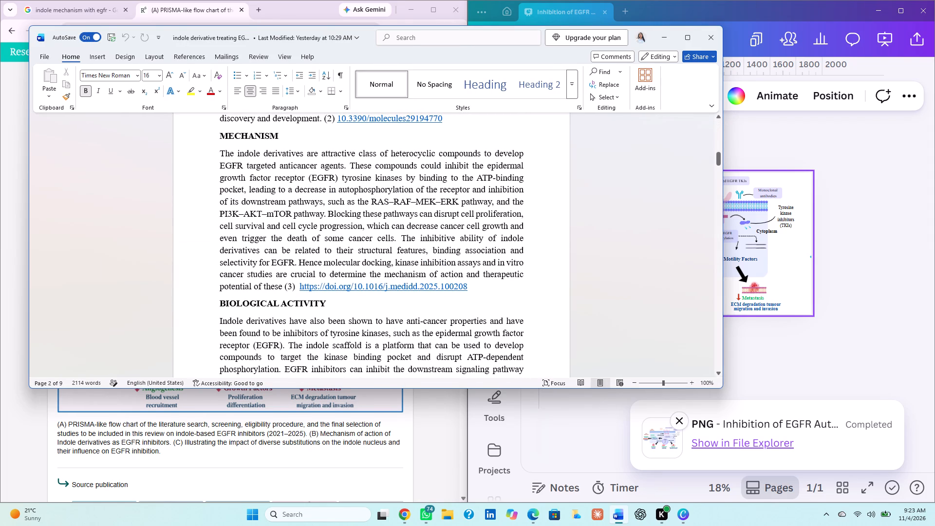
{"action": "left_click", "coordinate": [480, 290]}
{"action": "key", "text": "Return"}
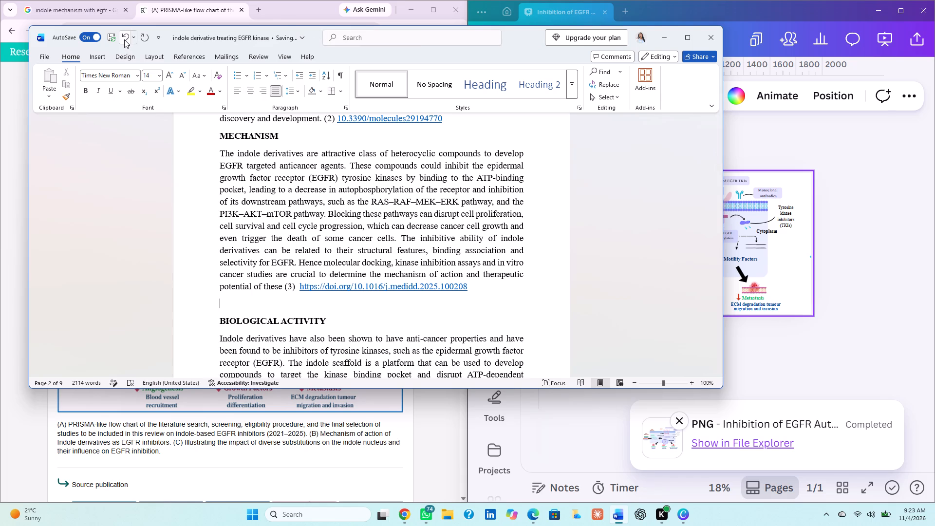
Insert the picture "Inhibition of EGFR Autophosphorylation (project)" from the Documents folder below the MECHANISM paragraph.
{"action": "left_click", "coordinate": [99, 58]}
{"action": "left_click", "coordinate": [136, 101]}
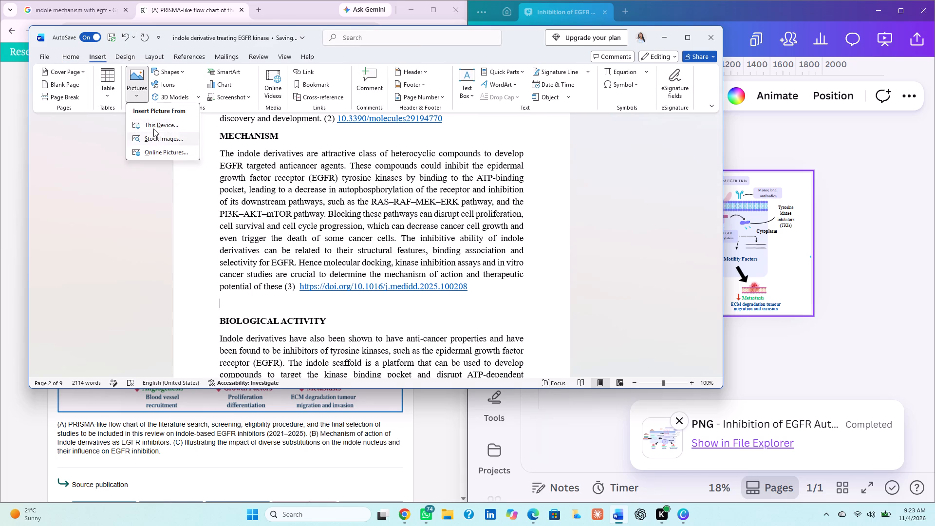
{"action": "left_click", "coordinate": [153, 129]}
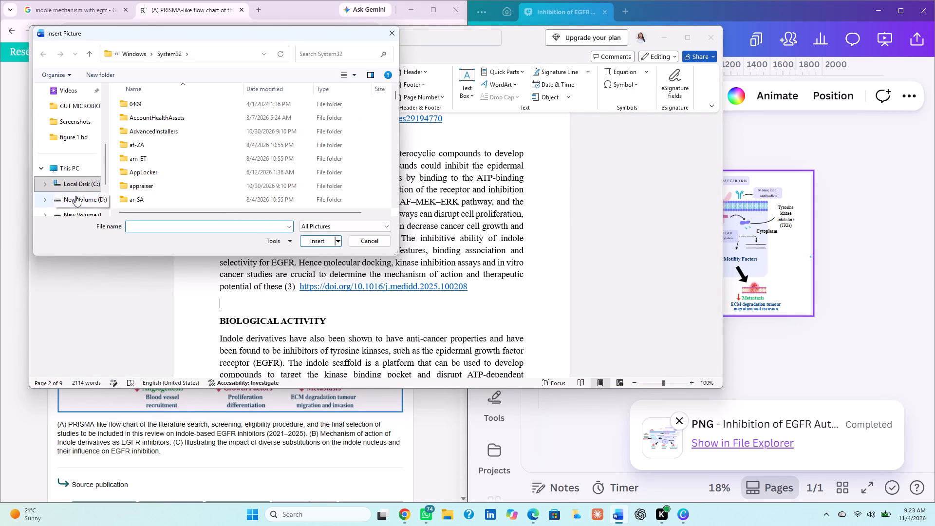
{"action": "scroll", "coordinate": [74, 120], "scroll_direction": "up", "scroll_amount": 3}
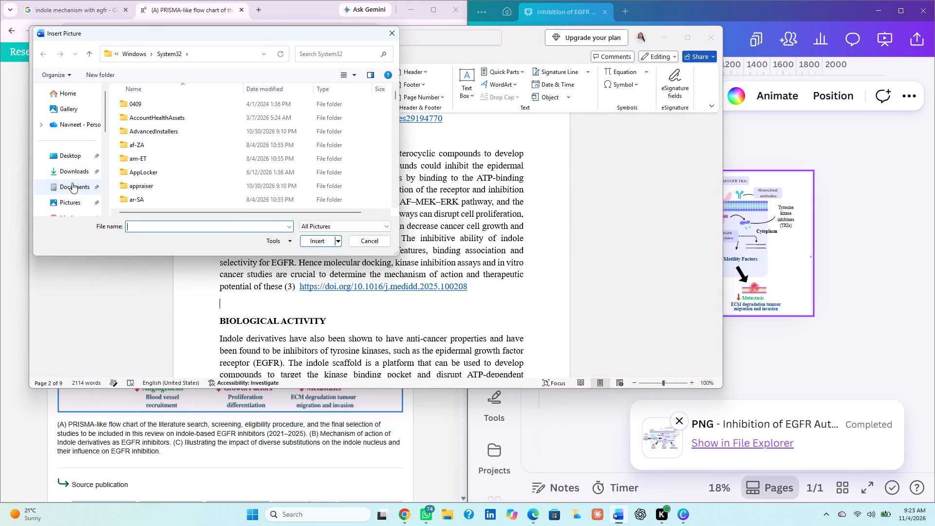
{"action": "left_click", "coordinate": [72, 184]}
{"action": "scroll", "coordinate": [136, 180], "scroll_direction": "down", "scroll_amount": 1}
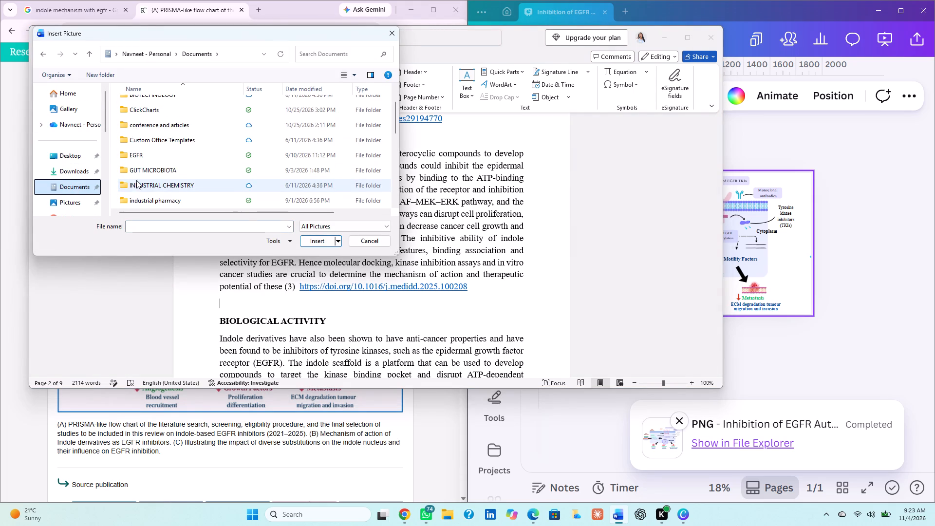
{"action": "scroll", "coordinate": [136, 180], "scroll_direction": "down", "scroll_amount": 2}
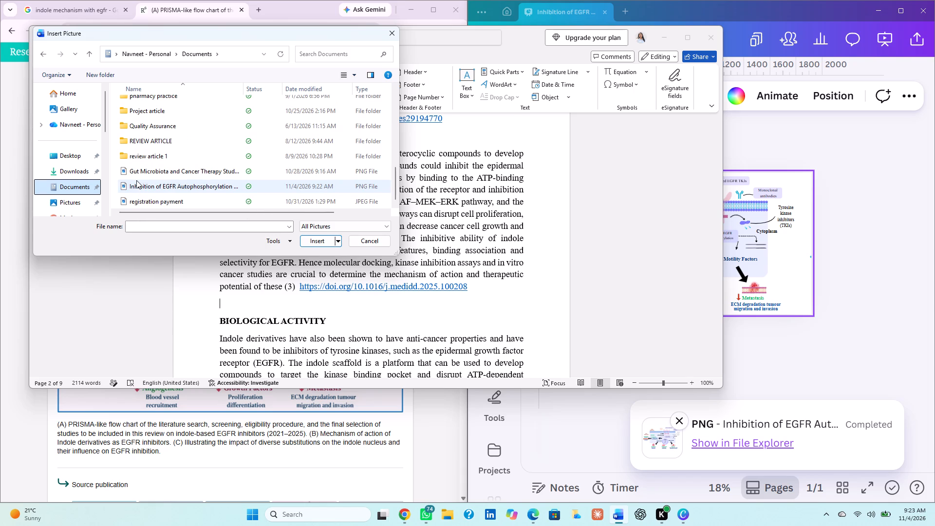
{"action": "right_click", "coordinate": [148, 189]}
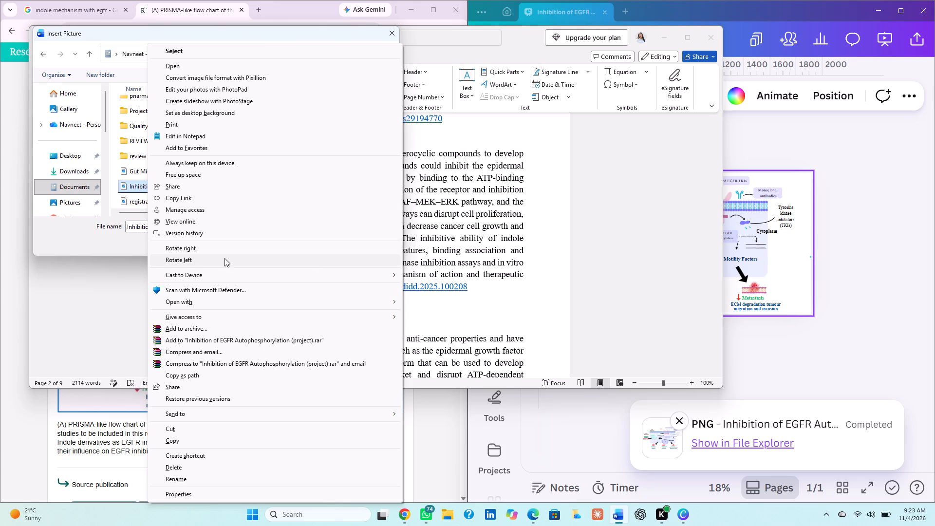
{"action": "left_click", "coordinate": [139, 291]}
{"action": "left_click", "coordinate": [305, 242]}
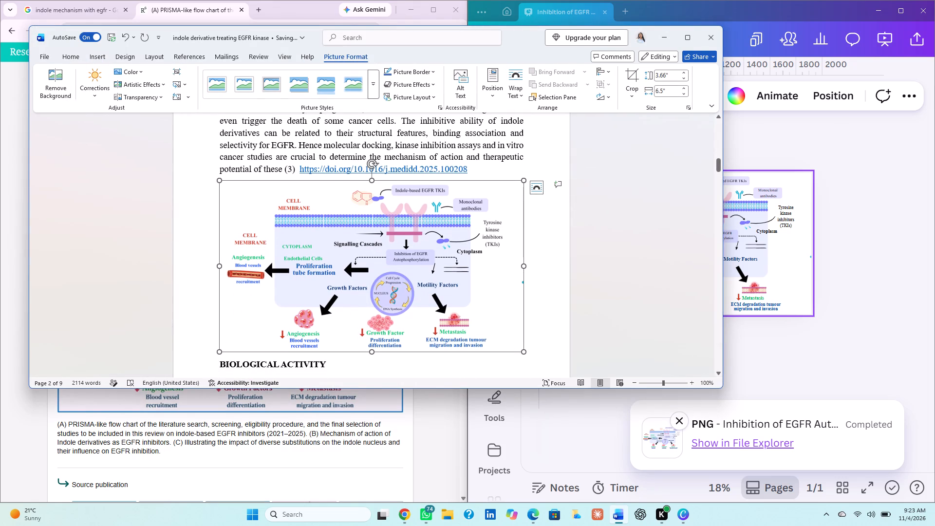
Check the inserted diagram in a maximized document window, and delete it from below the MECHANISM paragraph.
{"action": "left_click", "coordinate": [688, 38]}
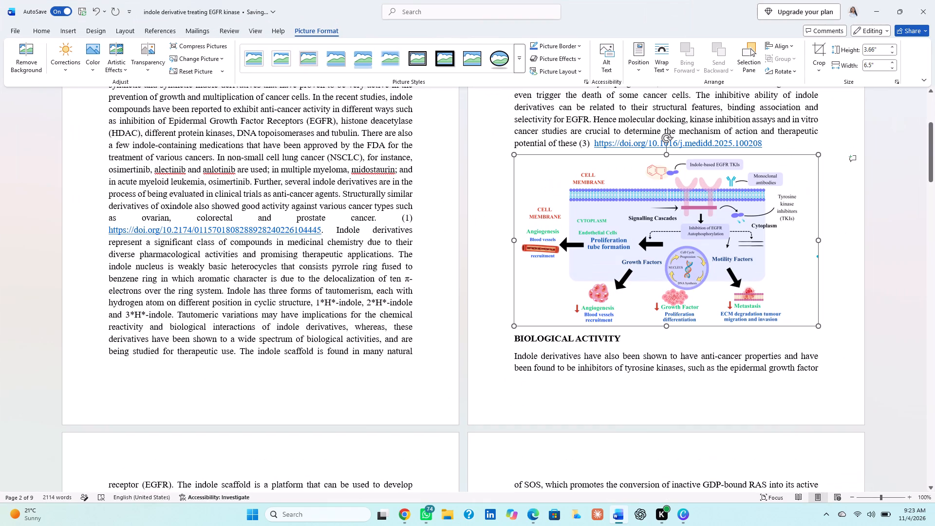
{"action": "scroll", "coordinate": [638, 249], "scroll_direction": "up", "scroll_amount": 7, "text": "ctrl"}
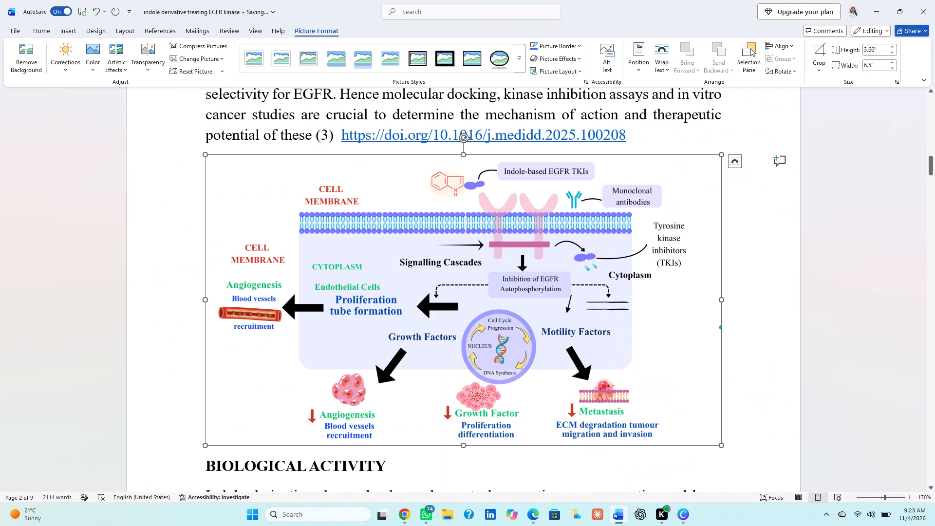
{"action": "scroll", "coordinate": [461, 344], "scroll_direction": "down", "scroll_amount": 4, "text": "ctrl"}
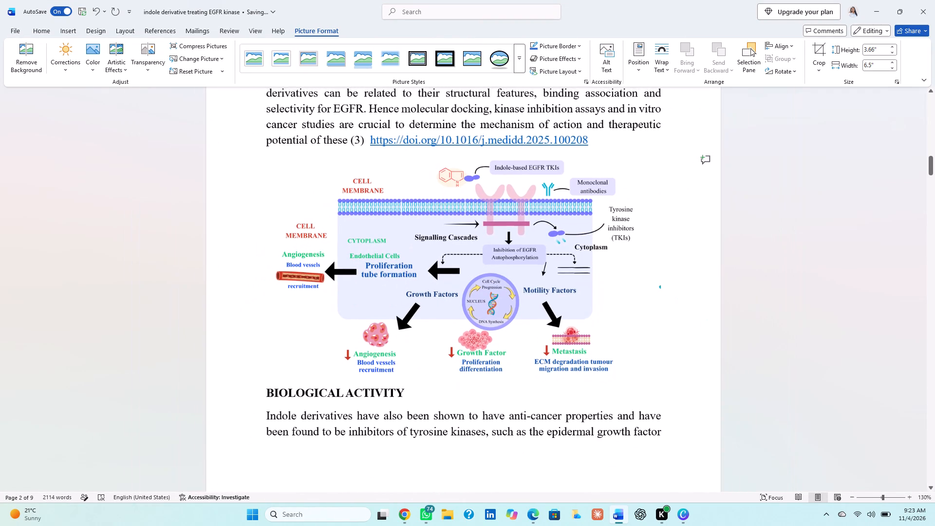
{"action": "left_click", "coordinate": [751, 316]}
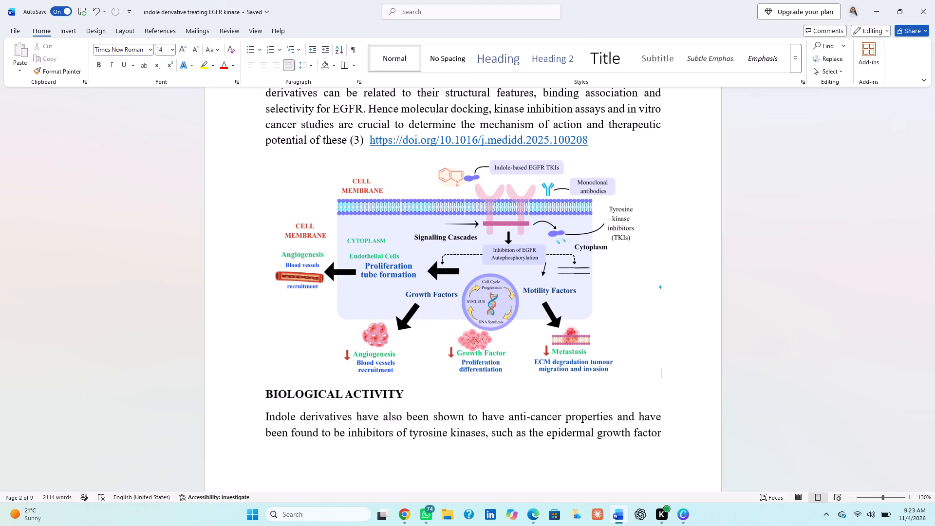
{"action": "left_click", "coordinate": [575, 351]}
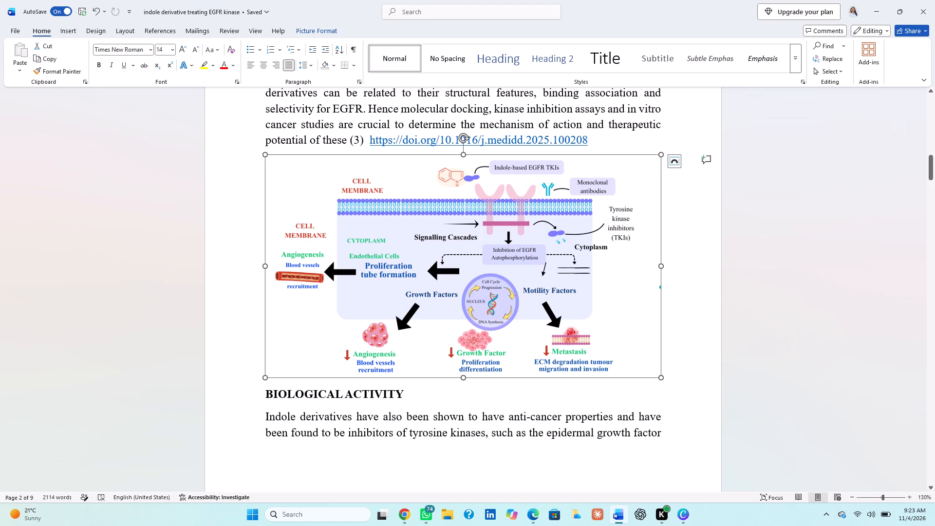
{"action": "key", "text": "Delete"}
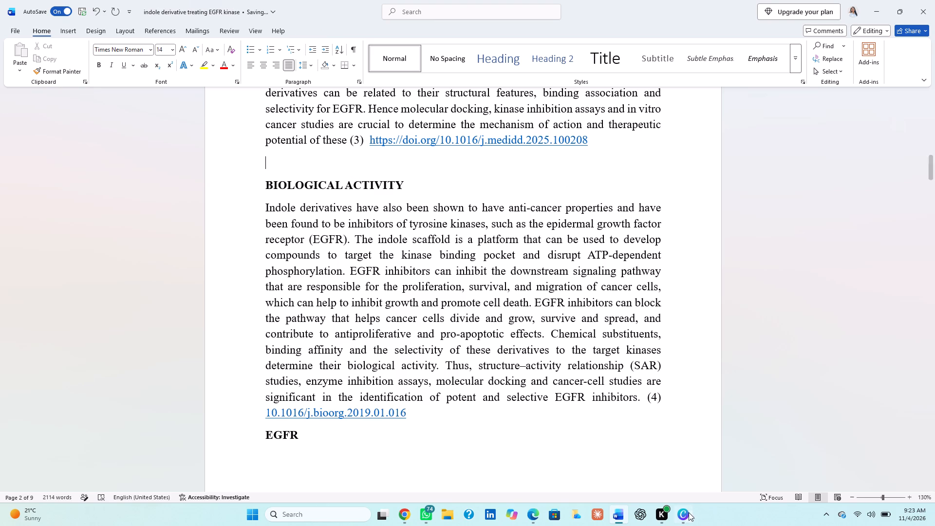
In Canva, move the small thin black arrow beneath the Inhibition of EGFR Autophosphorylation box above the nucleus circle and rotate it to 90°.
{"action": "left_click", "coordinate": [688, 512]}
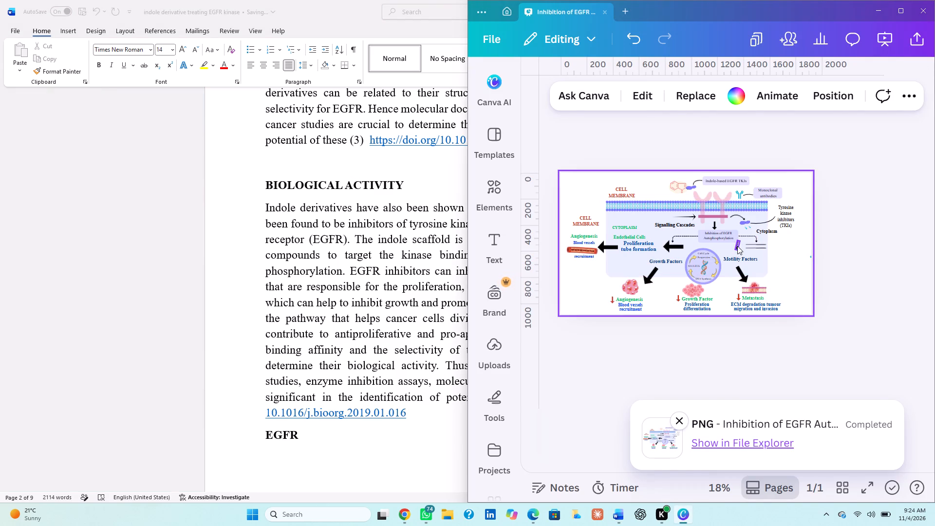
{"action": "left_click", "coordinate": [737, 246]}
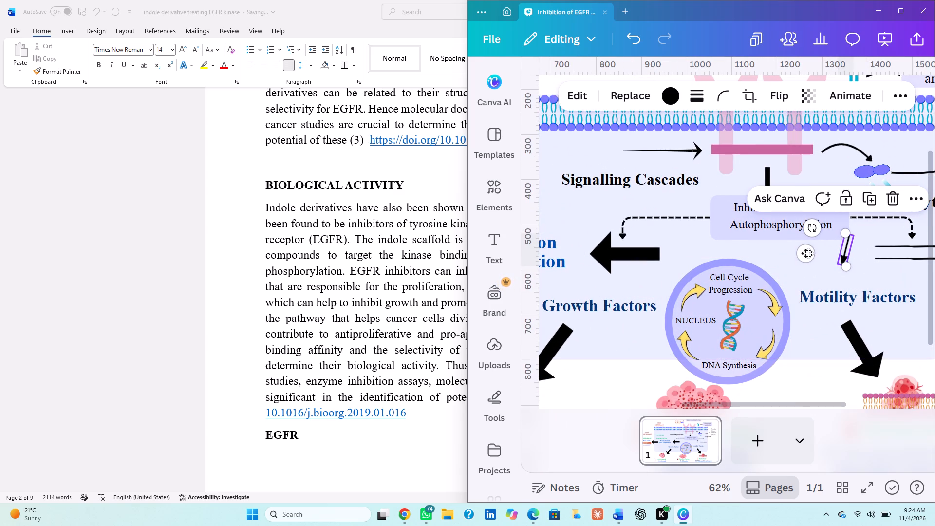
{"action": "left_click_drag", "start_coordinate": [820, 297], "coordinate": [751, 307]}
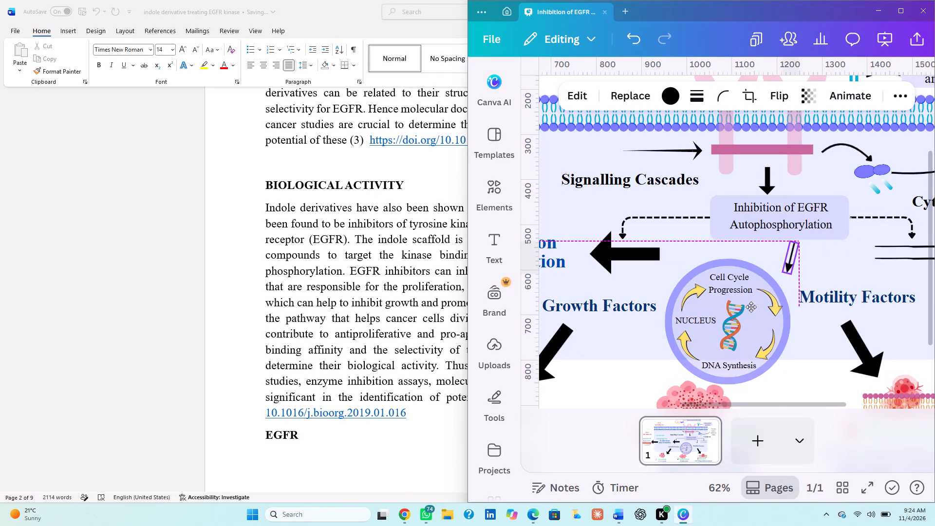
{"action": "left_click_drag", "start_coordinate": [751, 307], "coordinate": [741, 302]}
{"action": "left_click_drag", "start_coordinate": [768, 310], "coordinate": [785, 316]}
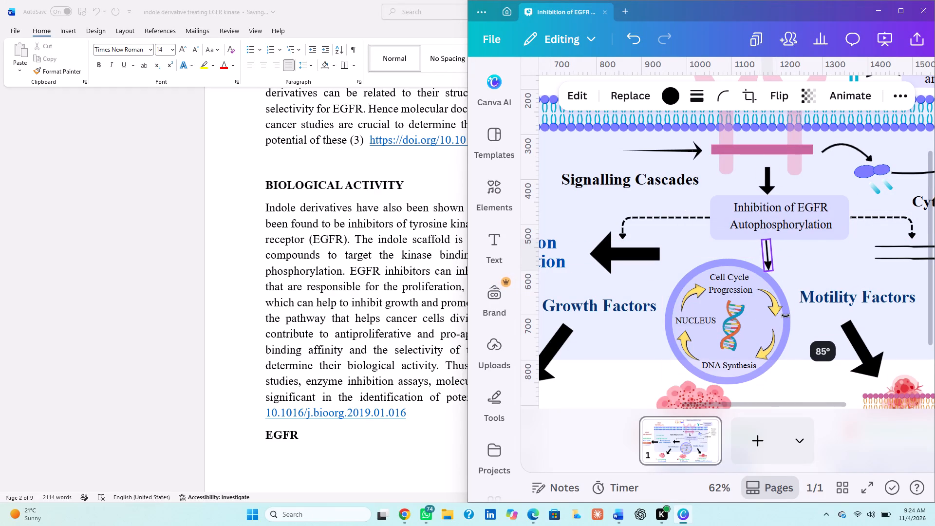
{"action": "left_click_drag", "start_coordinate": [785, 316], "coordinate": [783, 323]}
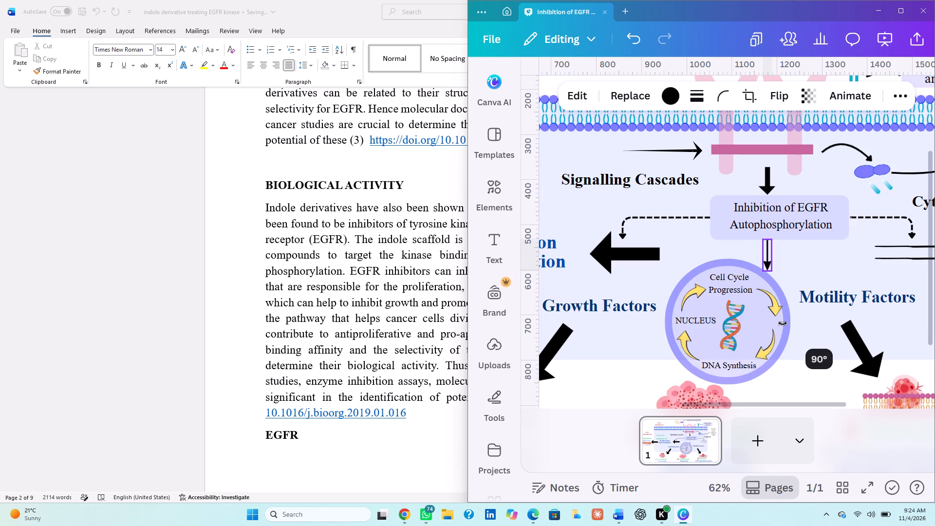
{"action": "left_click_drag", "start_coordinate": [783, 323], "coordinate": [783, 322]}
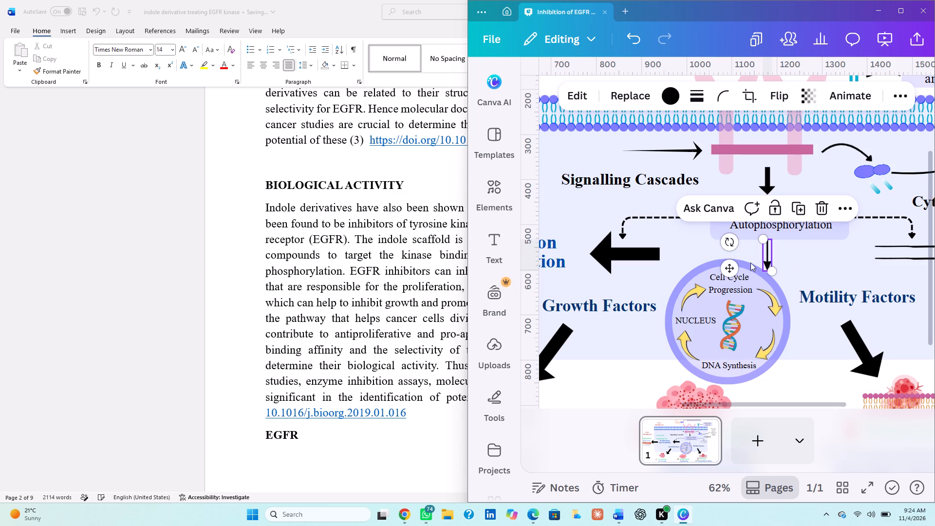
Shorten the small vertical arrow and shift it slightly left so it fits between the Autophosphorylation box and the nucleus circle.
{"action": "left_click", "coordinate": [732, 269]}
{"action": "left_click_drag", "start_coordinate": [762, 243], "coordinate": [765, 255]}
{"action": "left_click_drag", "start_coordinate": [754, 304], "coordinate": [736, 295]}
{"action": "left_click", "coordinate": [791, 353]}
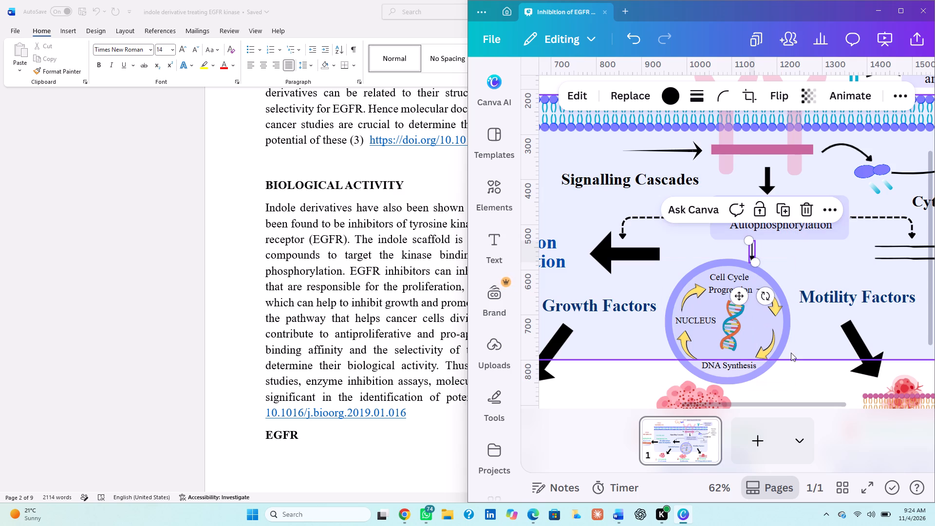
{"action": "left_click", "coordinate": [789, 370]}
{"action": "right_click", "coordinate": [810, 375]}
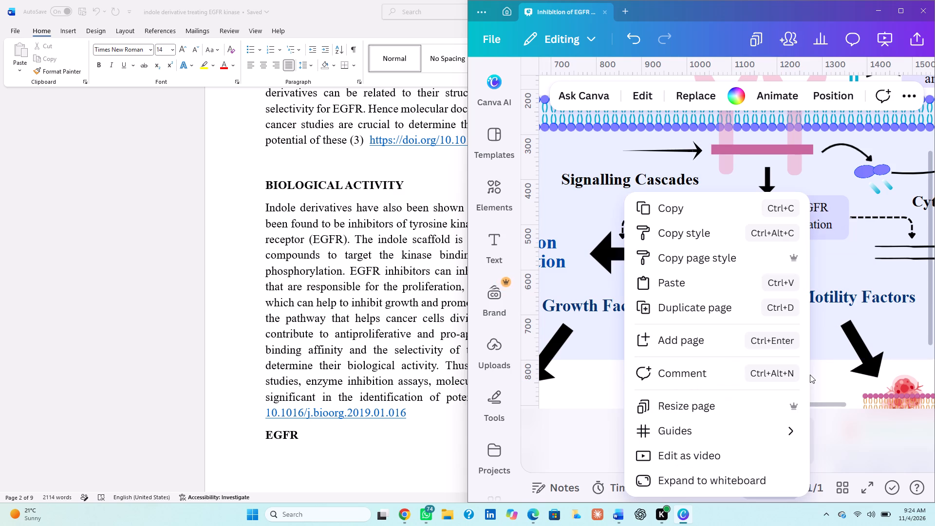
In File Explorer, delete the earlier exported Inhibition of EGFR Autophosphorylation picture from the Documents folder.
{"action": "left_click", "coordinate": [449, 512]}
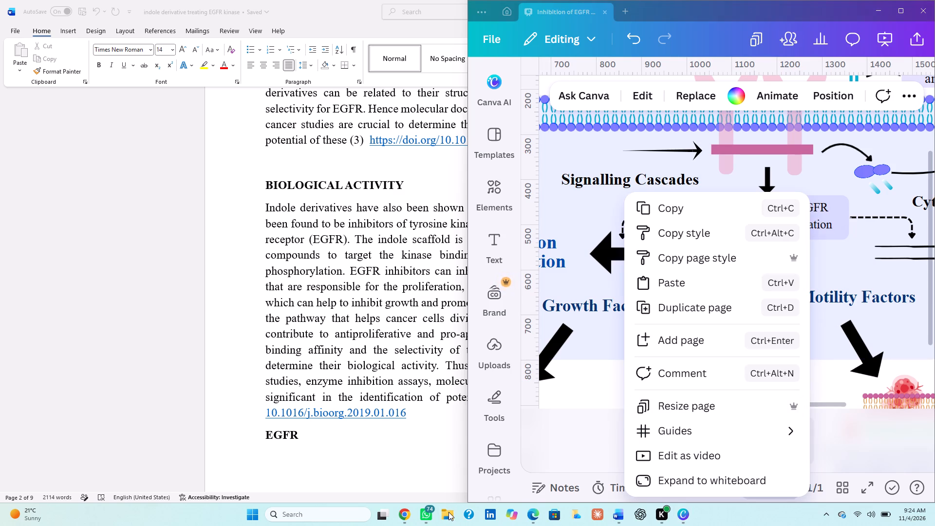
{"action": "left_click", "coordinate": [449, 512]}
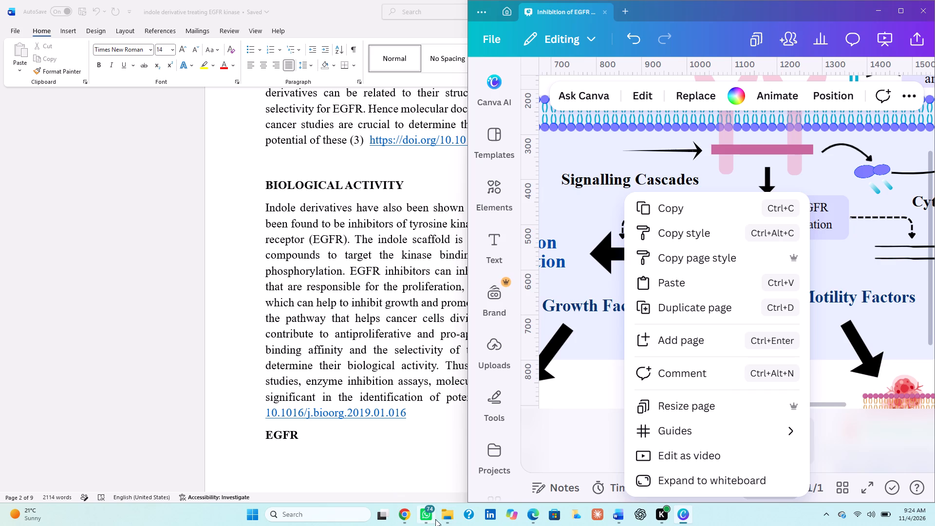
{"action": "left_click", "coordinate": [440, 517]}
{"action": "left_click", "coordinate": [243, 268]}
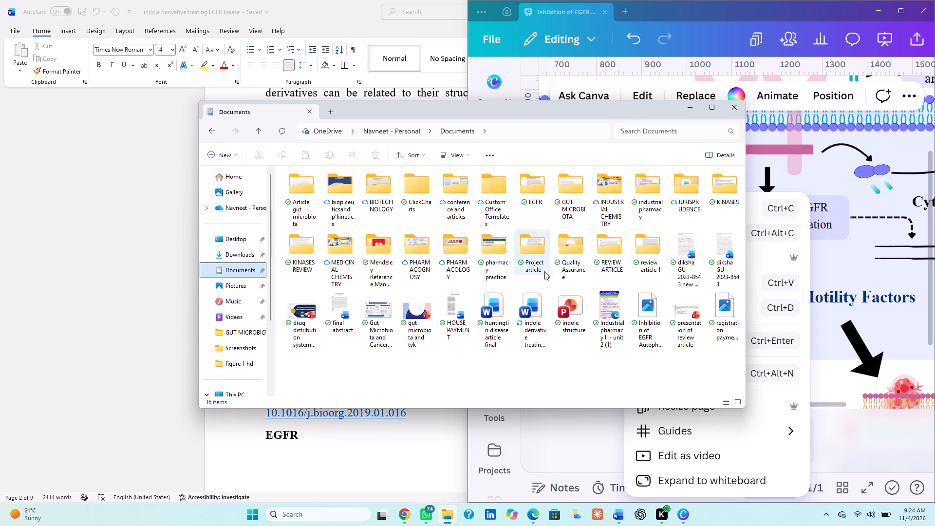
{"action": "left_click", "coordinate": [650, 349]}
{"action": "left_click", "coordinate": [648, 335]}
{"action": "key", "text": "BackSpace"}
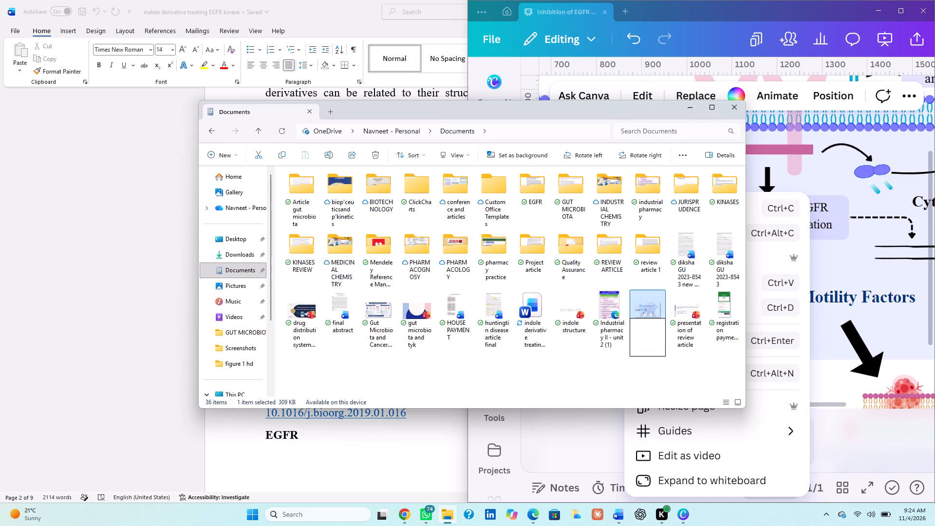
{"action": "key", "text": "Delete"}
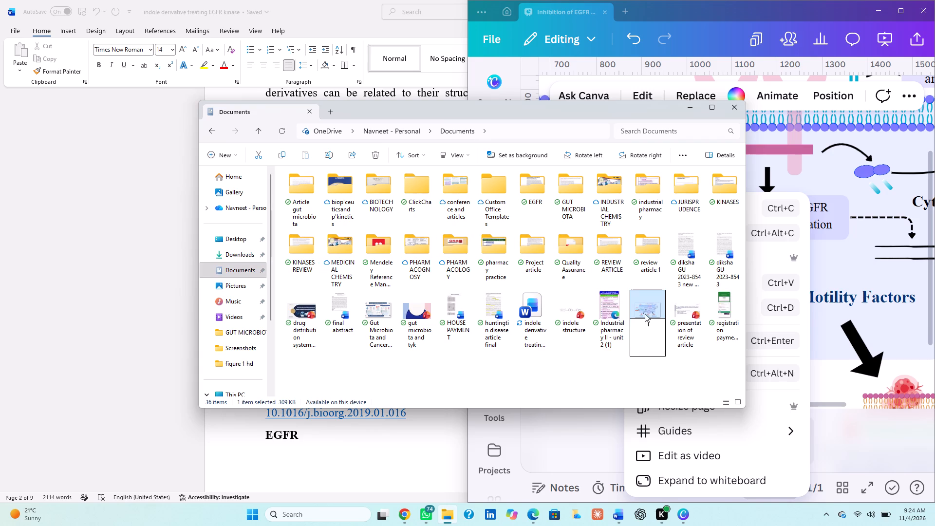
{"action": "left_click", "coordinate": [644, 314]}
{"action": "key", "text": "Delete"}
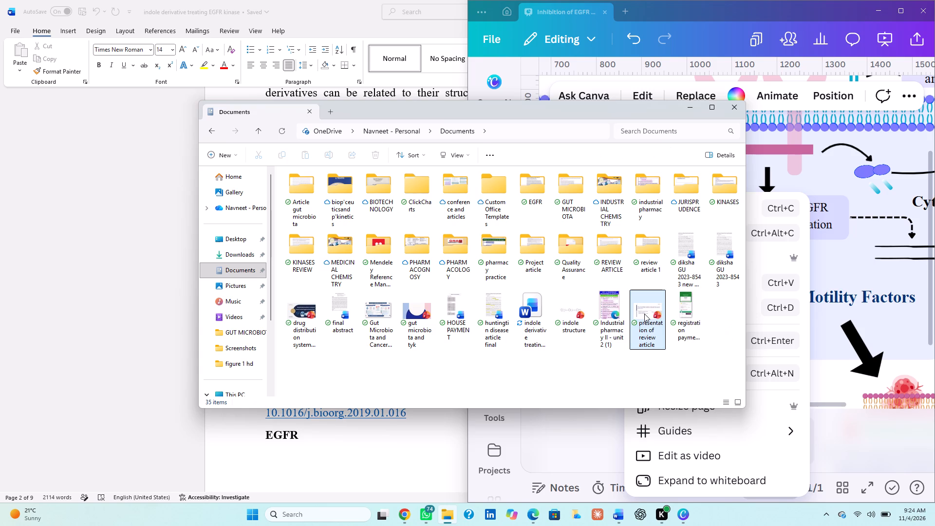
Download the Canva diagram as a transparent-background PNG named "Inhibition of EGFR Autophosphorylation (project)" in the Documents folder.
{"action": "left_click", "coordinate": [566, 449]}
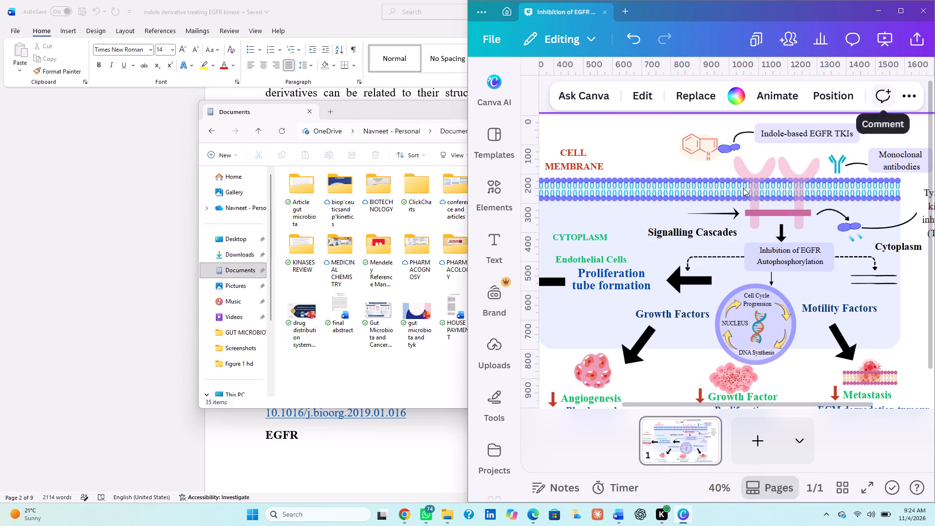
{"action": "left_click", "coordinate": [921, 45]}
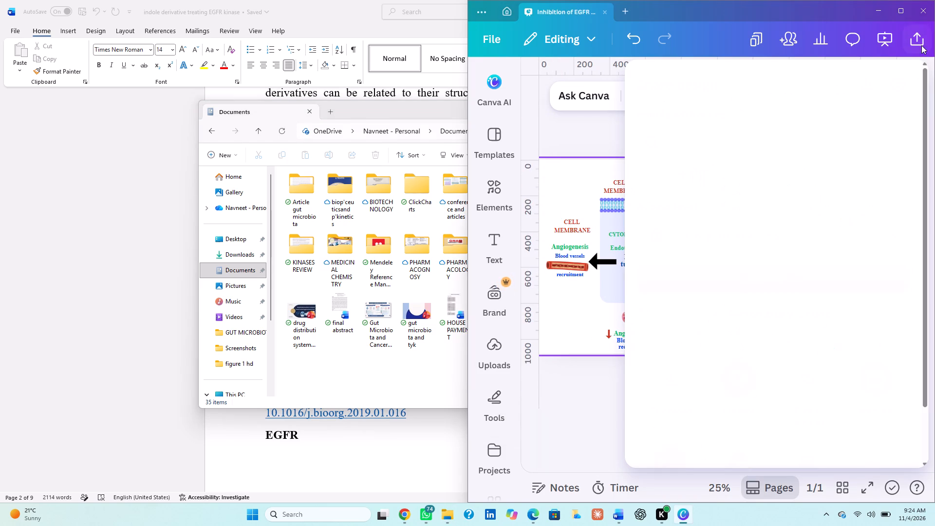
{"action": "left_click", "coordinate": [676, 388]}
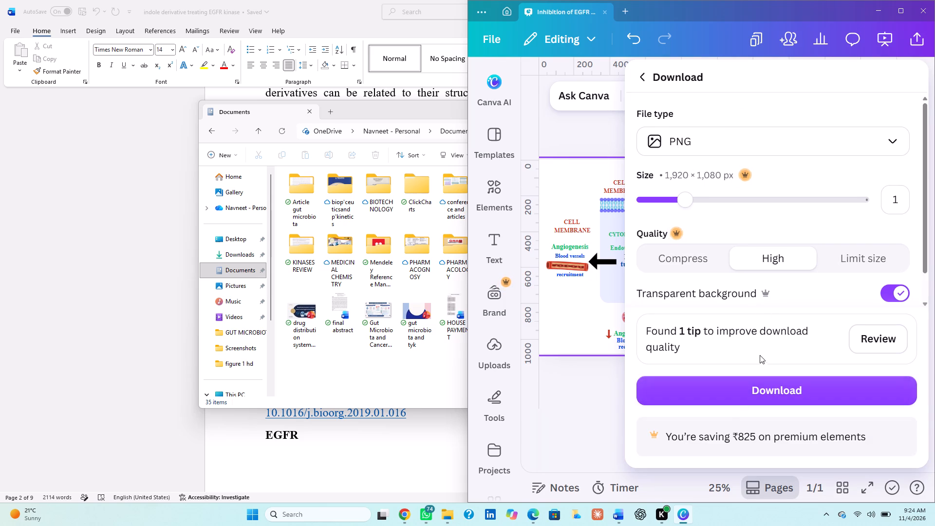
{"action": "left_click", "coordinate": [784, 382]}
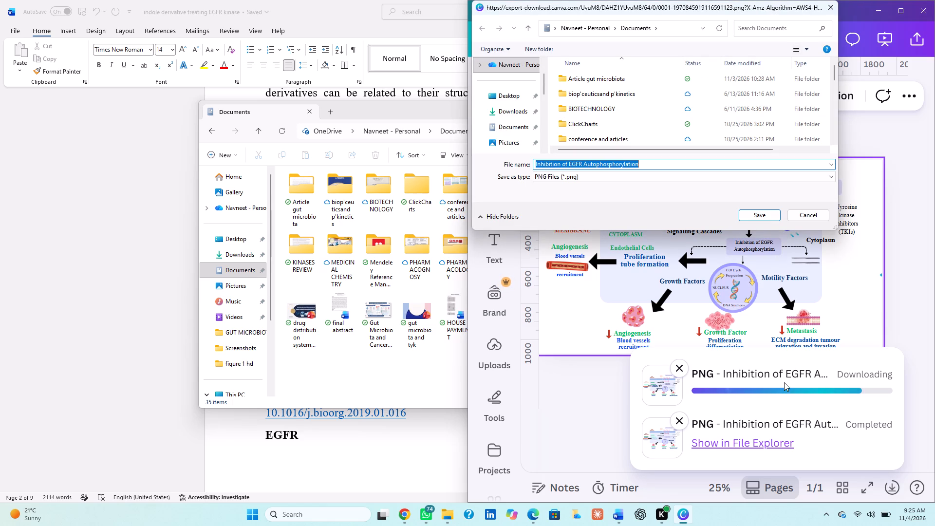
{"action": "left_click", "coordinate": [661, 169]}
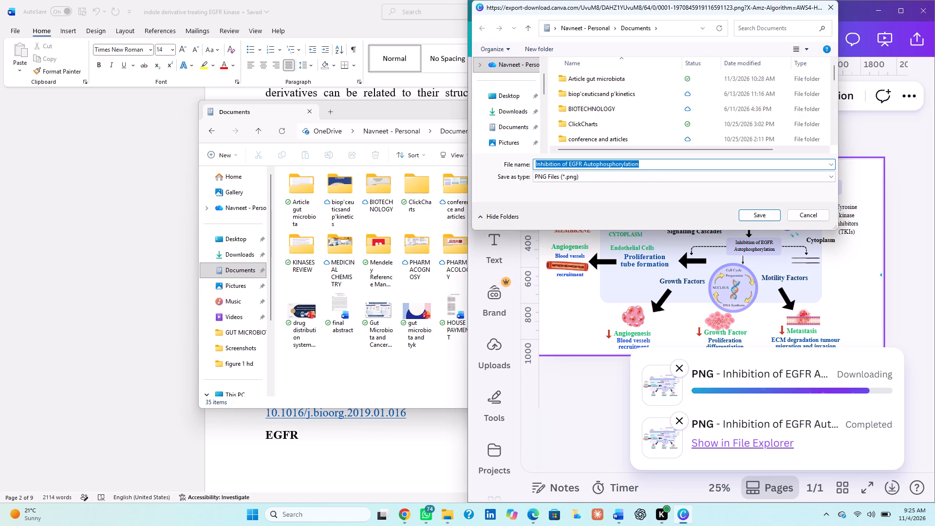
{"action": "left_click", "coordinate": [660, 169]}
{"action": "left_click", "coordinate": [660, 168]}
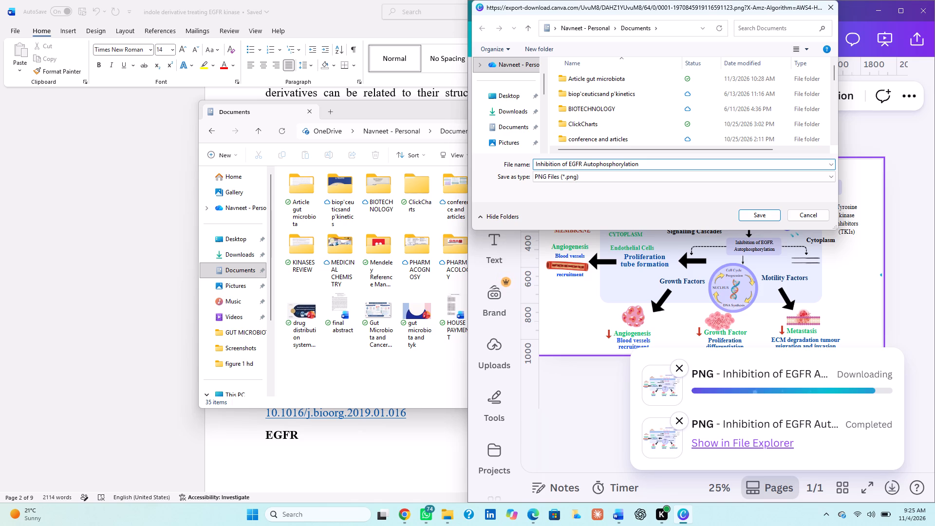
{"action": "key", "text": "space"}
{"action": "type", "text": "(project)"}
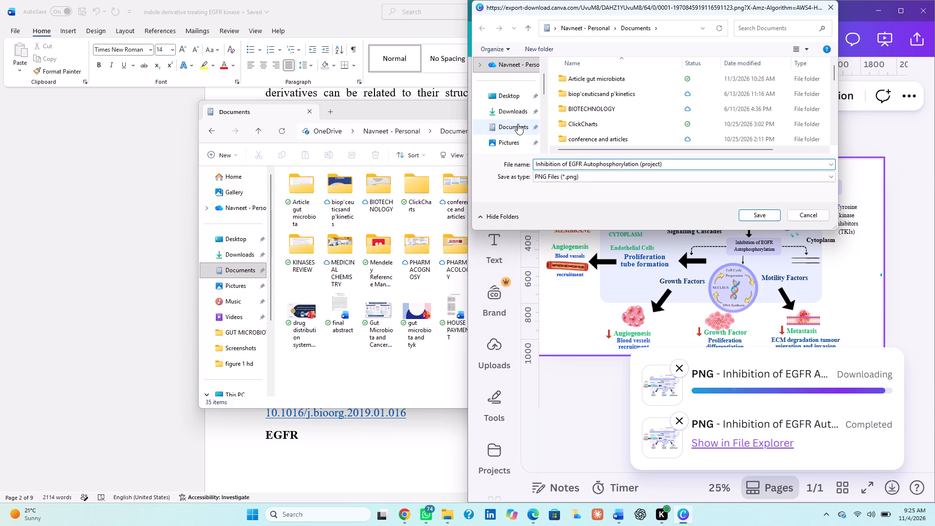
{"action": "left_click", "coordinate": [518, 127]}
{"action": "left_click", "coordinate": [765, 219]}
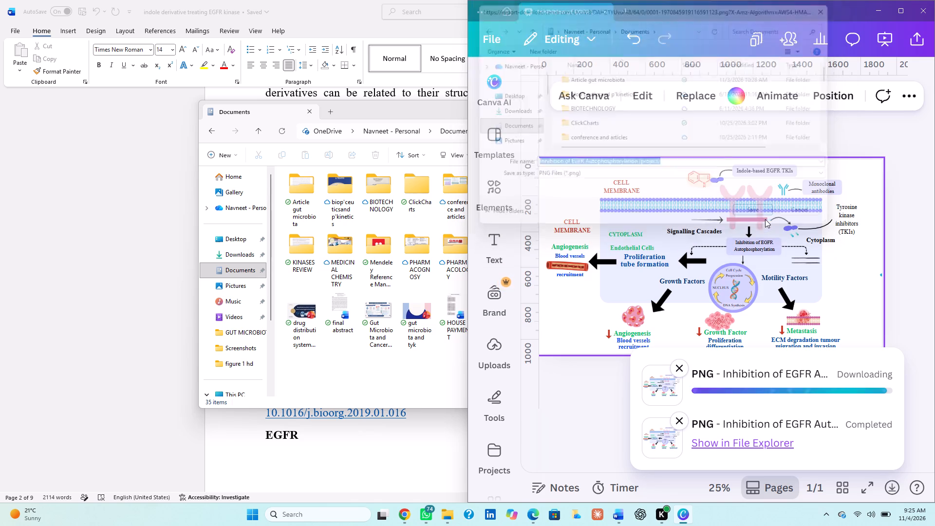
In the Word article, insert the picture "Inhibition of EGFR Autophosphorylation (project)" from the Documents folder on this device.
{"action": "left_click", "coordinate": [617, 522]}
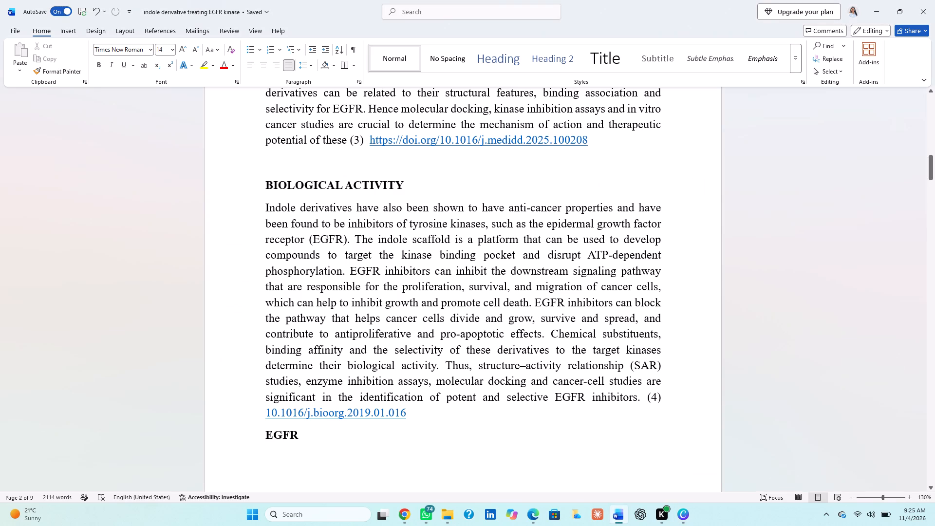
{"action": "left_click", "coordinate": [64, 35]}
{"action": "left_click", "coordinate": [118, 72]}
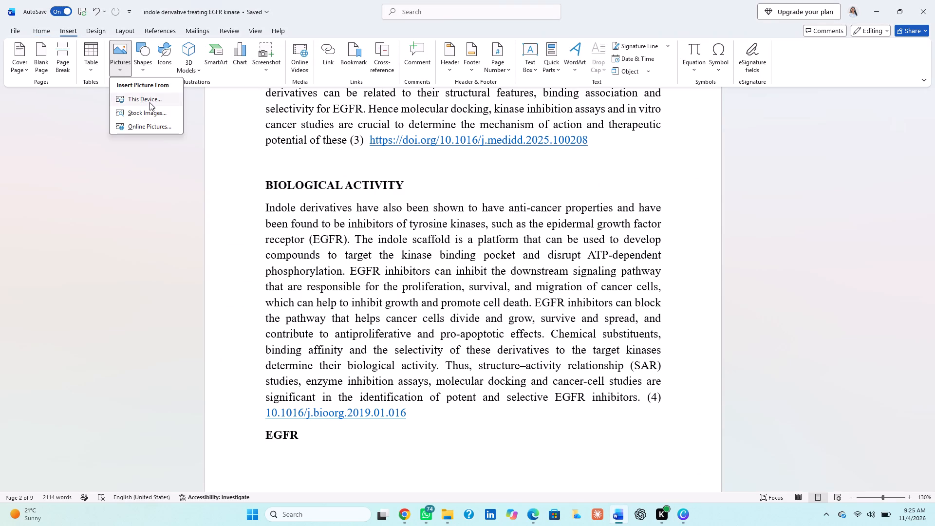
{"action": "left_click", "coordinate": [149, 102]}
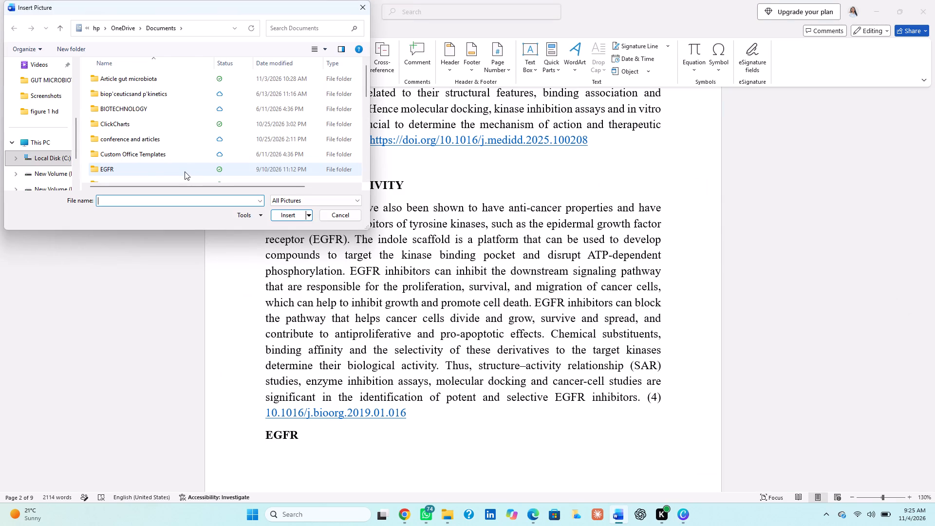
{"action": "scroll", "coordinate": [153, 158], "scroll_direction": "down", "scroll_amount": 1}
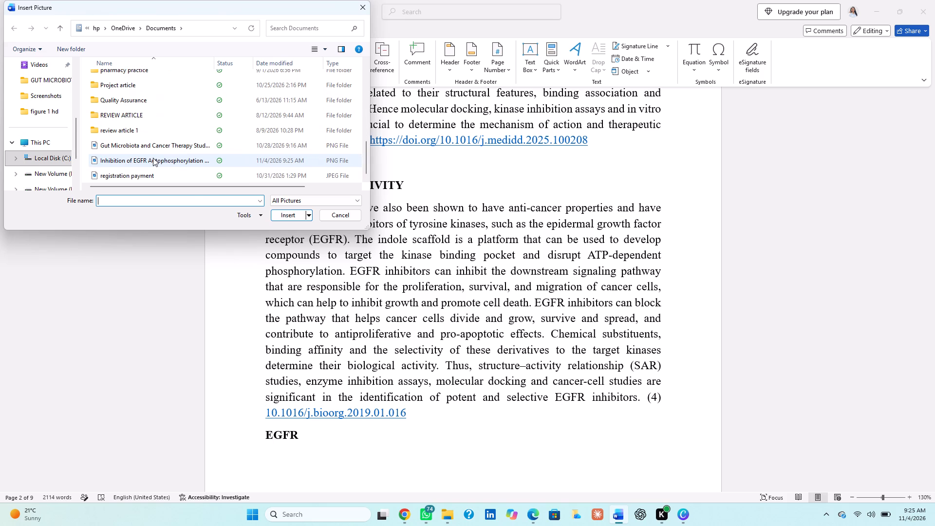
{"action": "scroll", "coordinate": [153, 158], "scroll_direction": "down", "scroll_amount": 1}
{"action": "right_click", "coordinate": [153, 158]}
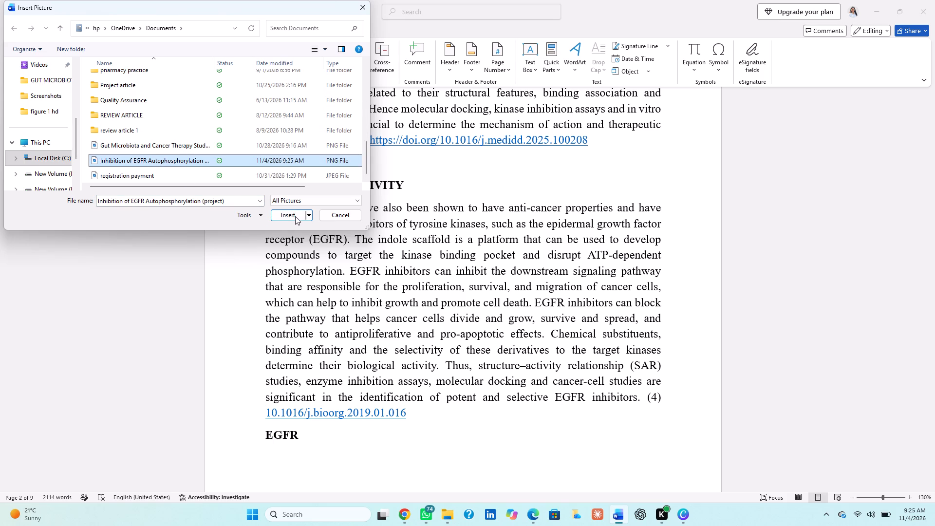
{"action": "left_click", "coordinate": [295, 217]}
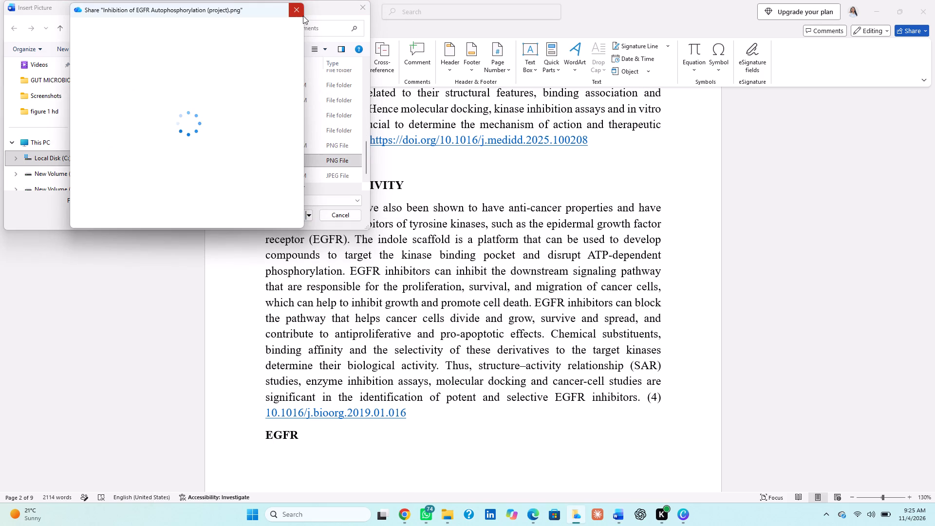
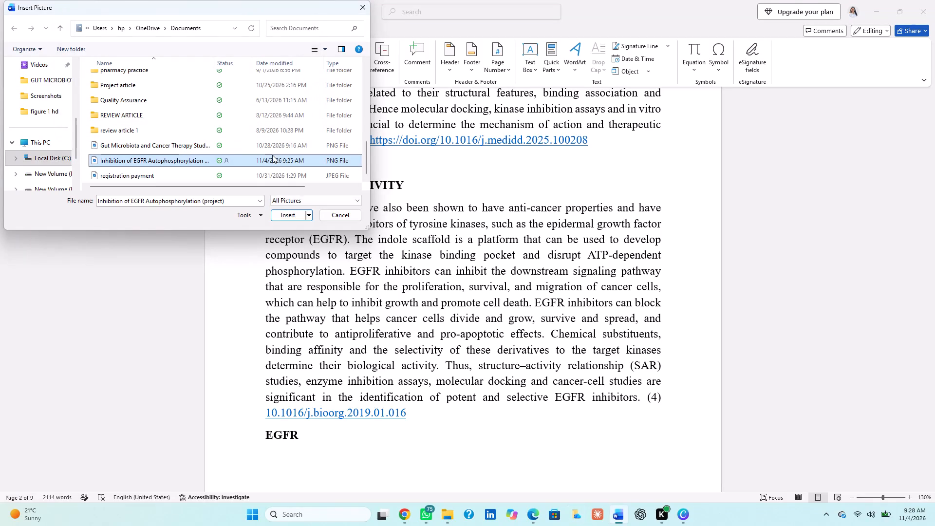
Insert the picture "Inhibition of EGFR Autophosphorylation (project)" above the BIOLOGICAL ACTIVITY heading and leave the text cursor just after it.
{"action": "left_click", "coordinate": [277, 214]}
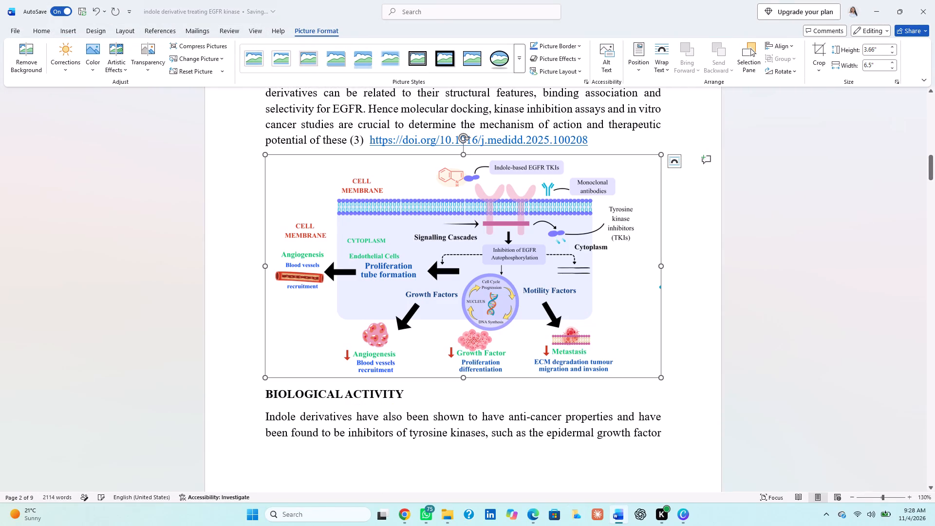
{"action": "left_click", "coordinate": [240, 361]}
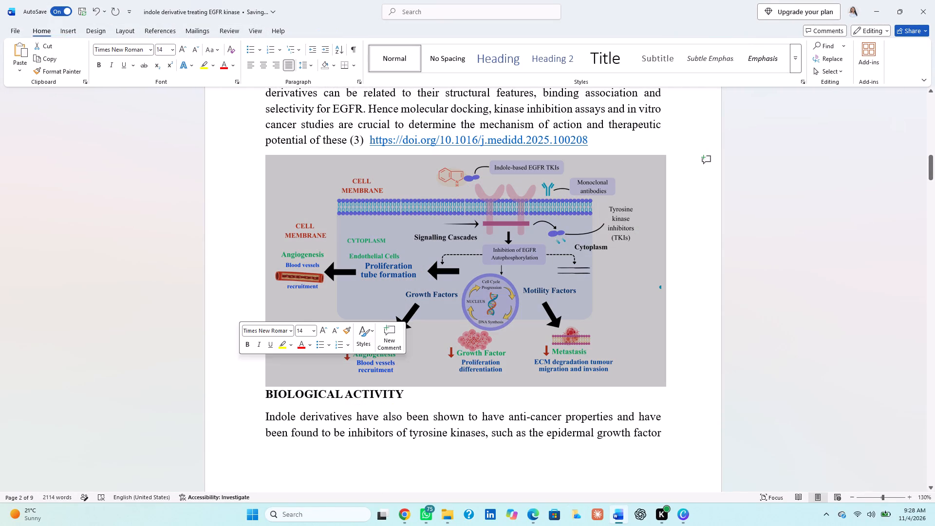
{"action": "left_click", "coordinate": [185, 380]}
{"action": "left_click", "coordinate": [152, 384]}
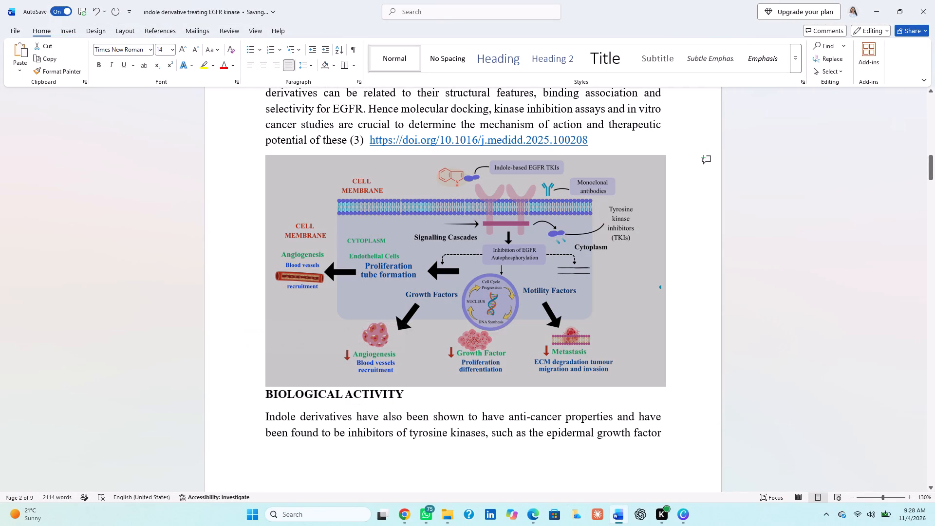
{"action": "left_click", "coordinate": [152, 384]}
{"action": "double_click", "coordinate": [155, 384]}
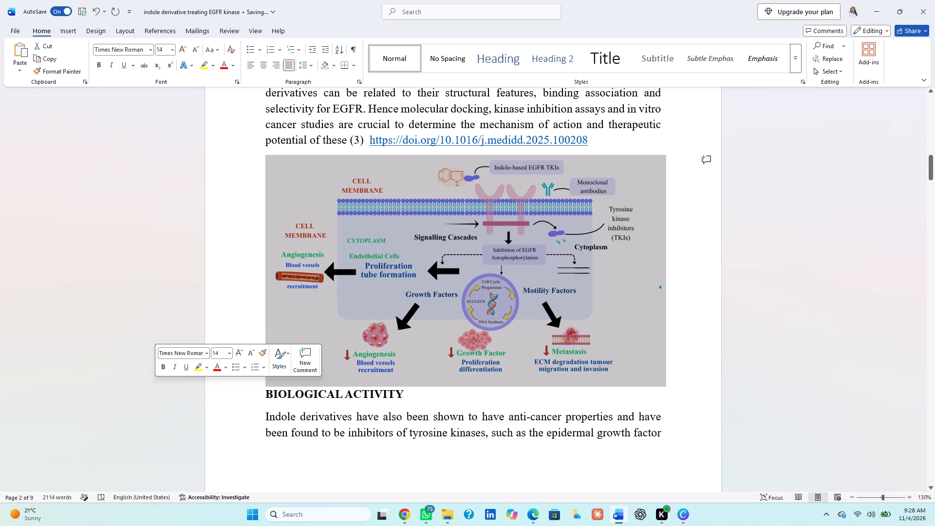
{"action": "left_click", "coordinate": [785, 334]}
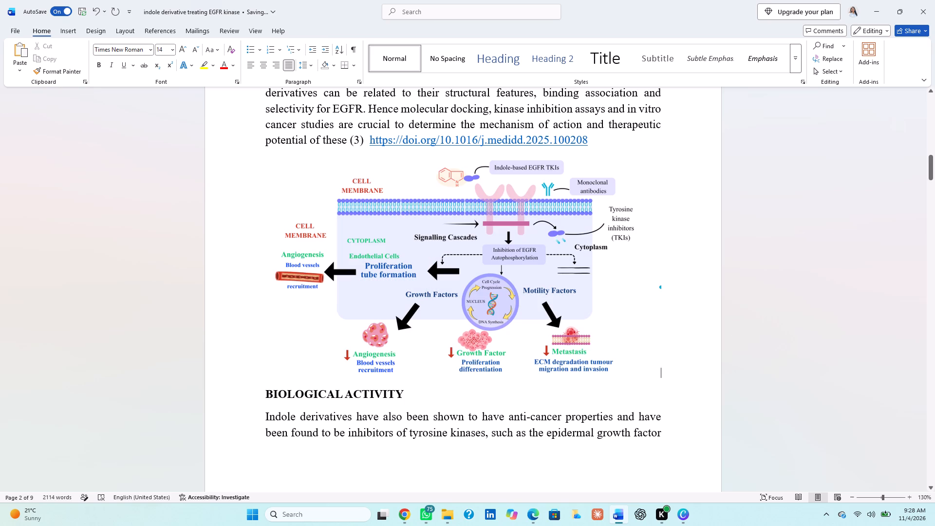